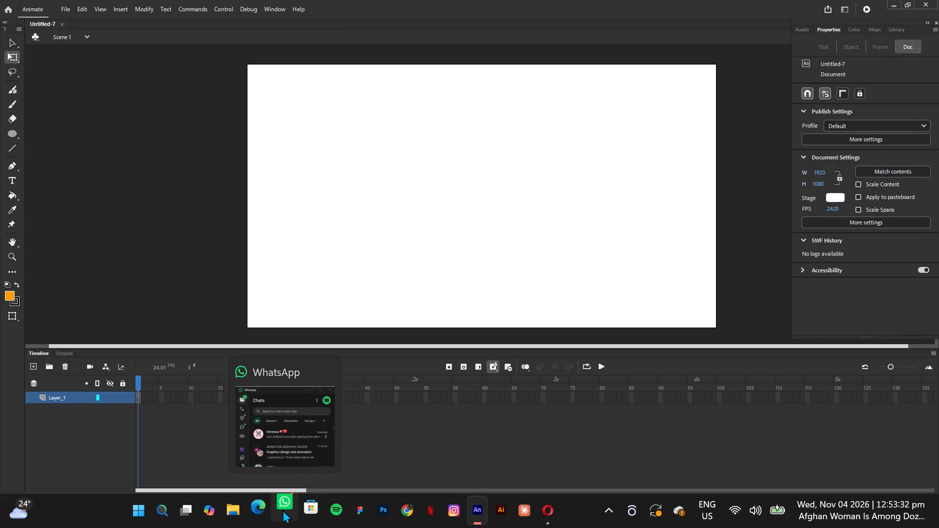
In Chrome, download Environment Sketch.png from the shared Lesson 4 folder in Google Drive.
left_click(406, 511)
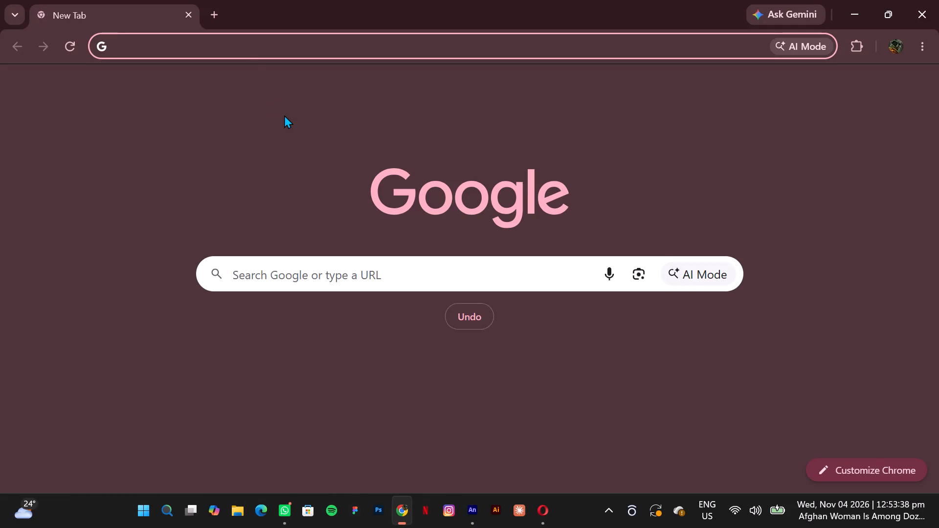
type("dri")
left_click(178, 75)
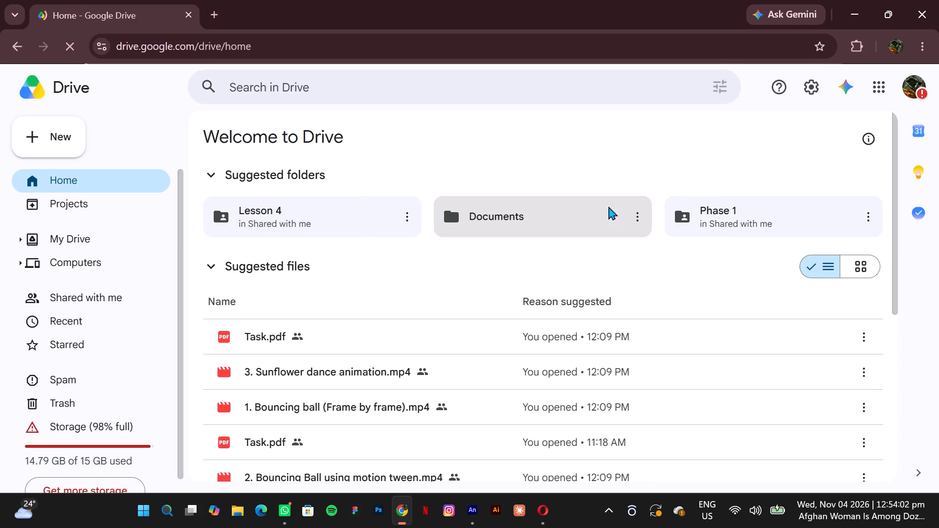
left_click(313, 208)
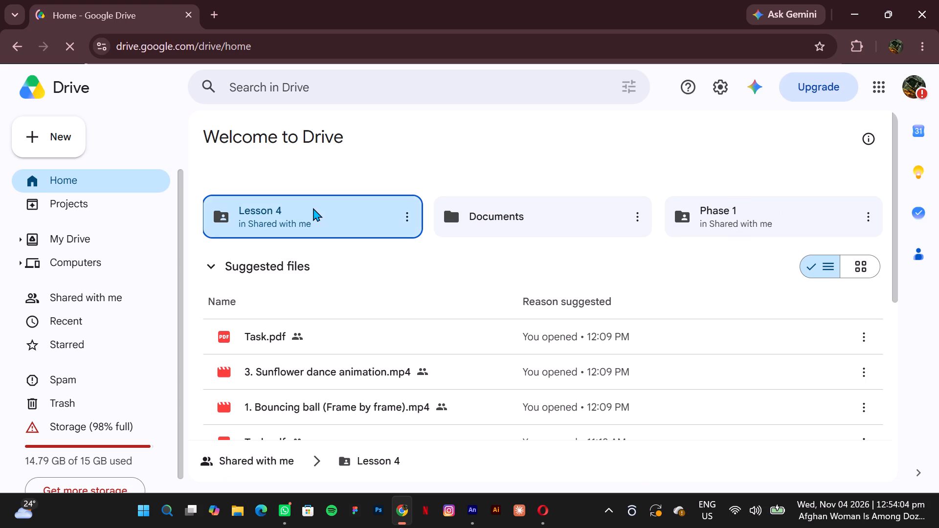
double_click(318, 210)
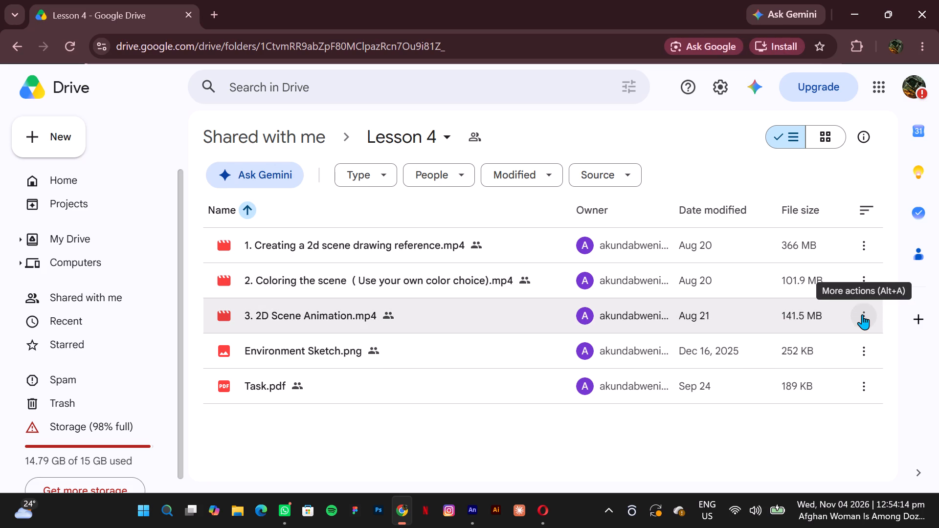
left_click(859, 343)
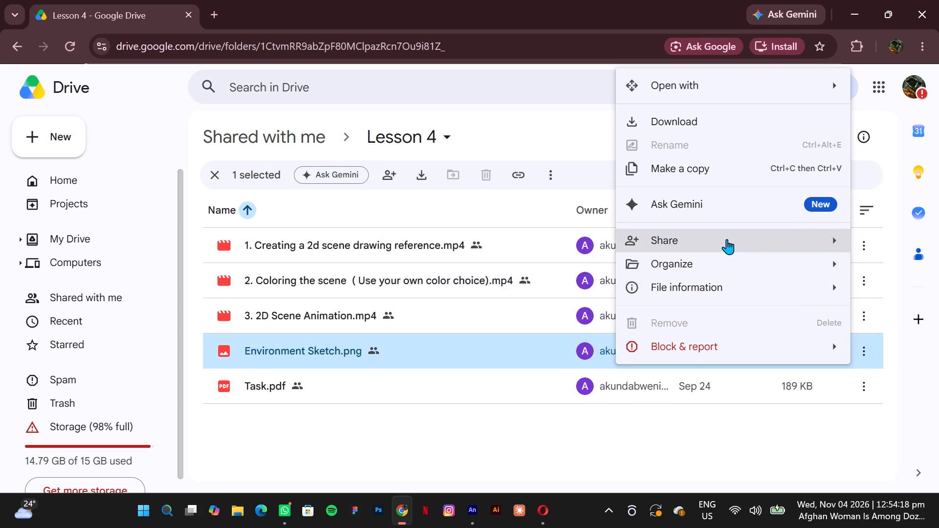
left_click(677, 121)
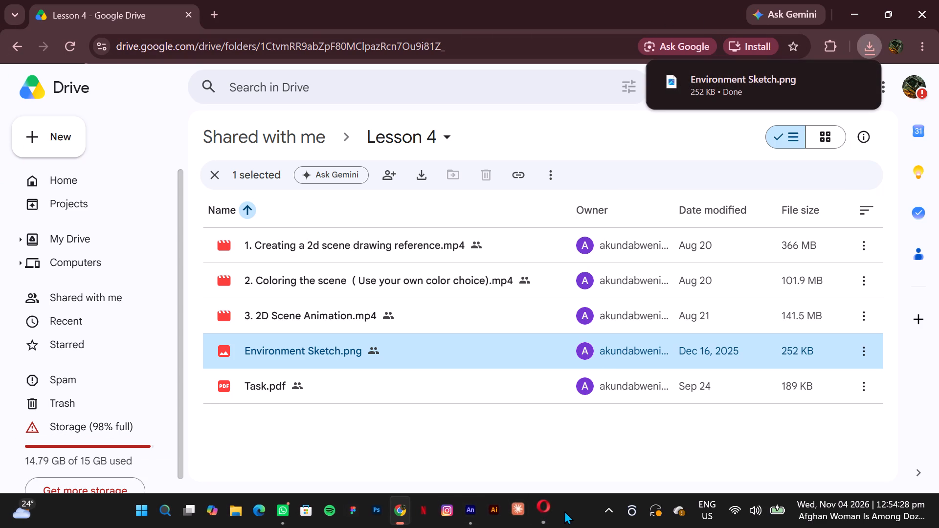
Switch to Adobe Animate and import the downloaded environment sketch from the Downloads folder onto the stage.
left_click(473, 508)
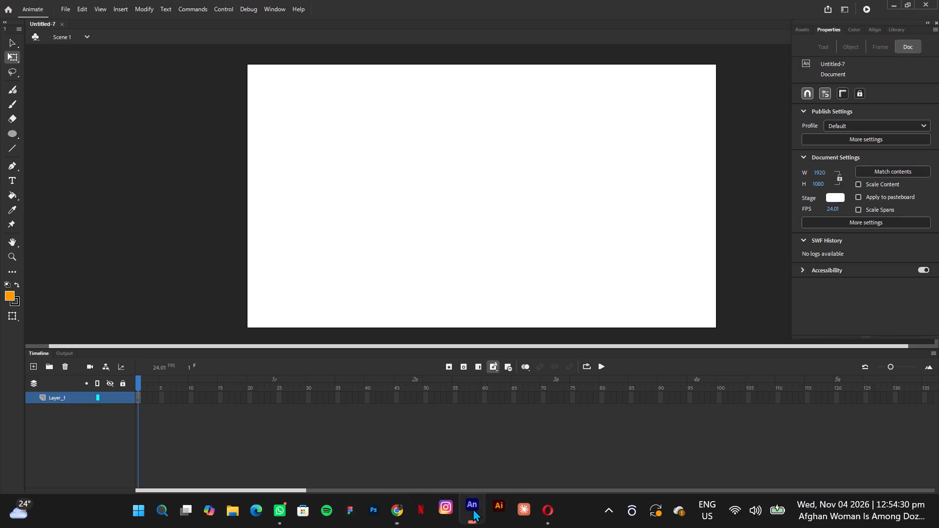
left_click(69, 5)
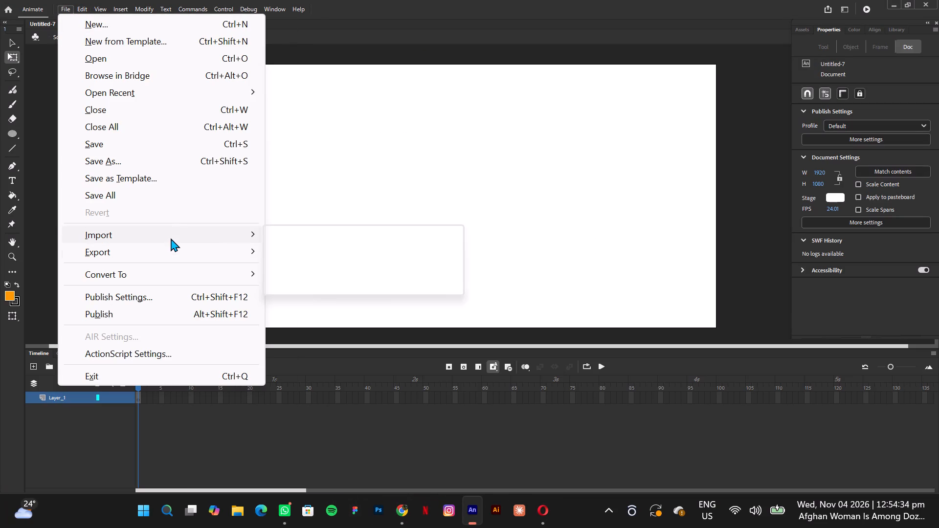
left_click(310, 239)
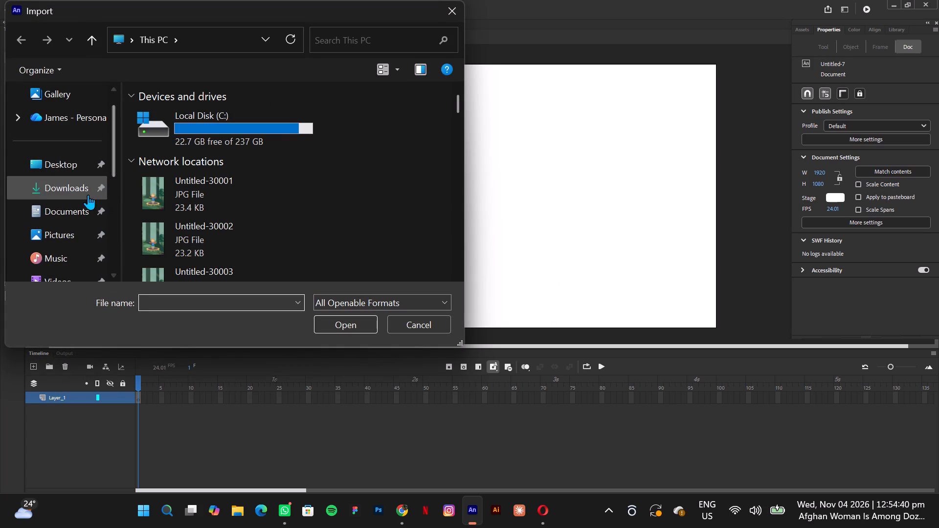
left_click(77, 192)
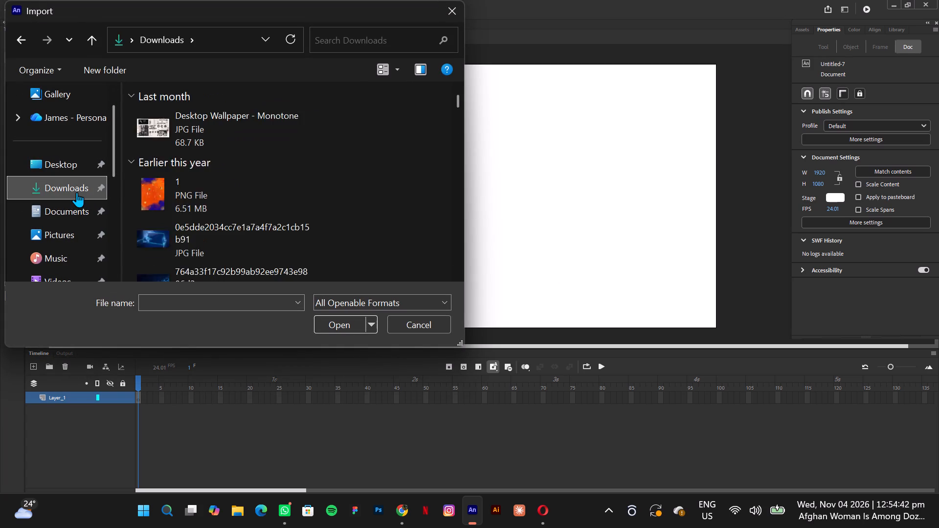
left_click(211, 148)
left_click(343, 327)
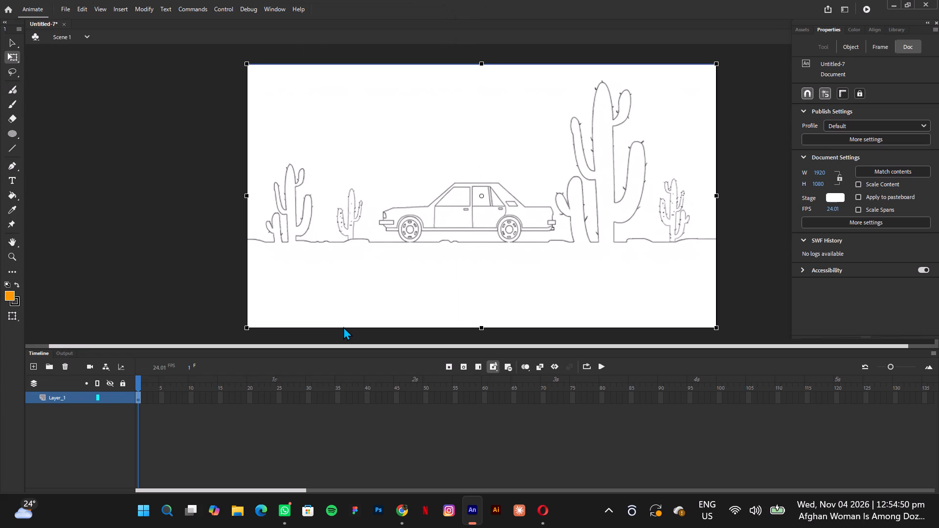
Rename the imported sketch's layer as Layreference.
double_click(74, 399)
left_click(74, 399)
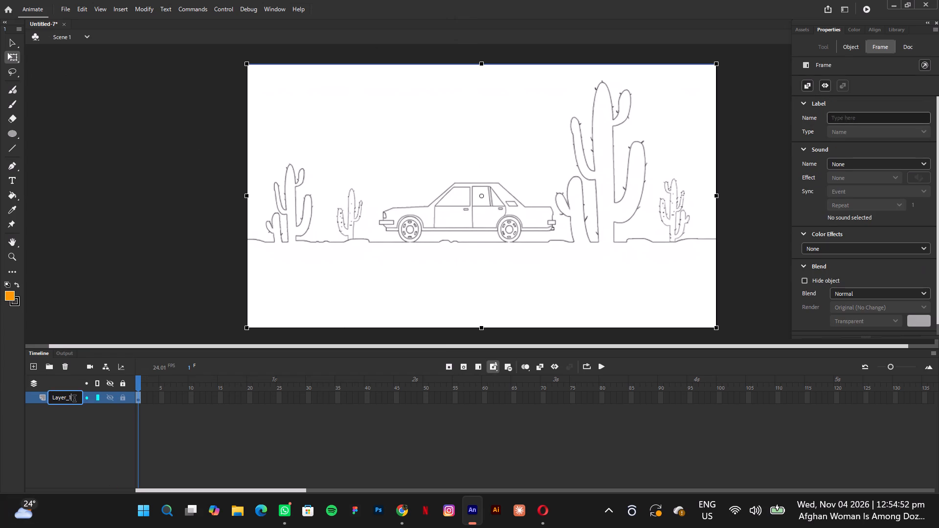
key("BackSpace")
type("reference")
key("Left")
key("Left")
key("Left")
key("Left")
key("Left")
key("Left")
key("Left")
key("Left")
key("Left")
key("BackSpace")
key("BackSpace")
key("BackSpace")
key("Return")
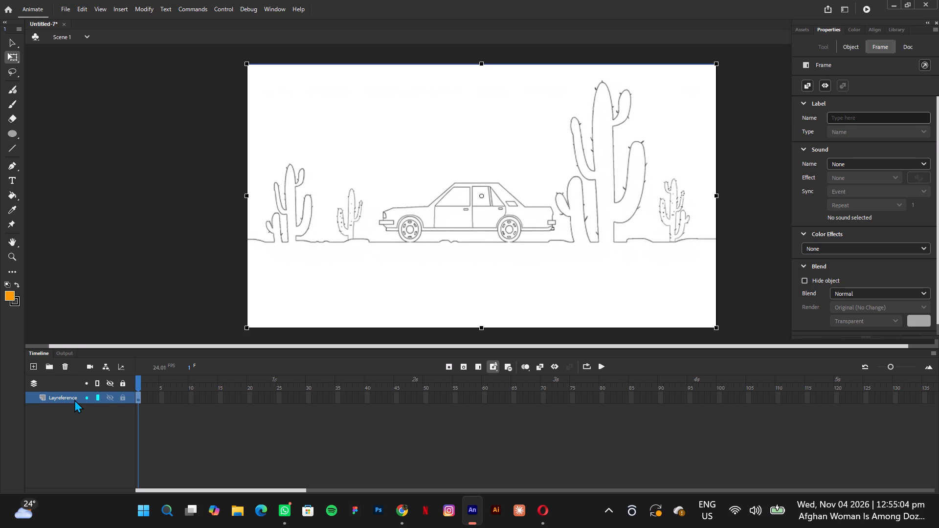
Add a new layer above the sketch's layer.
left_click(35, 370)
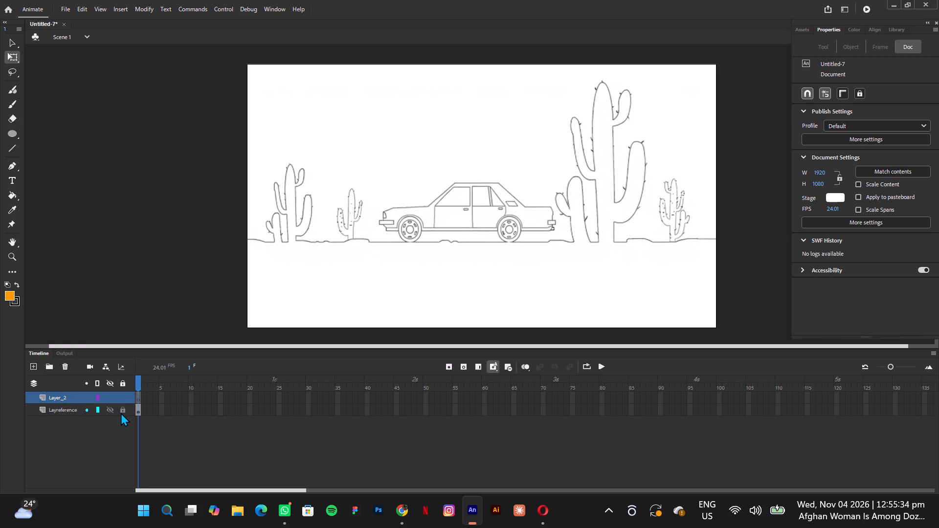
Correct the sketch layer's name to reference.
double_click(63, 408)
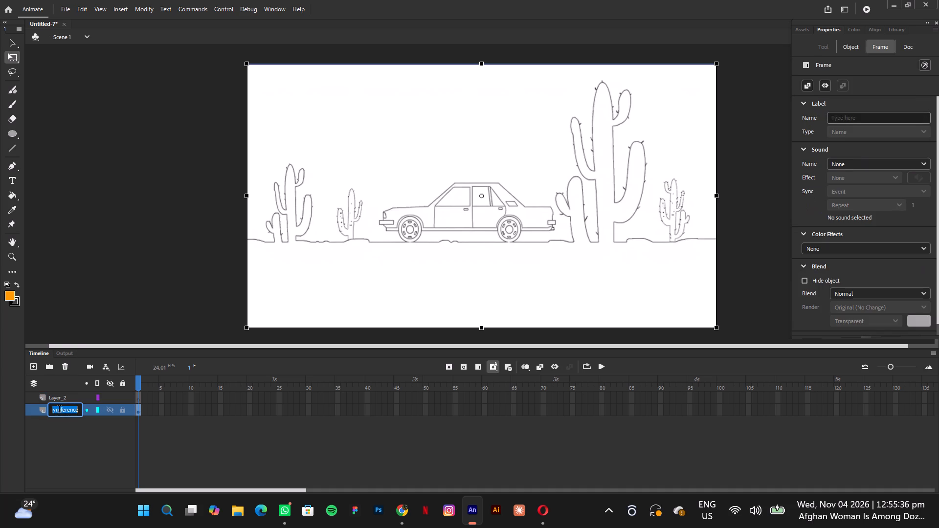
left_click(56, 412)
key("BackSpace")
key("BackSpace")
key("BackSpace")
key("BackSpace")
key("BackSpace")
key("BackSpace")
key("Return")
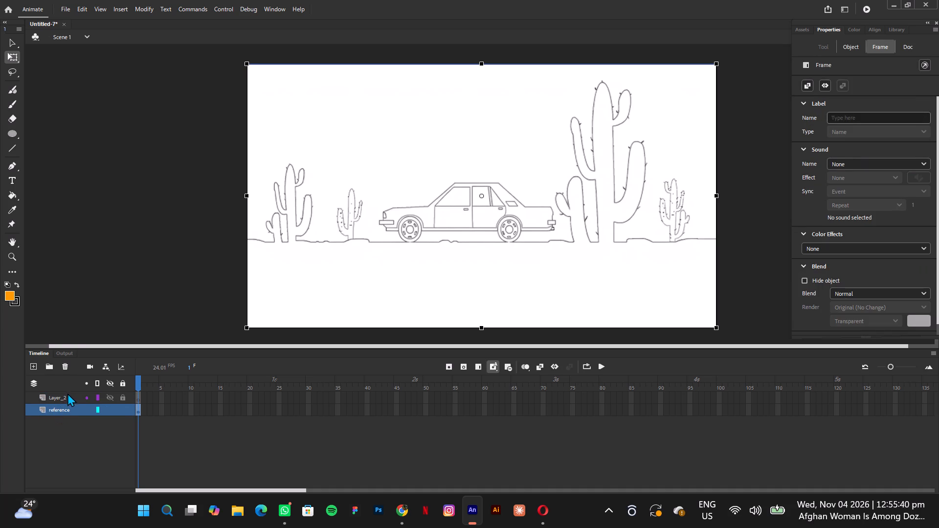
Make Layer_2 the active layer and choose the Line tool for tracing the car.
left_click(67, 395)
key("ctrl+equal")
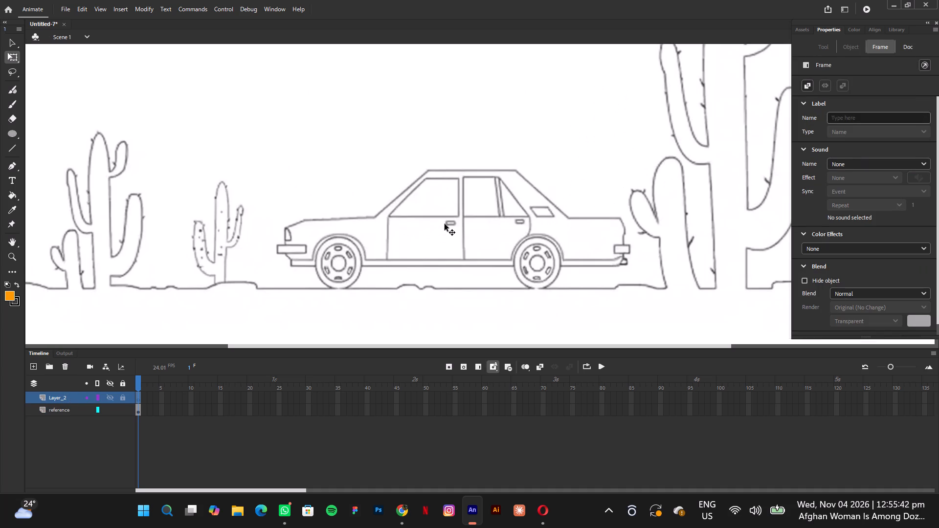
left_click_drag(667, 344, 686, 343)
left_click(9, 151)
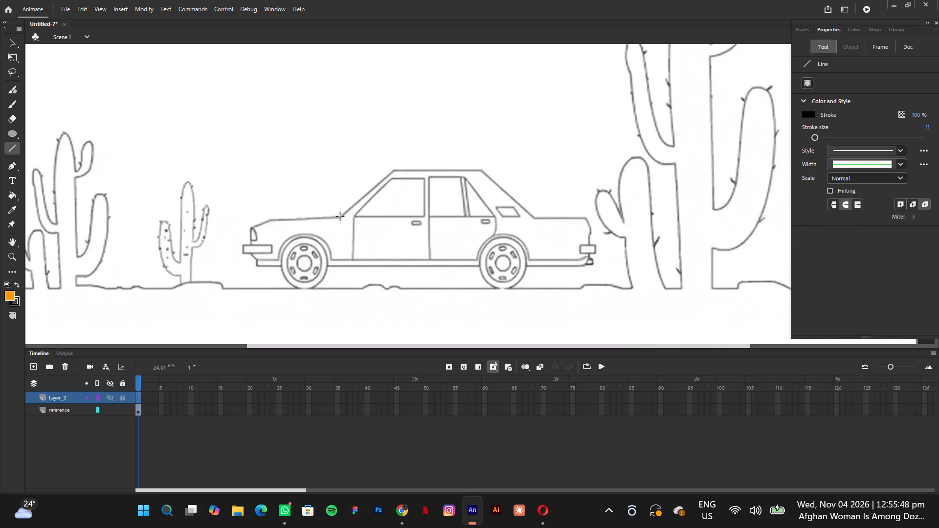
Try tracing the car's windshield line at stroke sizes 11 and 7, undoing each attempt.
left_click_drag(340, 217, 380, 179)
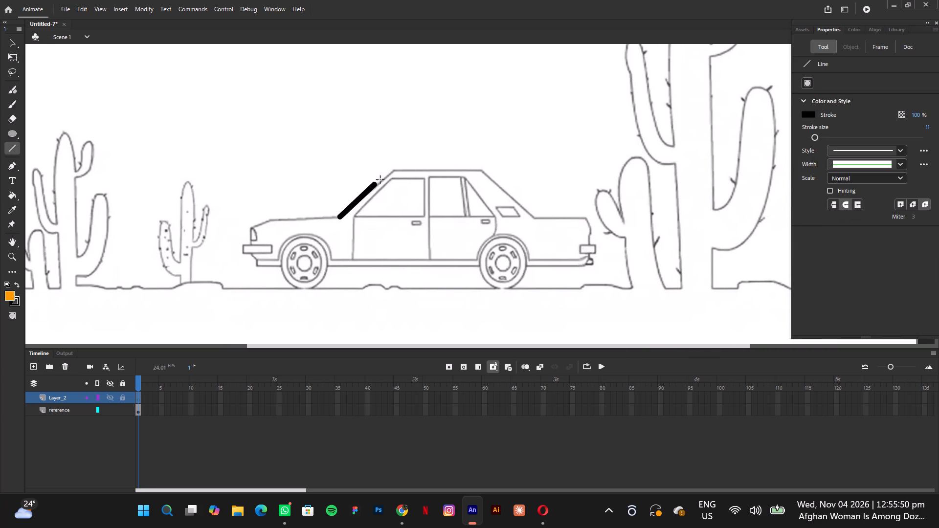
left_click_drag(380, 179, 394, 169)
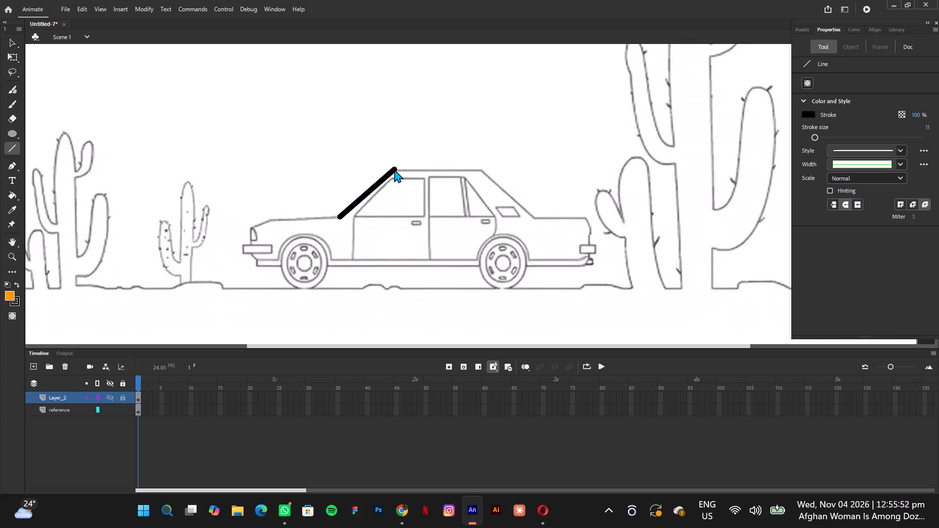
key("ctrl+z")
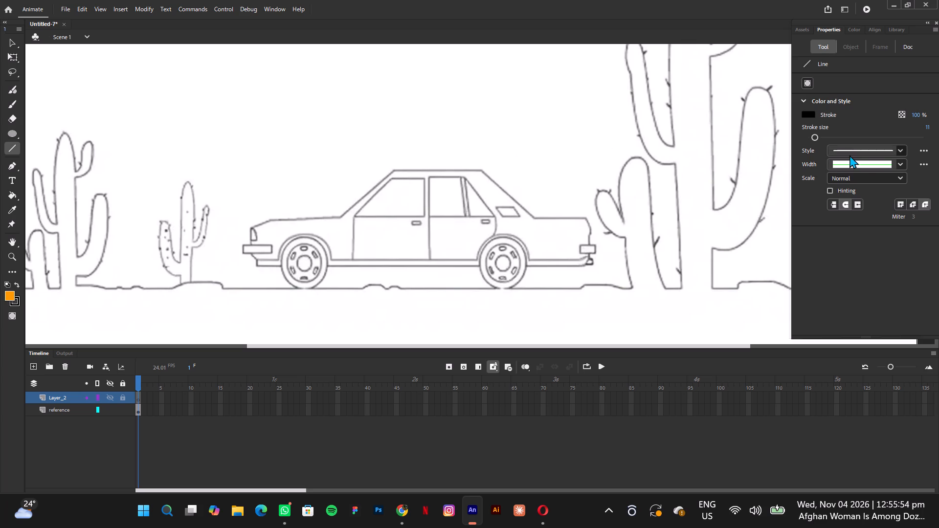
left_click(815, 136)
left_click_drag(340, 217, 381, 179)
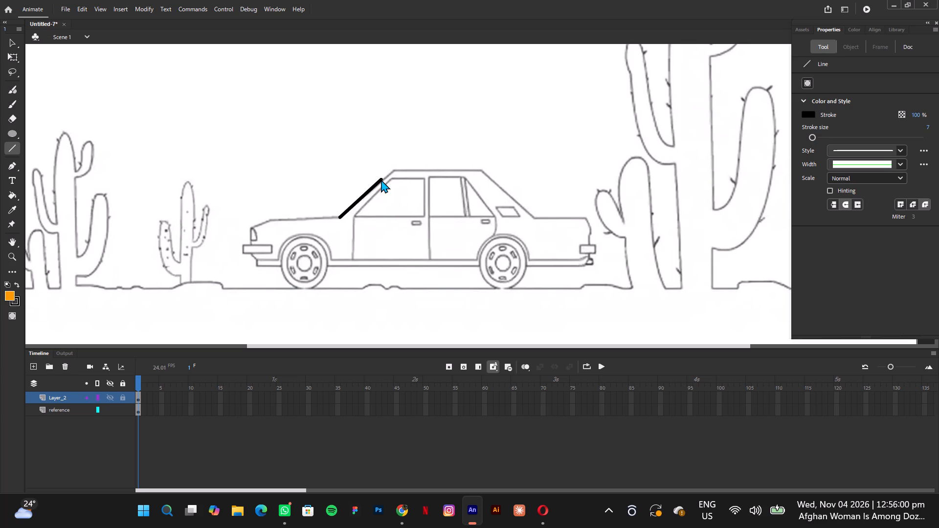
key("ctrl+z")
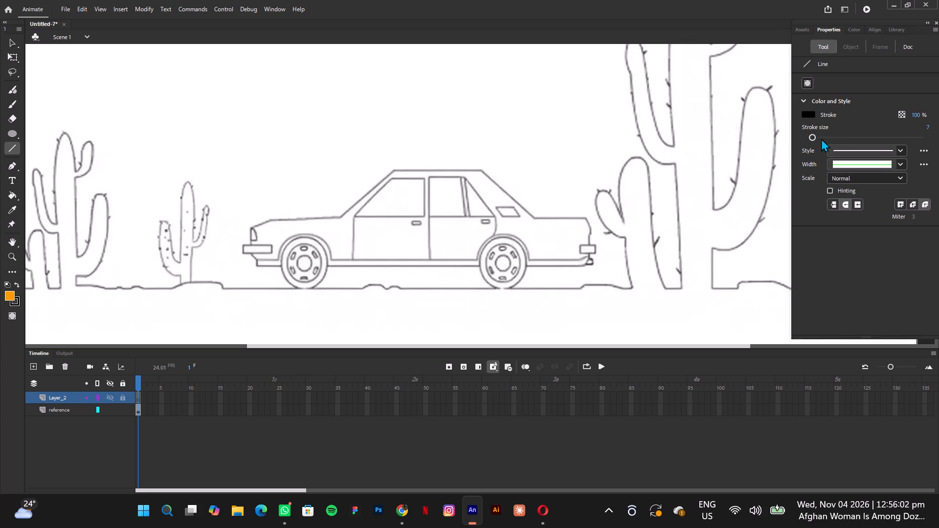
Create an empty group on Layer_2 and enter it for drawing the car's lines.
left_click(811, 135)
key("ctrl+g")
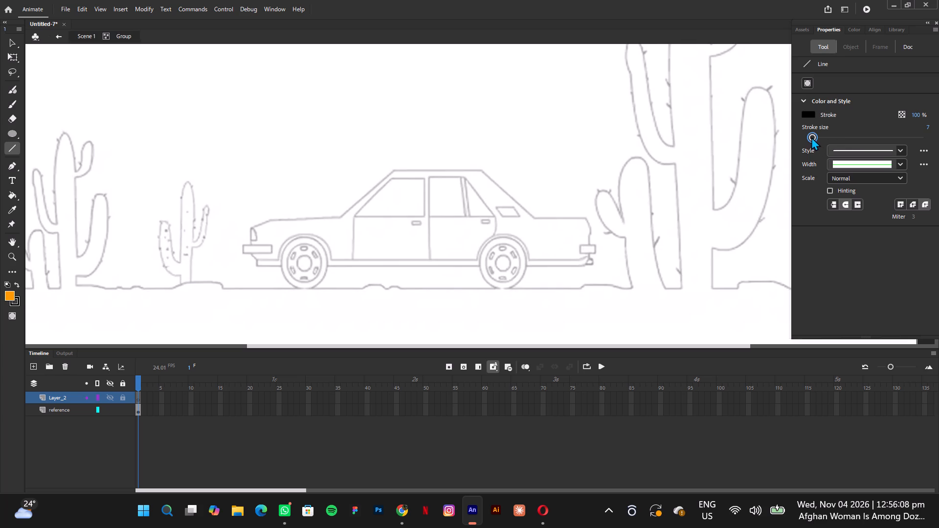
Trace the four-sided outline of the car's front side window with straight lines at stroke size 4.
left_click(810, 136)
left_click_drag(354, 218, 388, 185)
left_click_drag(388, 185, 391, 181)
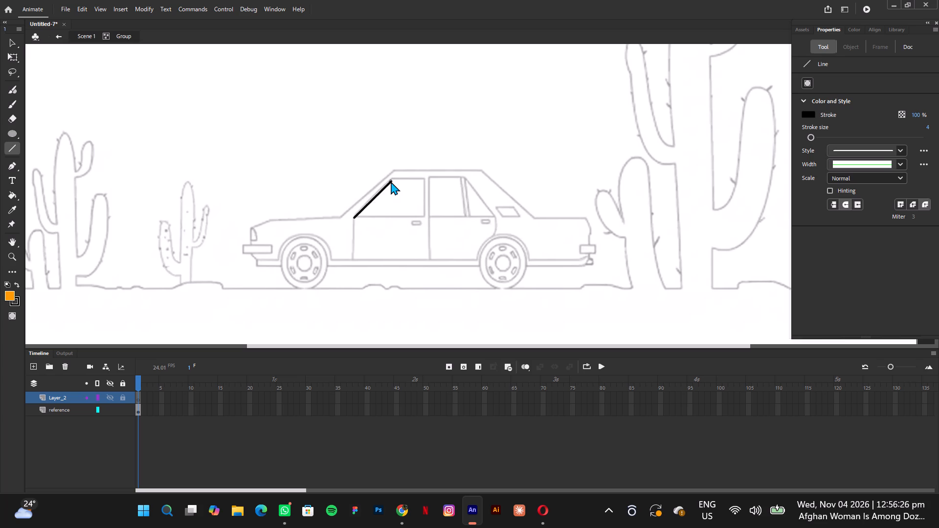
left_click_drag(391, 181, 391, 179)
left_click_drag(391, 179, 394, 178)
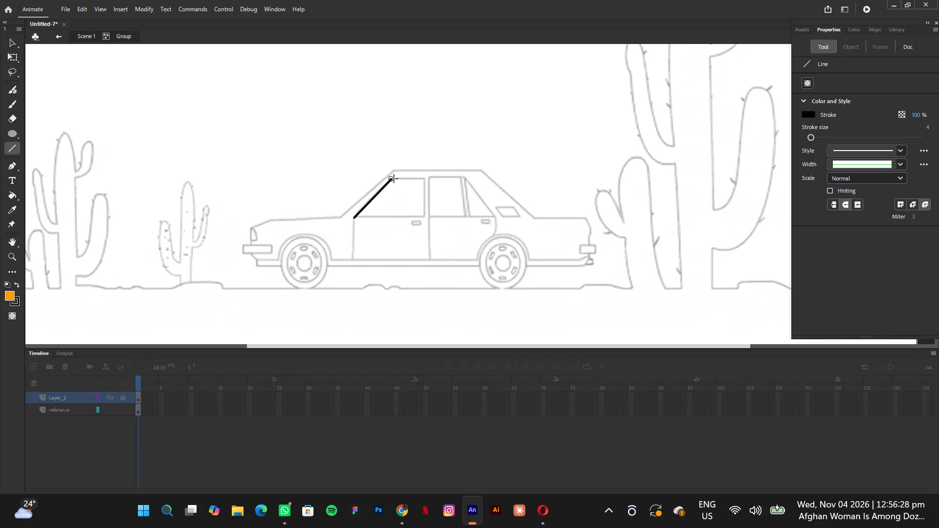
left_click_drag(394, 178, 425, 176)
left_click_drag(425, 178, 425, 216)
left_click_drag(425, 216, 425, 217)
left_click_drag(356, 216, 401, 213)
scroll(375, 215, "right", 2)
left_click_drag(401, 213, 424, 215)
Trace the outer outline of the car's rear side window with straight lines along the sketch.
left_click_drag(428, 177, 432, 196)
key("ctrl+z")
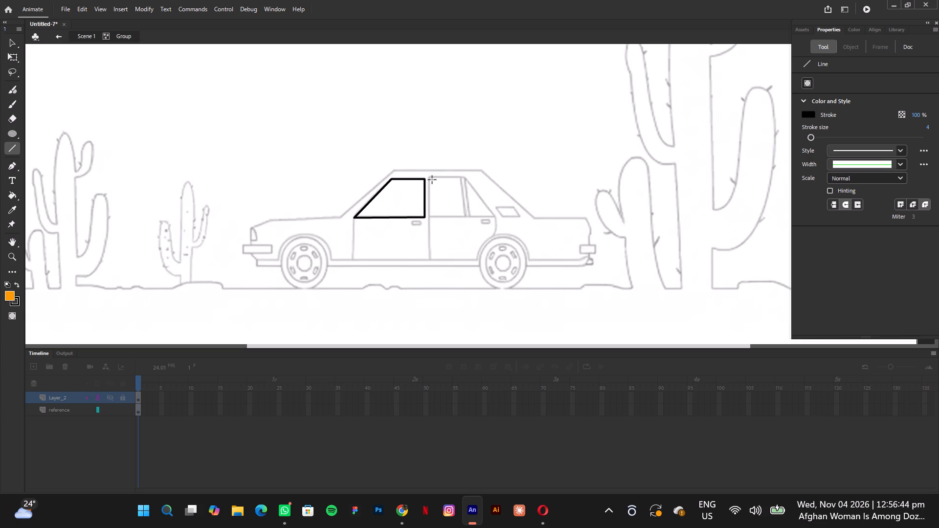
left_click_drag(430, 178, 431, 217)
left_click_drag(430, 216, 488, 216)
scroll(456, 216, "right", 2)
left_click_drag(488, 216, 495, 216)
scroll(495, 216, "right", 1)
left_click_drag(495, 216, 465, 180)
left_click_drag(465, 180, 463, 178)
left_click_drag(429, 178, 437, 178)
left_click_drag(437, 178, 464, 176)
Trace the two slanted divider lines inside the rear side window, from its top edge to its base.
left_click_drag(460, 179, 469, 218)
key("ctrl+z")
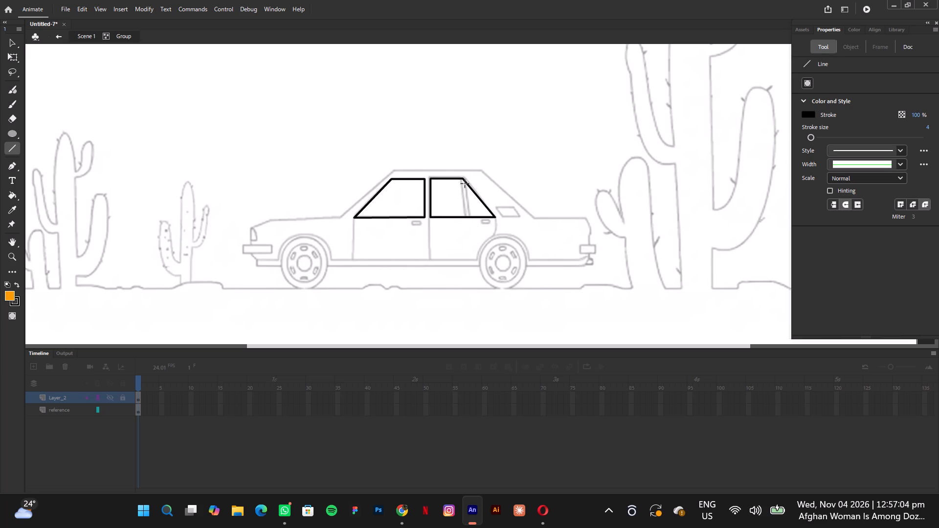
left_click_drag(467, 183, 474, 219)
left_click_drag(474, 219, 470, 209)
left_click_drag(470, 209, 472, 217)
left_click_drag(460, 178, 468, 209)
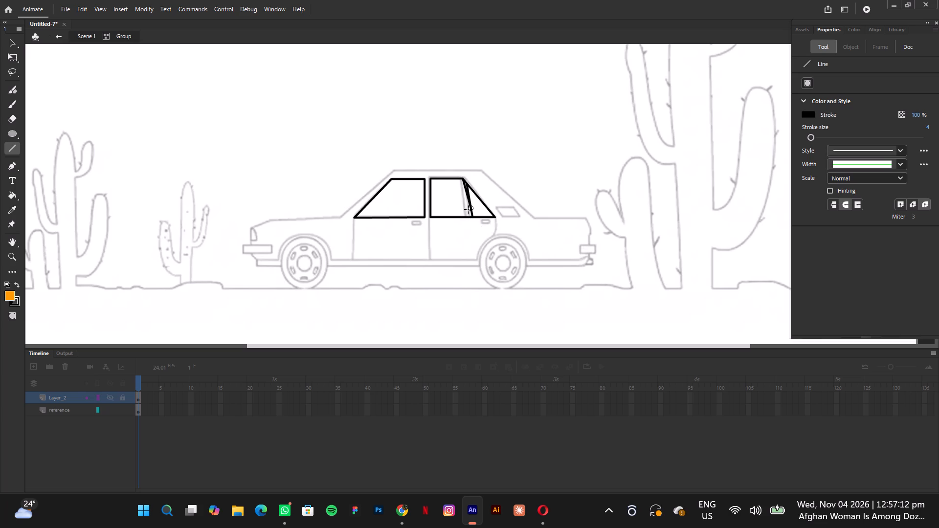
left_click_drag(468, 209, 469, 214)
key("ctrl+z")
left_click_drag(460, 180, 461, 199)
left_click_drag(461, 199, 468, 215)
left_click_drag(468, 215, 466, 216)
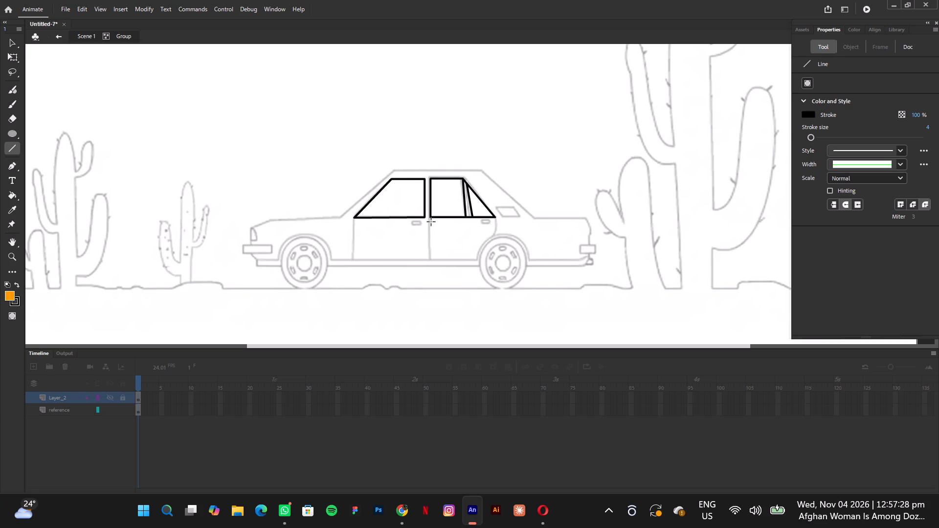
Draw the front door's vertical front edge from the front window's lower corner down to the sill line.
scroll(425, 219, "left", 1)
scroll(322, 223, "left", 2)
left_click_drag(354, 217, 354, 249)
left_click_drag(354, 249, 353, 260)
Trace the doors' bottom edge from the front door's lower corner to the rear wheel arch.
left_click_drag(354, 258, 409, 257)
scroll(381, 258, "right", 1)
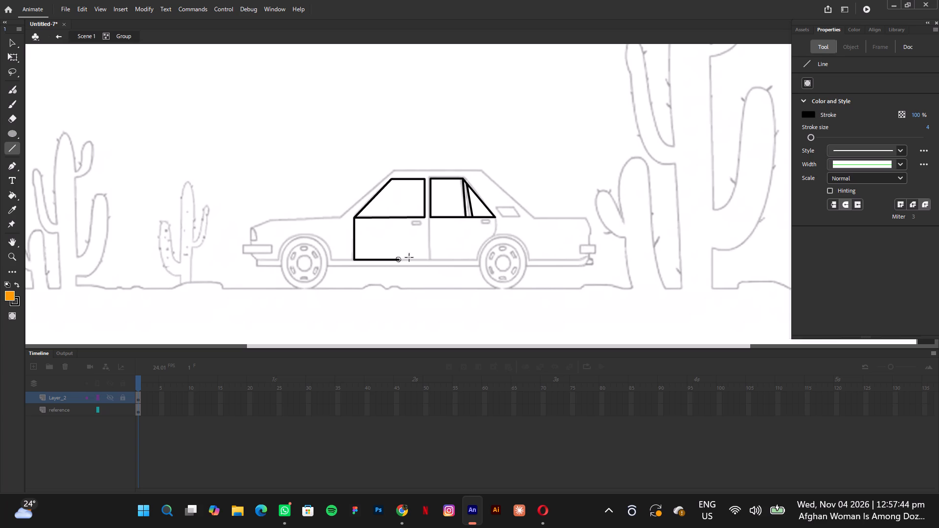
scroll(409, 257, "right", 1)
left_click_drag(409, 257, 430, 257)
left_click_drag(430, 257, 473, 256)
scroll(430, 257, "right", 1)
scroll(473, 256, "right", 1)
left_click_drag(473, 256, 474, 256)
scroll(474, 256, "right", 1)
Draw the vertical line separating the front and rear doors, from the rear window's lower front corner down to the sill line.
left_click_drag(474, 256, 475, 257)
scroll(474, 256, "right", 3)
left_click_drag(430, 216, 430, 217)
left_click_drag(430, 217, 430, 259)
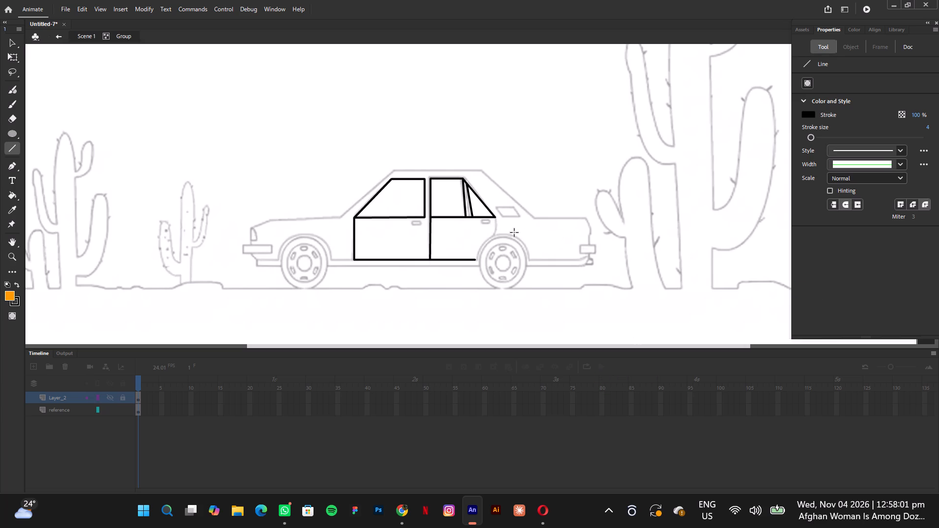
Delete the two slanted divider lines inside the rear side window.
left_click(10, 42)
left_click(464, 206)
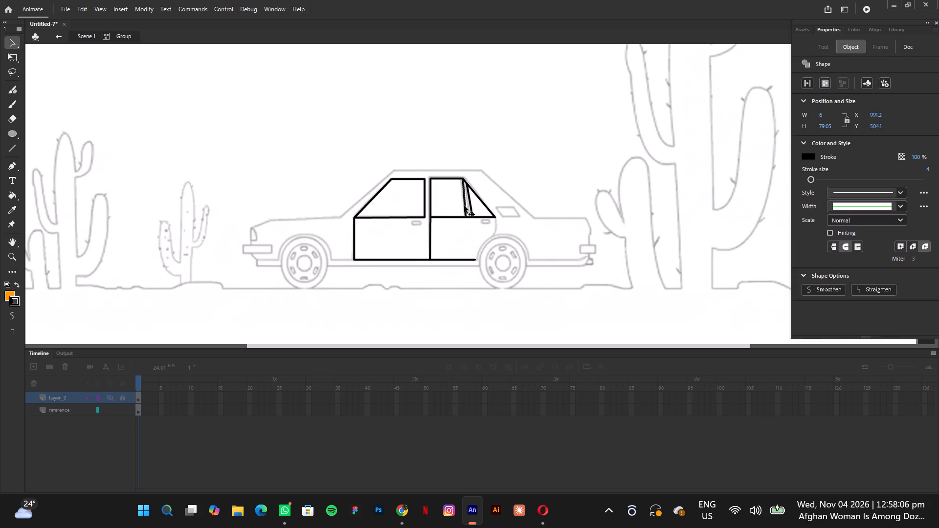
key("Delete")
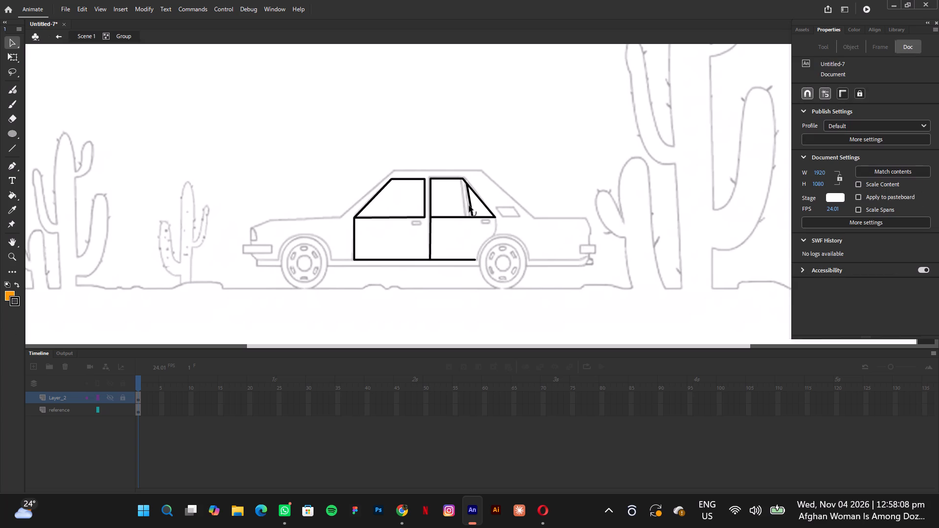
left_click(469, 206)
key("Delete")
Extend the doors' bottom line straight across the rear wheel to just below the rear bumper.
left_click(475, 261)
scroll(491, 263, "right", 1)
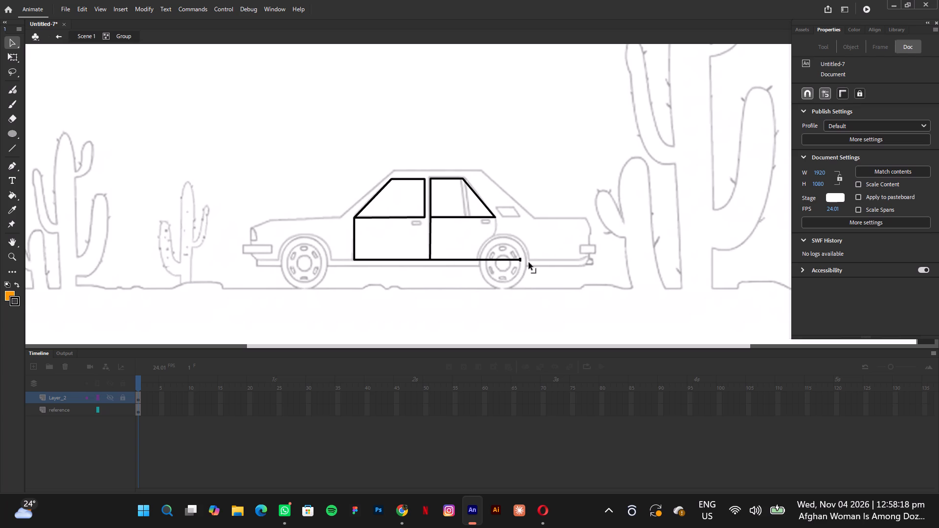
scroll(529, 263, "right", 1)
scroll(580, 262, "right", 1)
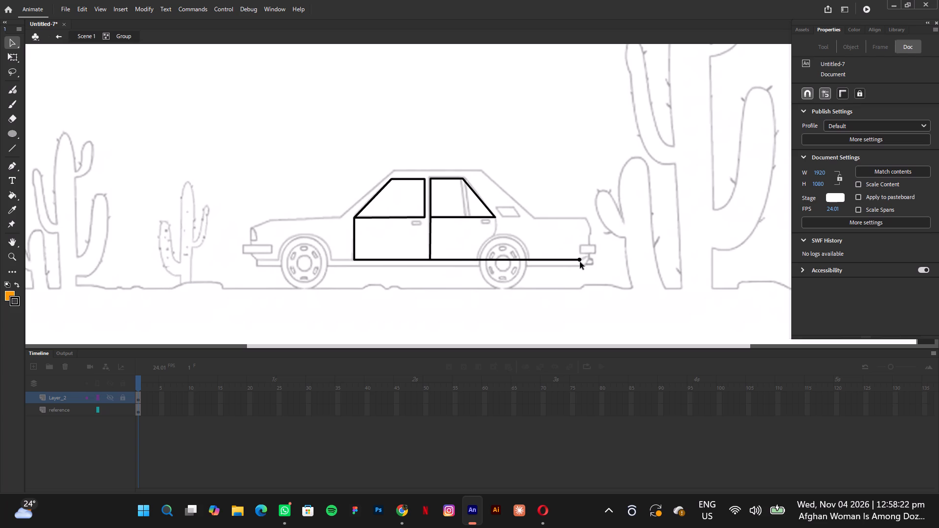
left_click(579, 260)
Draw a short slanted line from the end of the bottom line up to the rear bumper's underside.
left_click(16, 148)
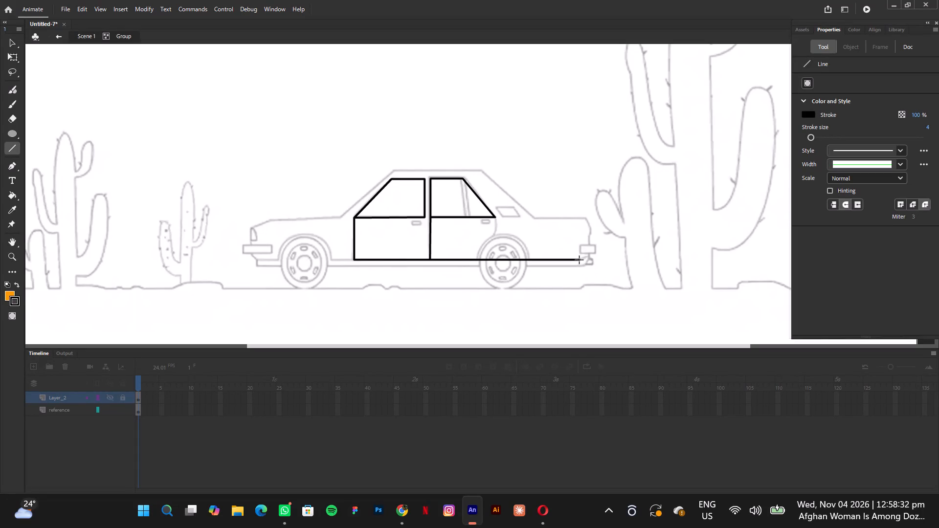
left_click_drag(579, 260, 589, 255)
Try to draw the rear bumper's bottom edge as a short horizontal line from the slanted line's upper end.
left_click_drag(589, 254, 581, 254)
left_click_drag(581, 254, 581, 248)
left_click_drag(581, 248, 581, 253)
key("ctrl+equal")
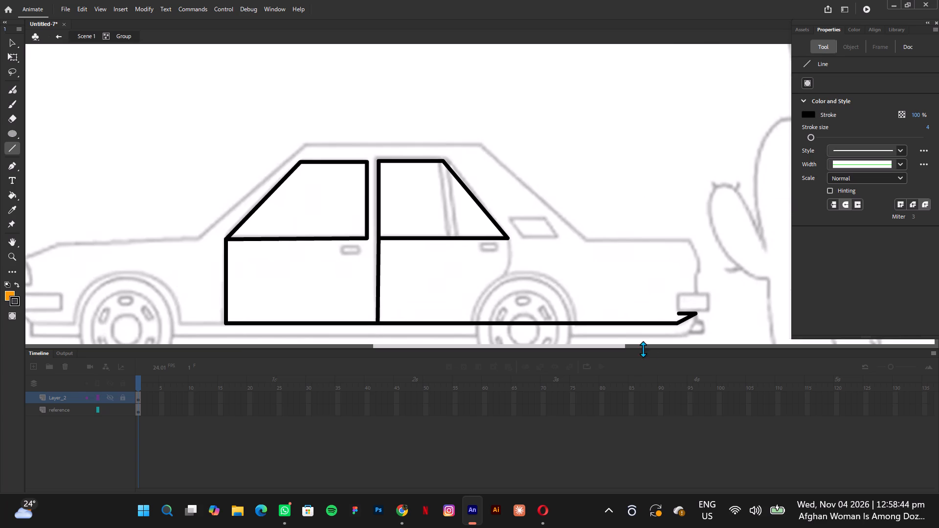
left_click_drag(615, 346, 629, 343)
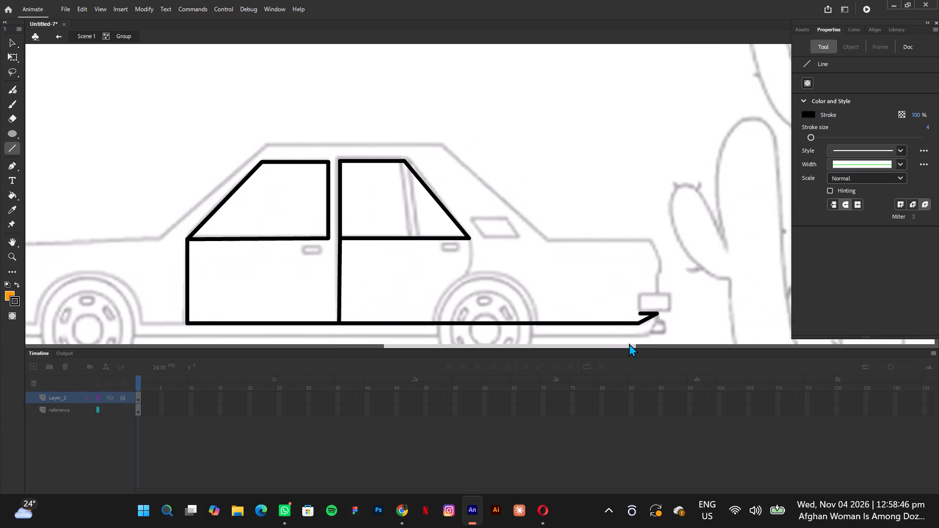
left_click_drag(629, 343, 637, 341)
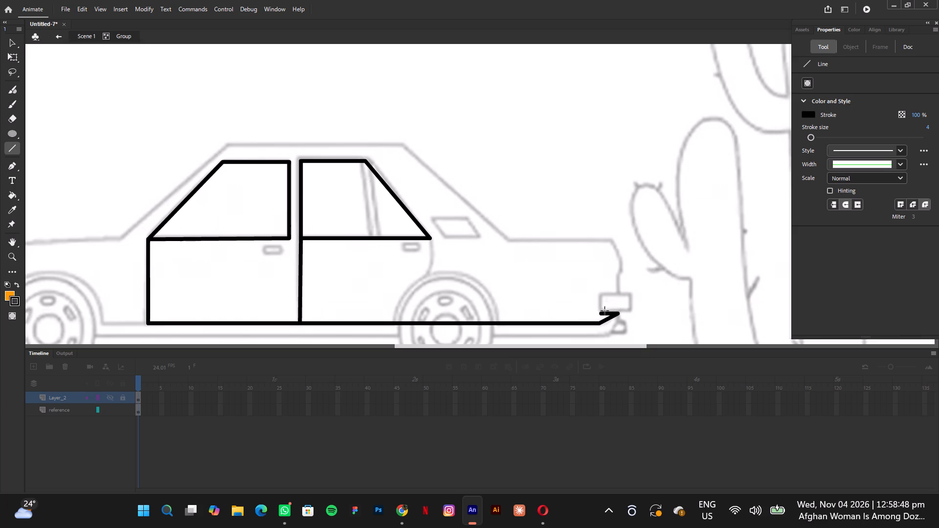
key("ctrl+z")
Trace the rear bumper's rectangle with four straight lines along the sketch.
left_click_drag(601, 294, 632, 292)
left_click_drag(631, 293, 631, 311)
left_click_drag(601, 296, 601, 309)
left_click_drag(601, 309, 601, 311)
left_click_drag(601, 309, 631, 310)
left_click_drag(631, 310, 632, 311)
Trace the car's tail contour with short connected lines from the bumper's top edge up to the trunk's rear corner.
left_click_drag(619, 293, 619, 277)
left_click_drag(618, 276, 622, 271)
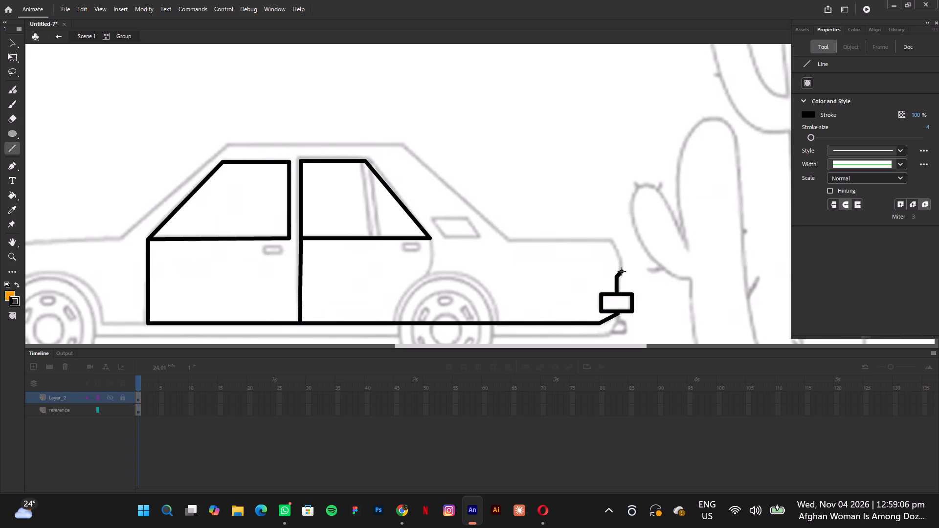
left_click_drag(622, 268, 622, 260)
left_click_drag(621, 259, 612, 242)
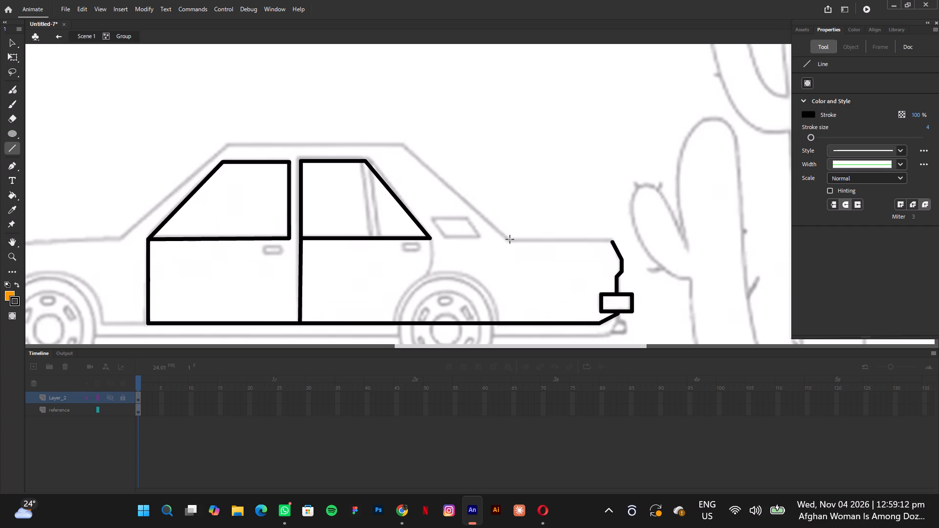
Draw the trunk's top edge from the base of the rear windshield slope to the trunk's rear corner.
left_click_drag(509, 240, 607, 242)
scroll(522, 240, "right", 1)
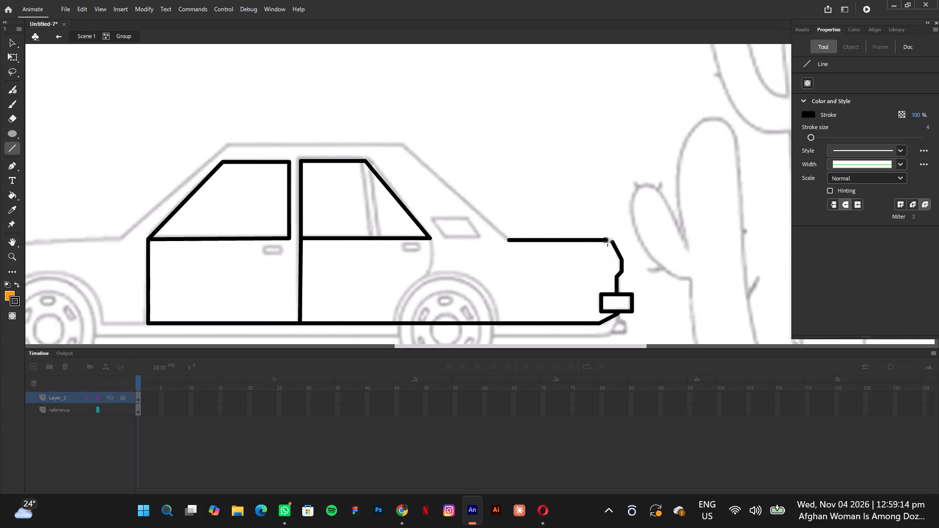
scroll(607, 242, "right", 1)
left_click_drag(607, 242, 611, 242)
scroll(611, 242, "right", 2)
Draw the sloping rear windshield line from the trunk's front end up to the roof's rear corner.
left_click_drag(509, 240, 403, 141)
scroll(460, 177, "left", 1)
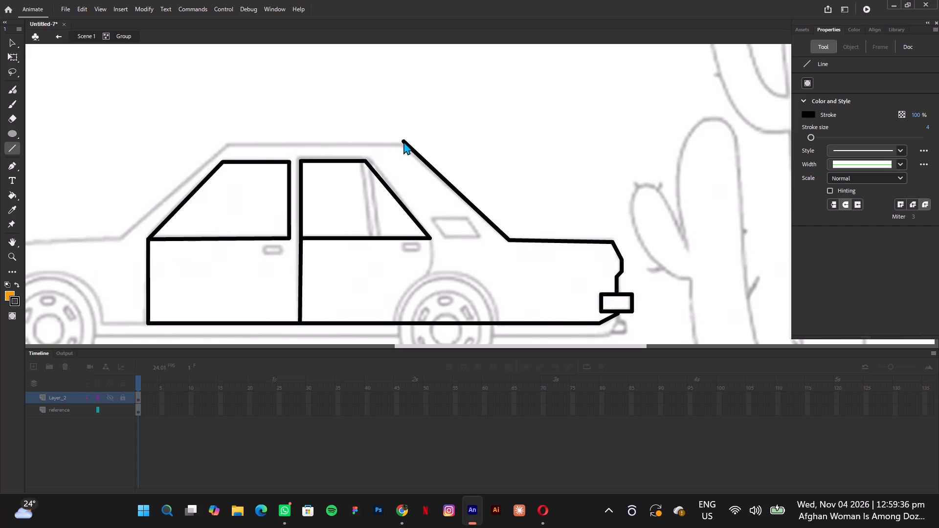
left_click_drag(403, 141, 403, 146)
scroll(403, 141, "left", 1)
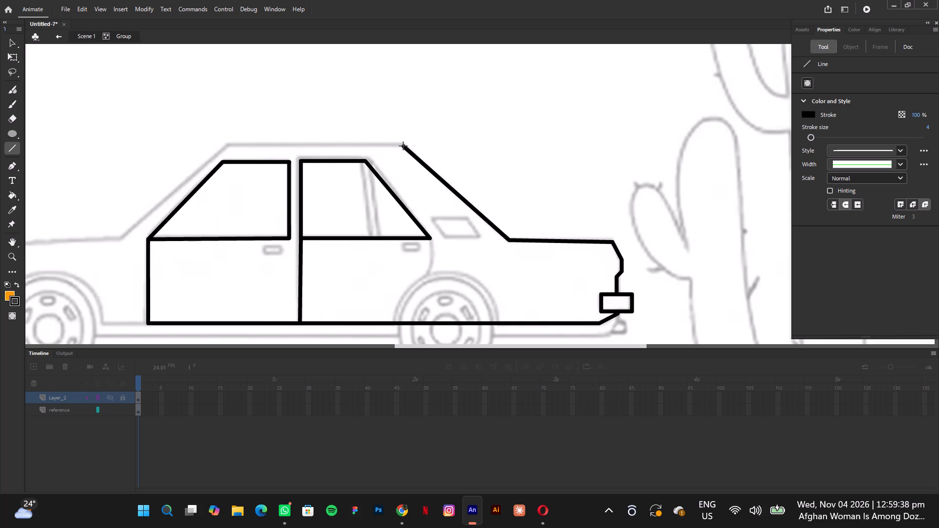
scroll(403, 146, "left", 1)
left_click_drag(403, 146, 402, 144)
Draw the roof line from the roof's front corner to the top of the rear windshield slope.
left_click_drag(227, 142, 402, 142)
scroll(246, 144, "right", 1)
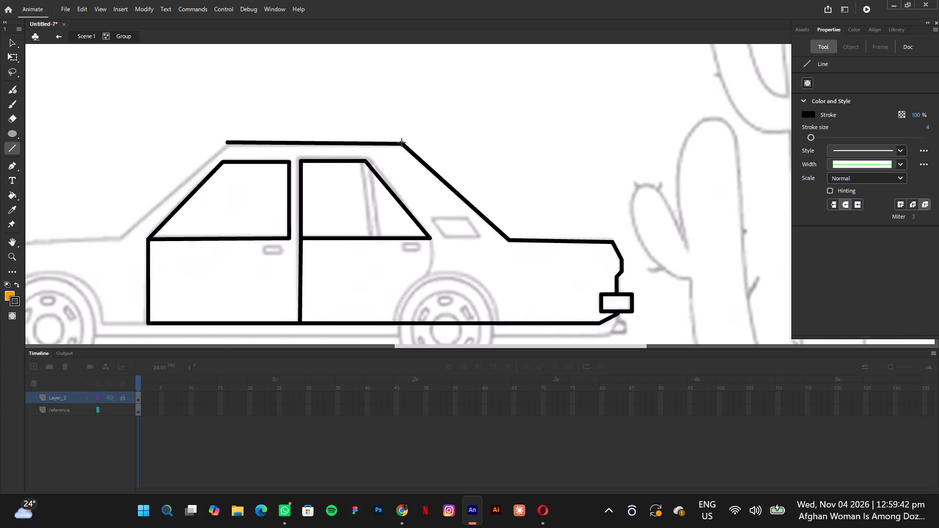
scroll(402, 142, "right", 1)
left_click_drag(402, 142, 401, 141)
scroll(403, 143, "right", 2)
Draw the sloping front windshield line from the roof's front corner down to the rear end of the hood.
left_click_drag(227, 143, 124, 236)
scroll(213, 152, "left", 1)
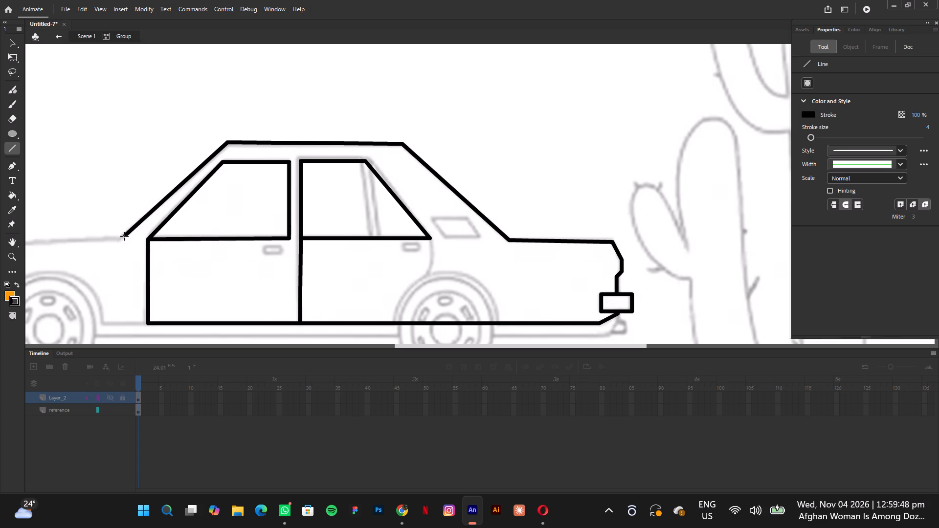
scroll(124, 236, "left", 1)
left_click_drag(124, 236, 120, 239)
scroll(120, 239, "left", 1)
Draw the hood's top edge from the windshield base to the front bend, plus the short slope down to the hood's tip.
key("Left")
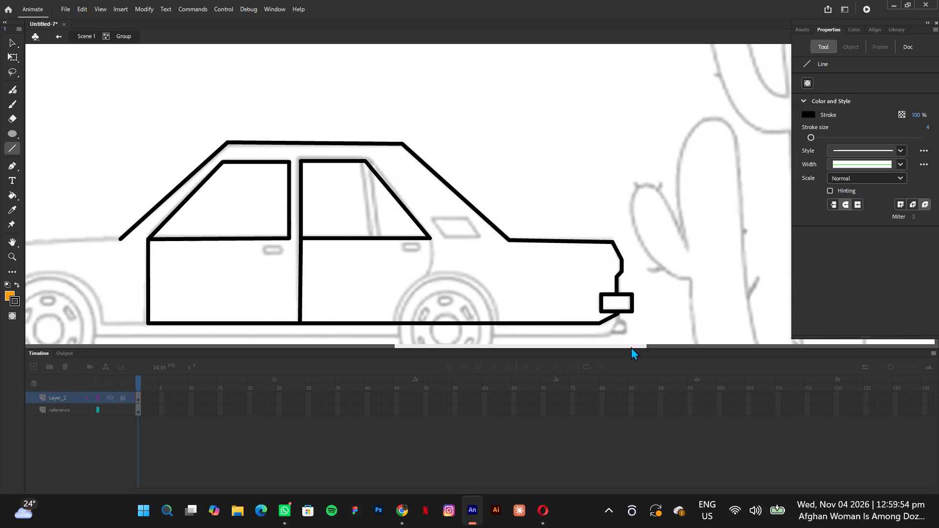
left_click_drag(631, 347, 560, 357)
scroll(624, 347, "left", 1)
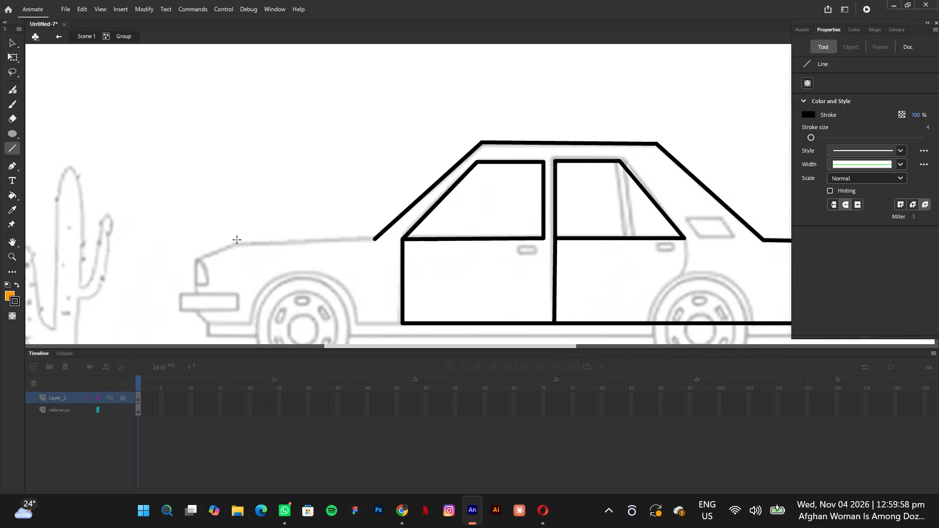
left_click_drag(236, 244, 370, 239)
scroll(267, 244, "right", 1)
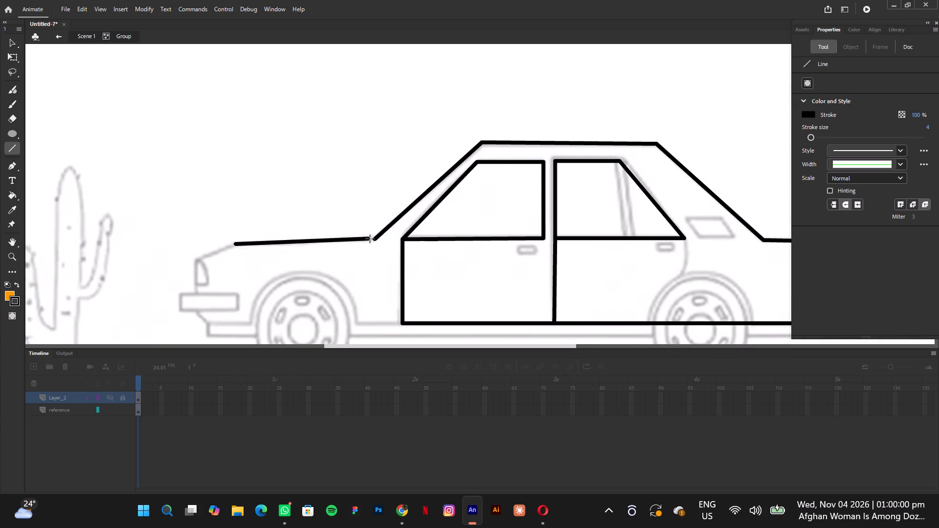
left_click_drag(370, 239, 373, 239)
scroll(370, 239, "right", 1)
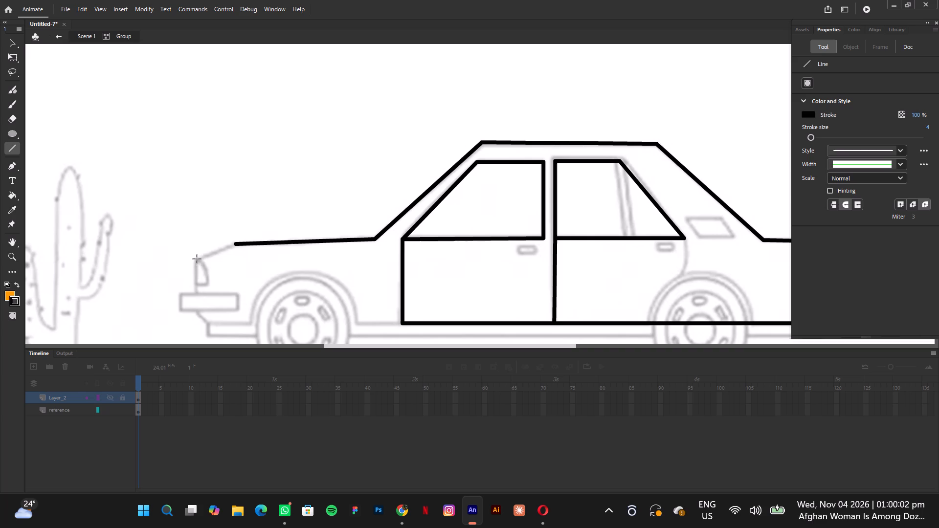
left_click_drag(196, 259, 234, 242)
Draw the body's lower line from the front wheel arch back to the front door's bottom front corner.
left_click_drag(357, 323, 400, 326)
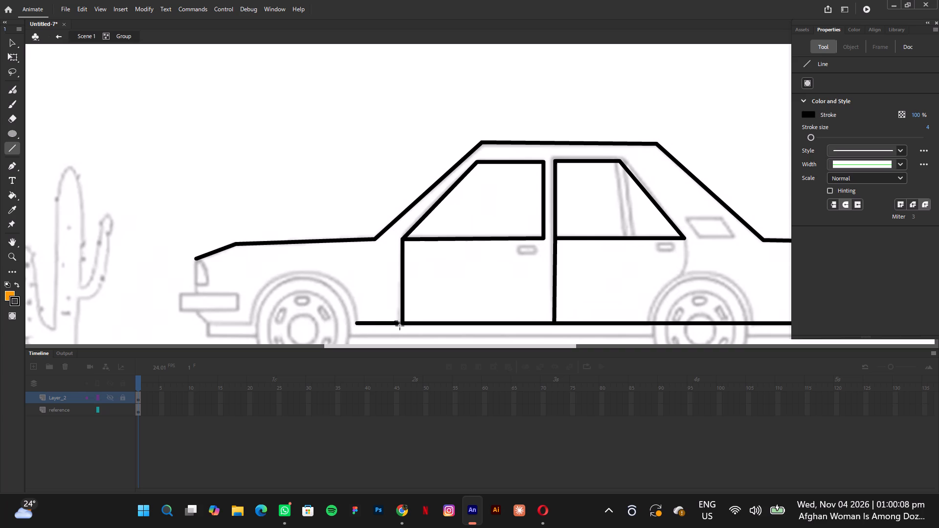
left_click_drag(400, 326, 402, 326)
Draw the vertical front edge of the car from the hood's tip down to just above the front bumper.
left_click_drag(195, 259, 200, 291)
Draw the front bumper's horizontal top edge along the sketch.
left_click_drag(180, 295, 194, 296)
left_click_drag(194, 296, 219, 295)
scroll(202, 296, "right", 2)
left_click_drag(219, 295, 239, 295)
scroll(239, 295, "right", 1)
Extend the lower end of the car's vertical front edge to meet the front bumper's top edge.
left_click(13, 42)
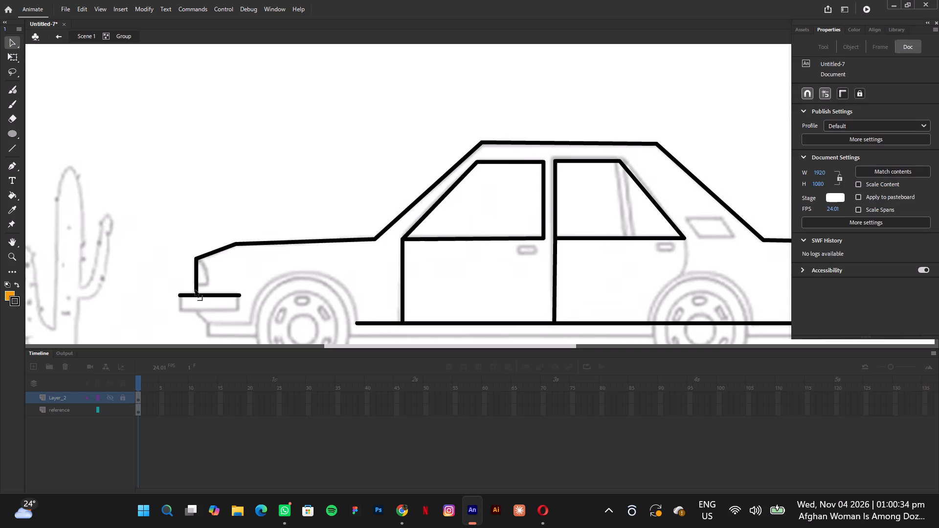
left_click_drag(195, 290, 195, 295)
Complete the front bumper's rectangle with straight lines for both short ends and the bottom edge.
left_click(11, 144)
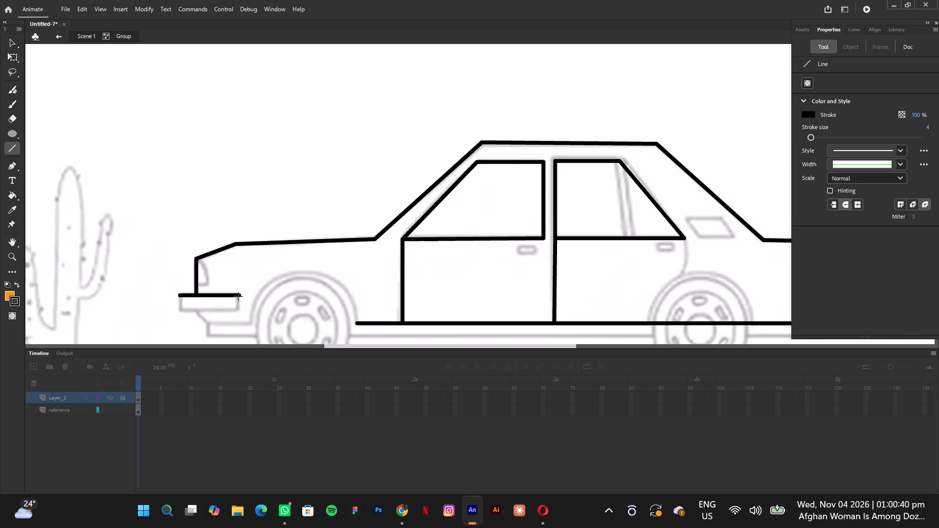
left_click_drag(238, 296, 238, 312)
left_click_drag(180, 294, 180, 310)
left_click_drag(179, 309, 238, 309)
scroll(204, 310, "right", 1)
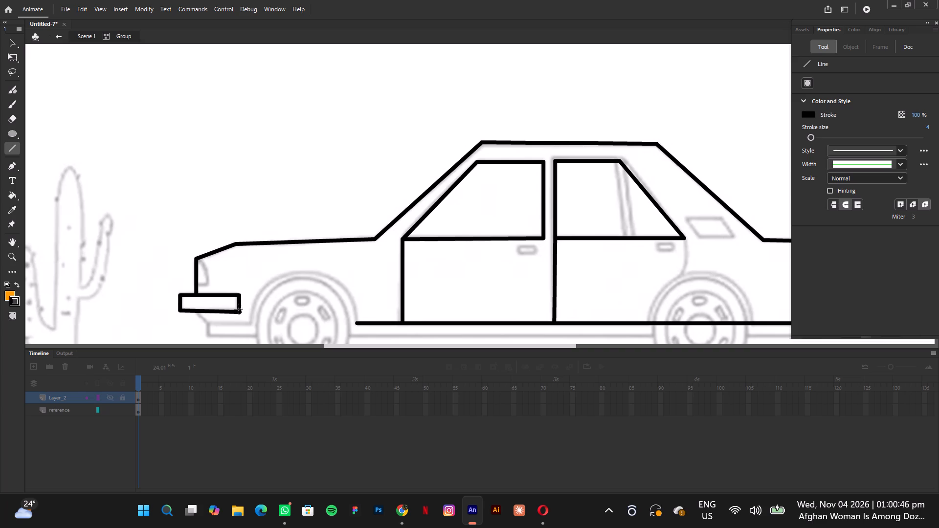
scroll(238, 309, "right", 1)
left_click_drag(238, 309, 241, 309)
Outline the lower front skirt beneath the bumper with a slanted line, a short vertical and two horizontal lines reaching the front wheel.
left_click_drag(196, 313, 202, 316)
left_click_drag(202, 316, 209, 322)
left_click_drag(209, 322, 209, 335)
left_click_drag(209, 335, 255, 337)
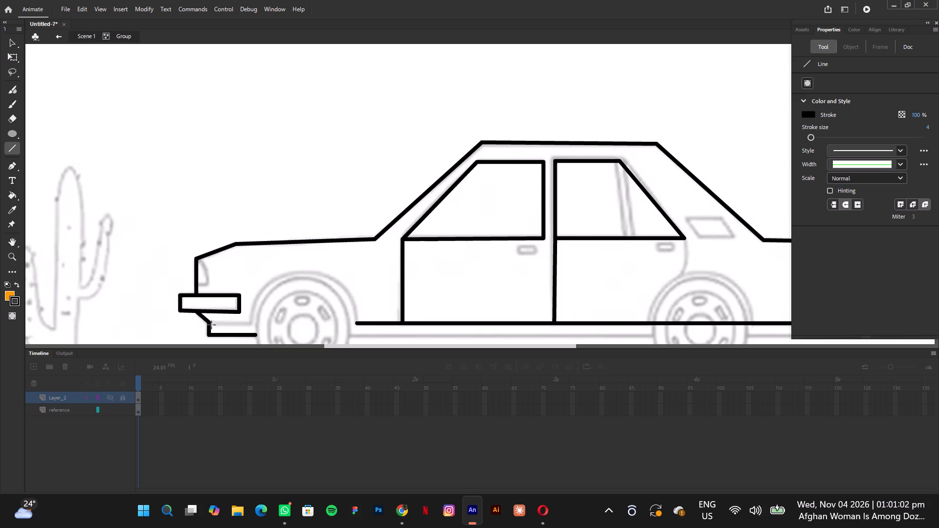
left_click_drag(208, 322, 249, 323)
scroll(208, 322, "right", 1)
scroll(249, 323, "right", 1)
Draw the lower sill line beneath the doors, from the front wheel to the rear wheel.
left_click_drag(350, 334, 542, 330)
scroll(368, 334, "right", 1)
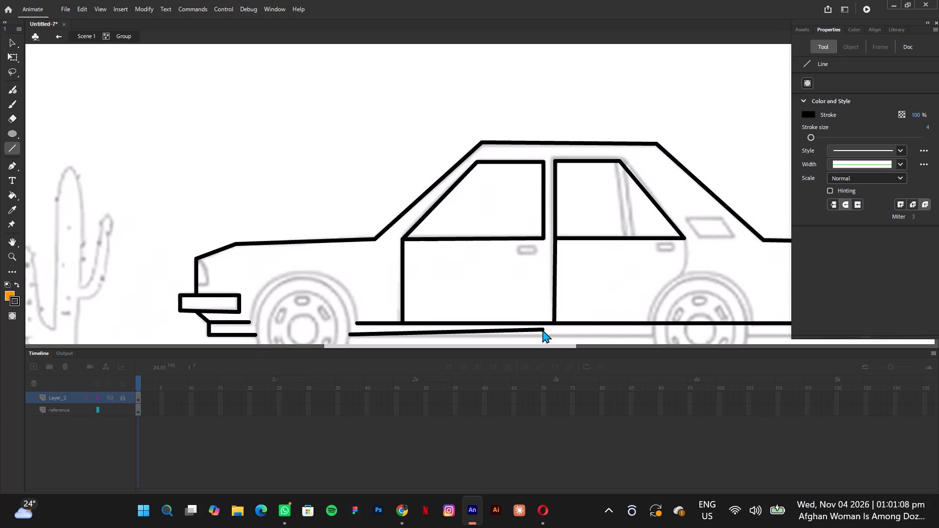
scroll(542, 330, "right", 1)
left_click_drag(542, 330, 651, 336)
scroll(651, 336, "right", 1)
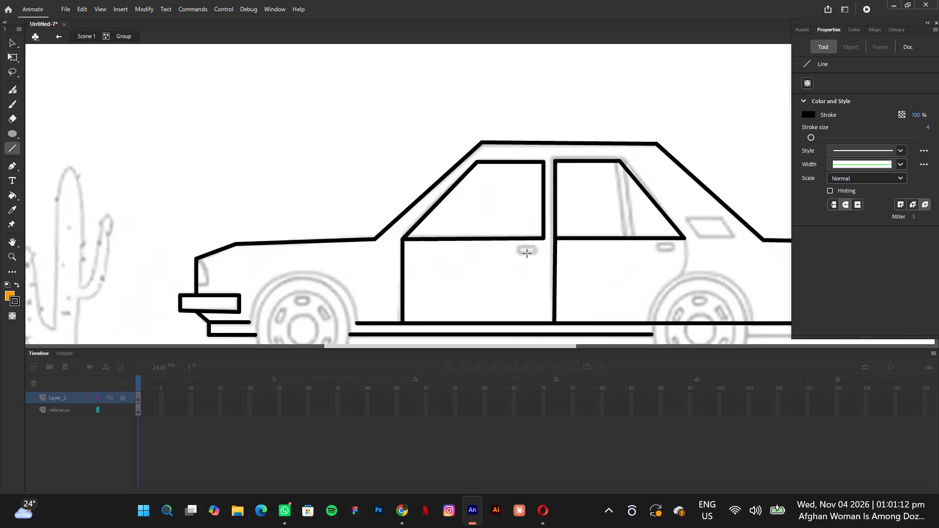
Draw the front door's handle as a small rectangle of four straight lines over the sketch.
key("ctrl+equal")
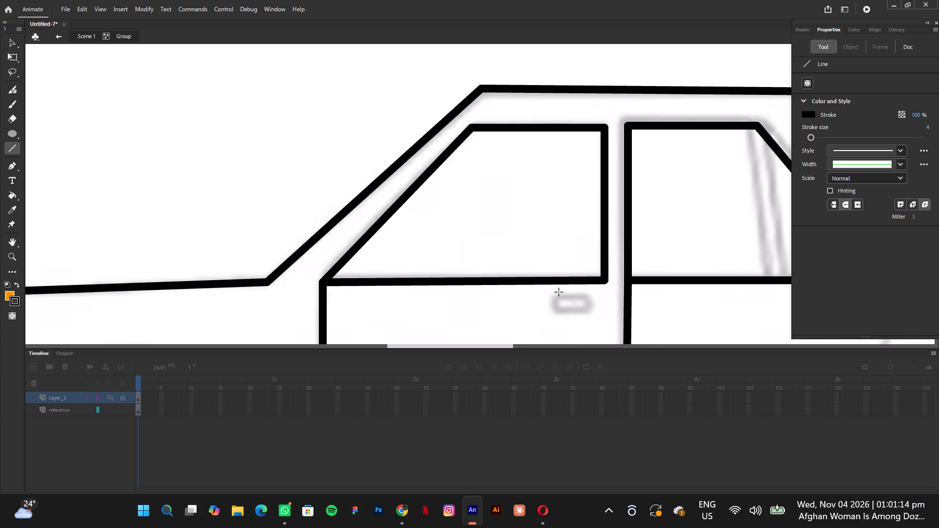
left_click_drag(557, 296, 584, 297)
left_click_drag(584, 297, 585, 297)
left_click_drag(585, 297, 587, 306)
left_click_drag(587, 306, 588, 308)
left_click_drag(554, 297, 555, 307)
left_click_drag(555, 307, 555, 308)
left_click_drag(555, 308, 582, 311)
Bend both short ends of the front door handle outward into rounded ends.
left_click(13, 41)
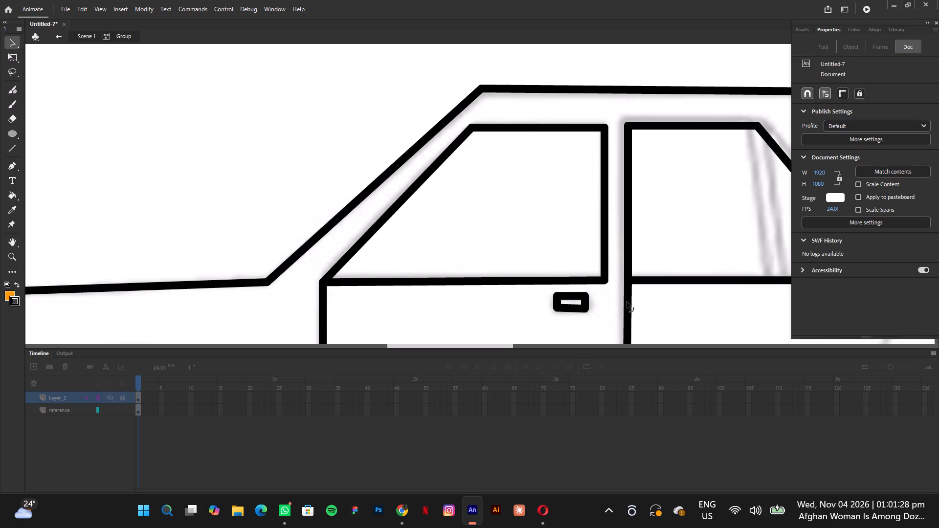
left_click_drag(586, 302, 590, 301)
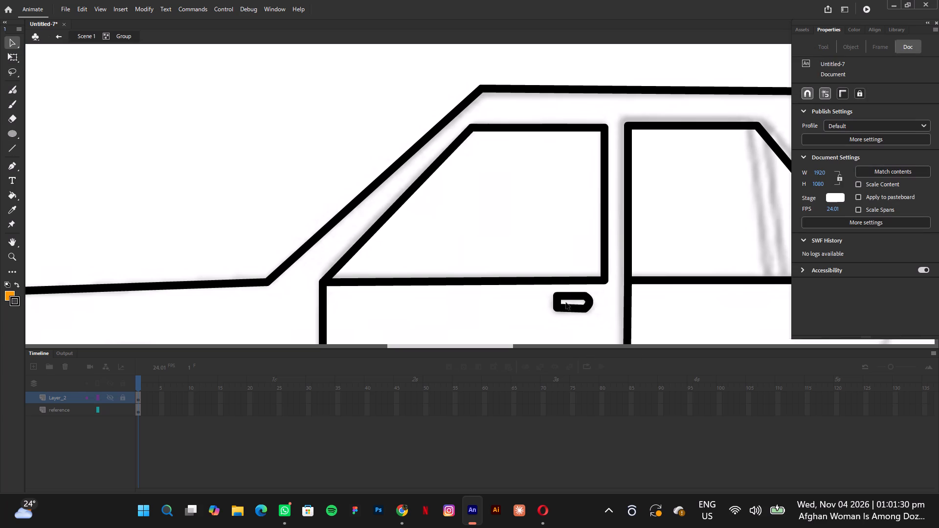
left_click(557, 303)
left_click_drag(556, 302, 550, 302)
left_click_drag(550, 302, 552, 302)
Copy the finished front door handle and place the duplicate over the sketched handle on the rear door.
left_click_drag(484, 347, 502, 345)
left_click_drag(464, 320, 440, 320)
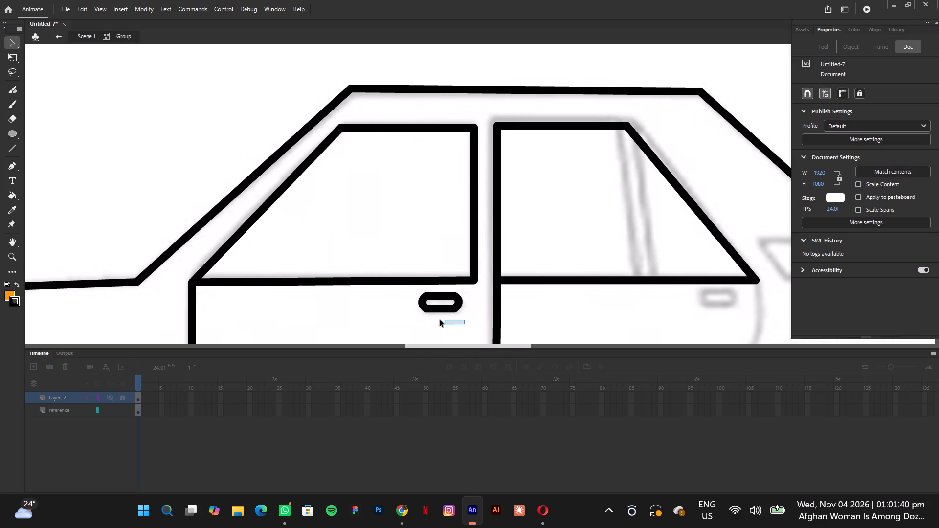
left_click_drag(440, 320, 413, 290)
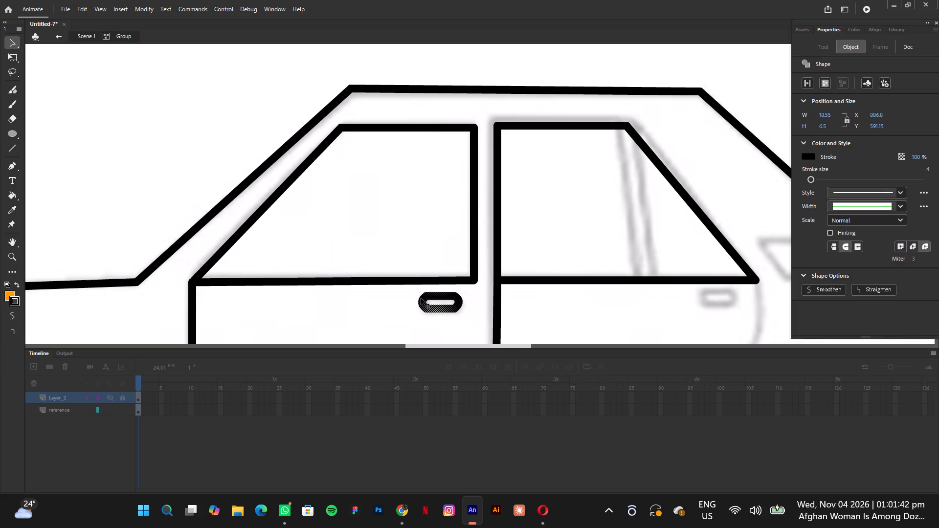
key("ctrl+c")
key("ctrl+v")
left_click_drag(486, 189, 497, 192)
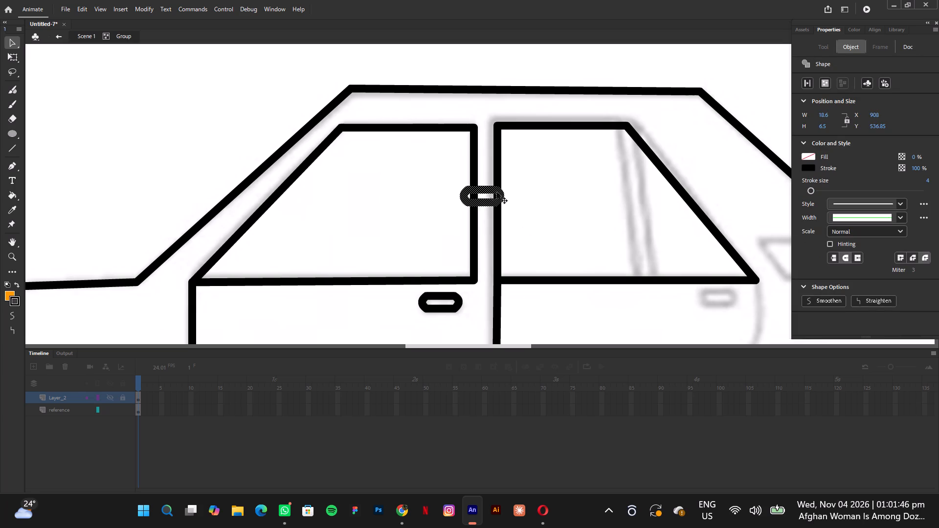
left_click_drag(497, 192, 724, 295)
scroll(520, 205, "right", 1)
scroll(724, 295, "right", 2)
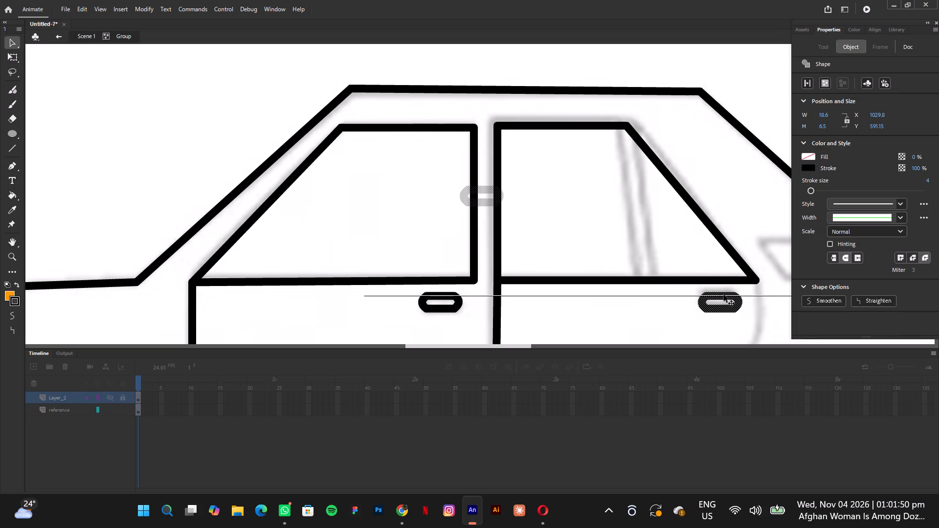
scroll(724, 295, "right", 1)
left_click_drag(724, 295, 722, 292)
scroll(722, 292, "right", 1)
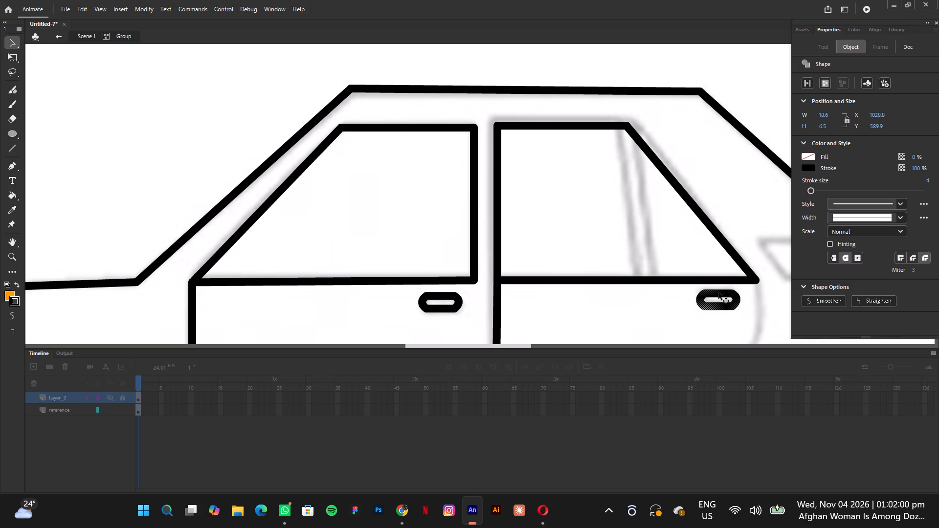
Draw the rear window's divider as two near-parallel slanted lines running from the window's top edge down to its bottom edge.
left_click(12, 151)
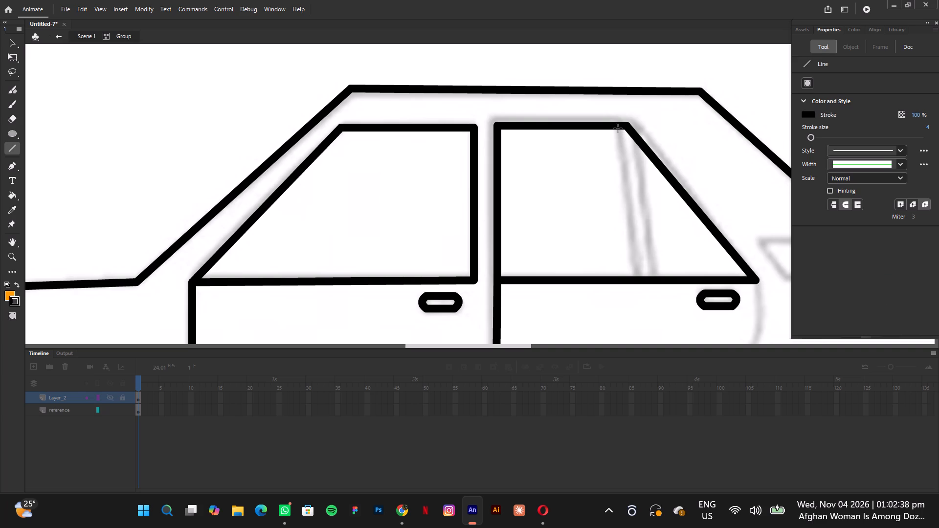
left_click_drag(618, 127, 632, 212)
scroll(625, 153, "up", 1)
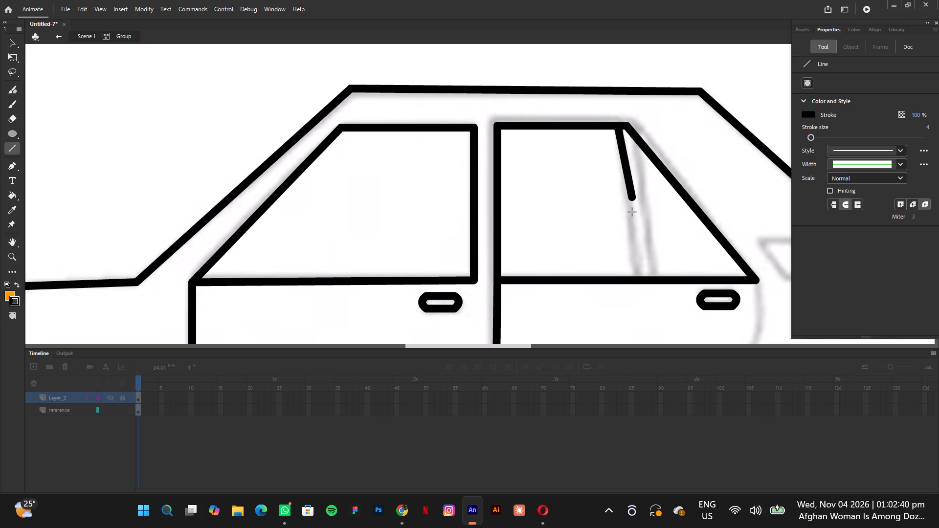
scroll(632, 212, "up", 1)
left_click_drag(632, 212, 635, 281)
scroll(635, 281, "up", 1)
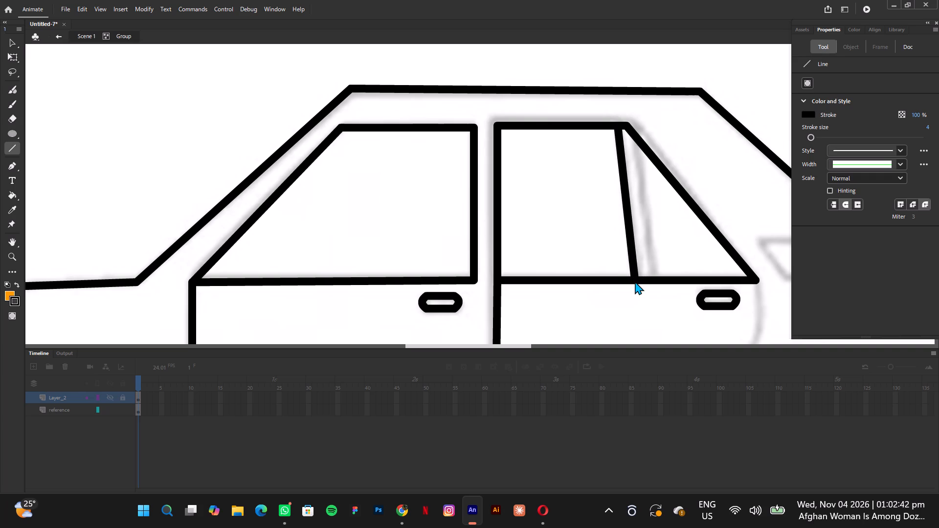
left_click_drag(637, 141, 656, 252)
scroll(639, 168, "up", 1)
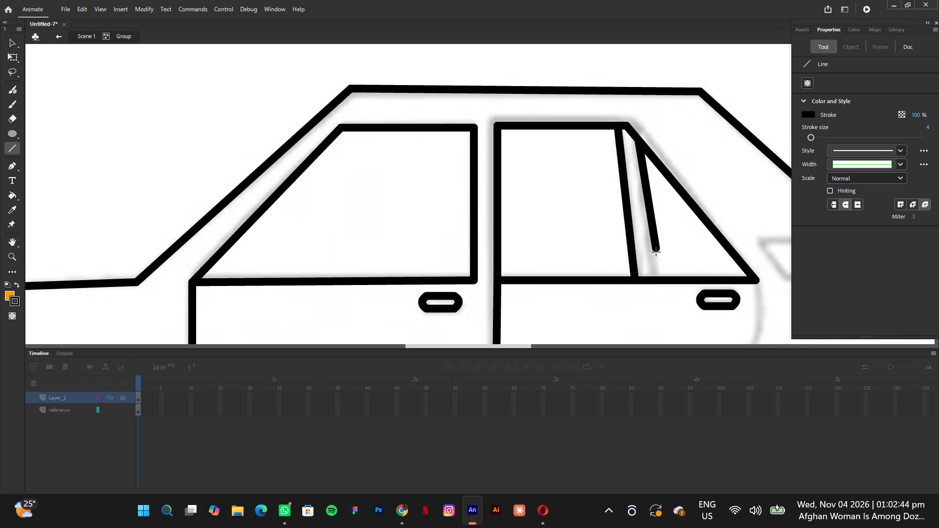
left_click_drag(656, 252, 657, 278)
scroll(656, 252, "up", 1)
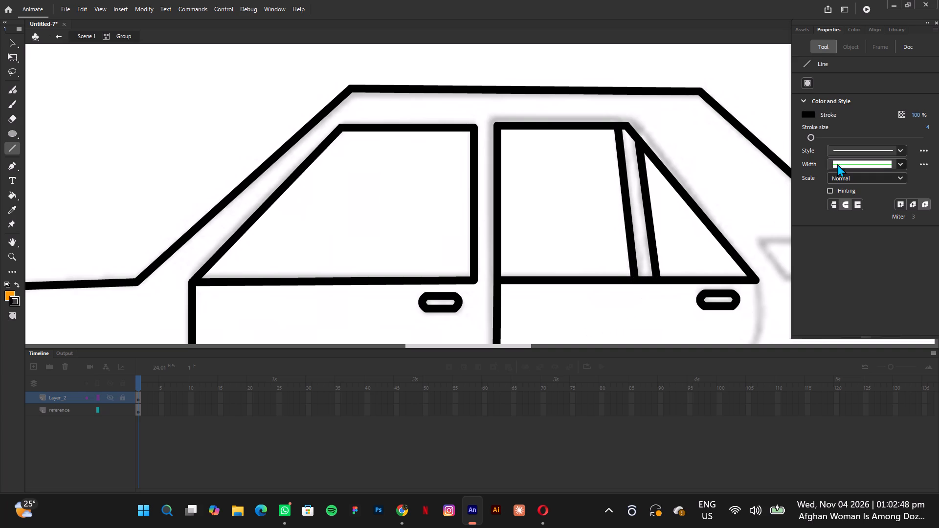
Draw the lower sill line from behind the rear wheel toward the rear bumper, ending in a short upward slant.
left_click(938, 340)
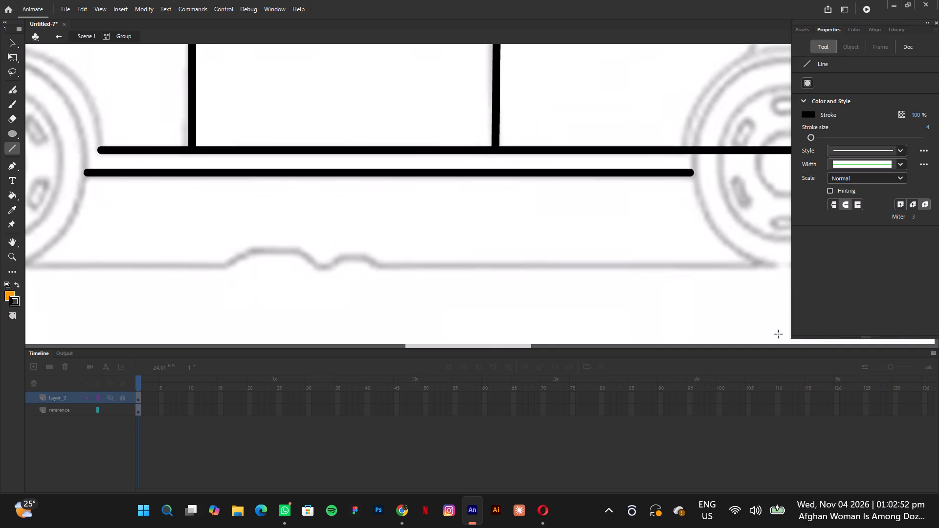
left_click_drag(522, 346, 555, 346)
scroll(544, 346, "down", 1)
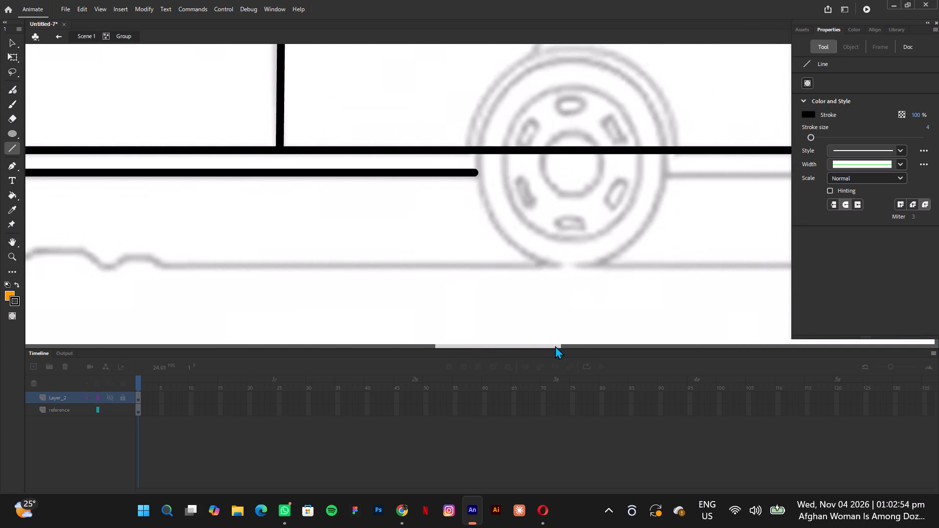
scroll(555, 346, "down", 1)
left_click_drag(555, 346, 582, 343)
scroll(582, 343, "down", 1)
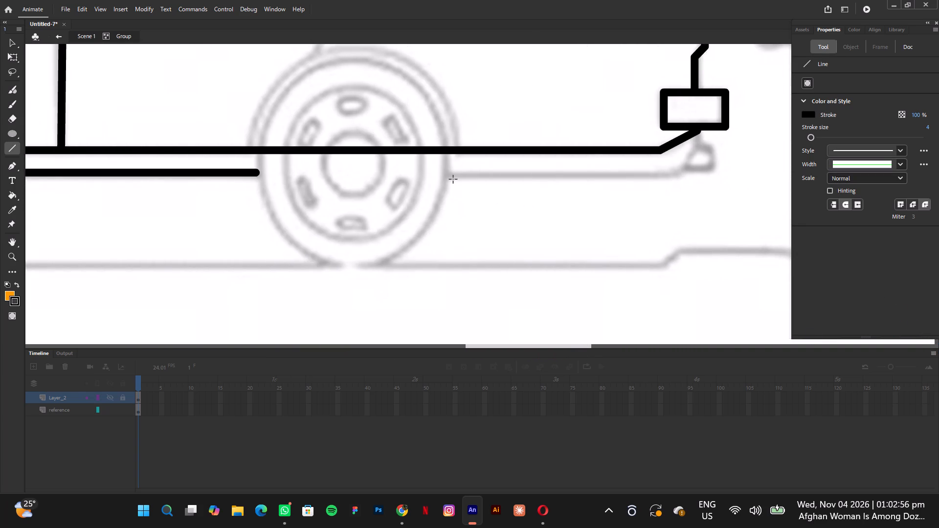
left_click_drag(448, 174, 654, 177)
scroll(481, 174, "right", 1)
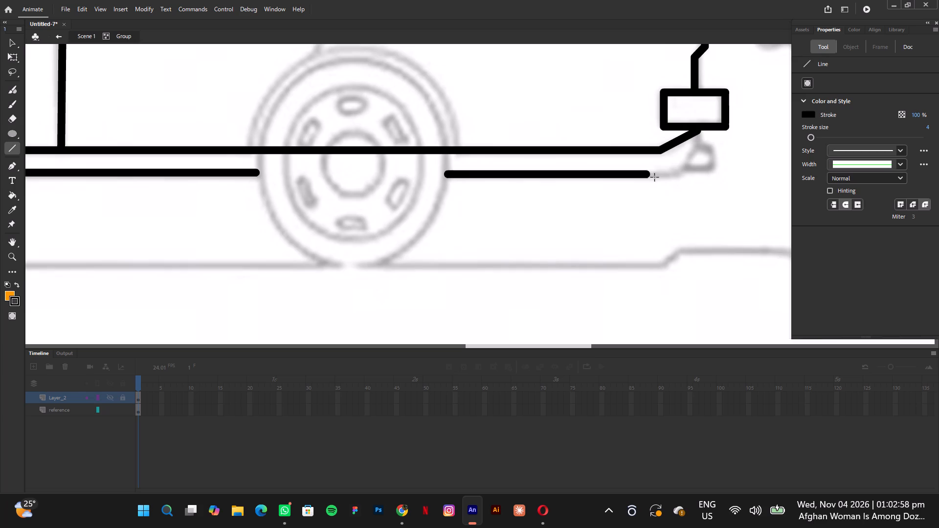
scroll(654, 177, "right", 1)
left_click_drag(654, 177, 671, 174)
scroll(678, 175, "right", 2)
left_click_drag(671, 174, 683, 166)
Outline the small tailpiece beneath the rear bumper with short straight lines and connect it up to the bumper's underside.
left_click_drag(683, 166, 708, 169)
left_click_drag(710, 166, 712, 150)
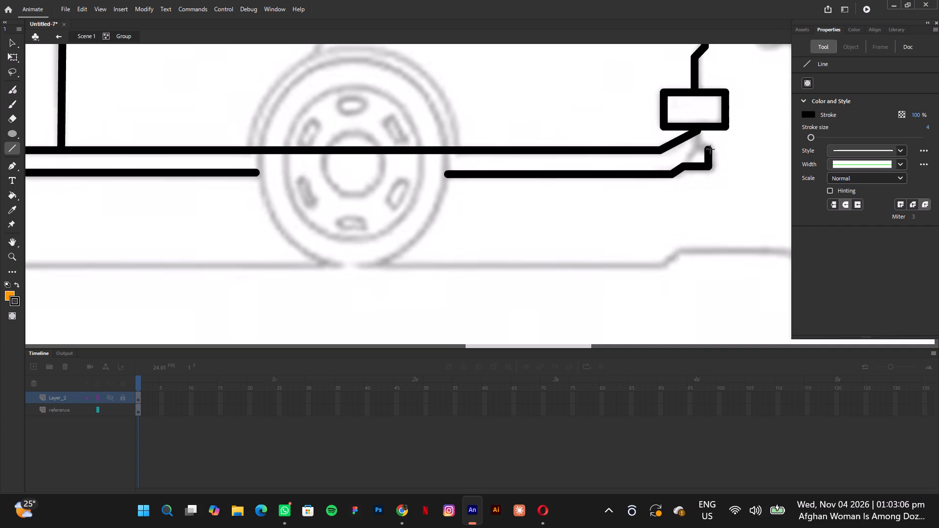
left_click_drag(709, 148, 701, 147)
left_click_drag(701, 147, 697, 149)
left_click_drag(697, 149, 684, 162)
left_click_drag(699, 148, 697, 136)
left_click_drag(697, 136, 693, 133)
Reshape the small tailpiece beneath the rear bumper, pulling its lower outer corner outward and rounding its outer side.
left_click(10, 40)
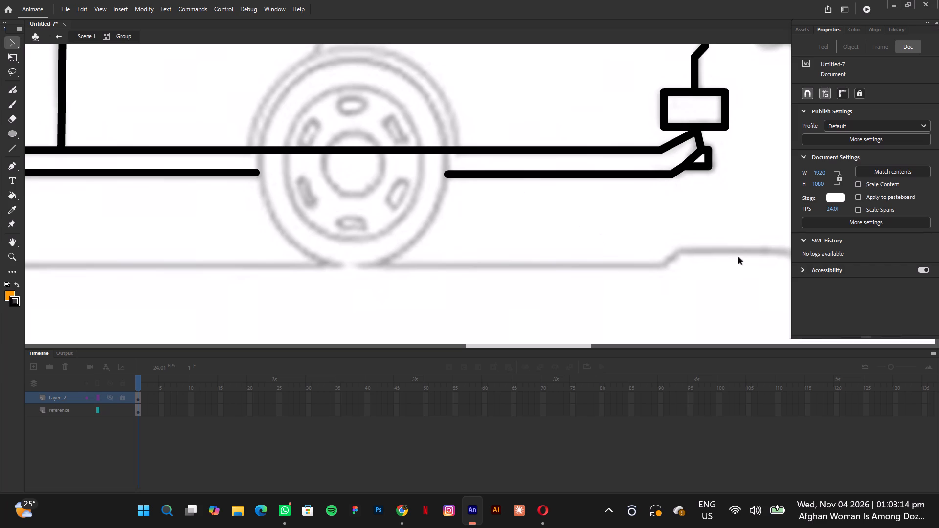
left_click(705, 169)
left_click_drag(710, 161, 715, 164)
left_click_drag(710, 158, 715, 162)
left_click_drag(711, 148, 707, 147)
left_click_drag(707, 147, 711, 143)
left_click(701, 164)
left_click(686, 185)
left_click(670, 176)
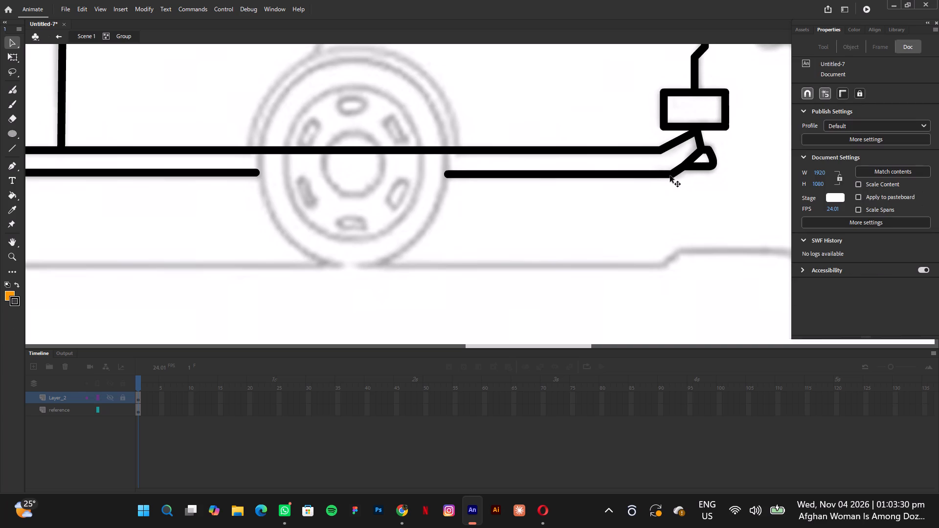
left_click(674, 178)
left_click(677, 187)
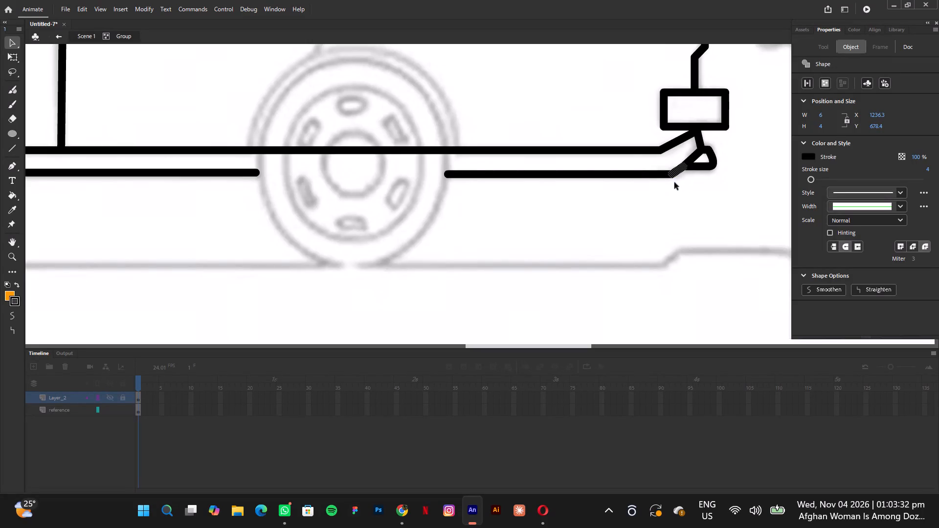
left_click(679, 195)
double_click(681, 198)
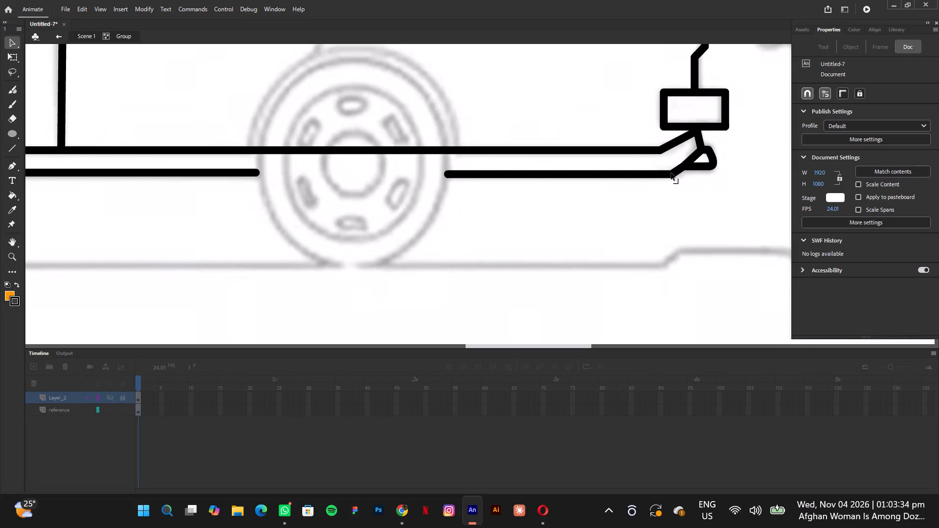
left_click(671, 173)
Get the Line tool ready to trace the remaining sketched details on the car's rear side, above the rear wheel.
left_click_drag(442, 202, 469, 237)
left_click(14, 242)
left_click_drag(313, 207, 366, 296)
scroll(334, 236, "up", 1)
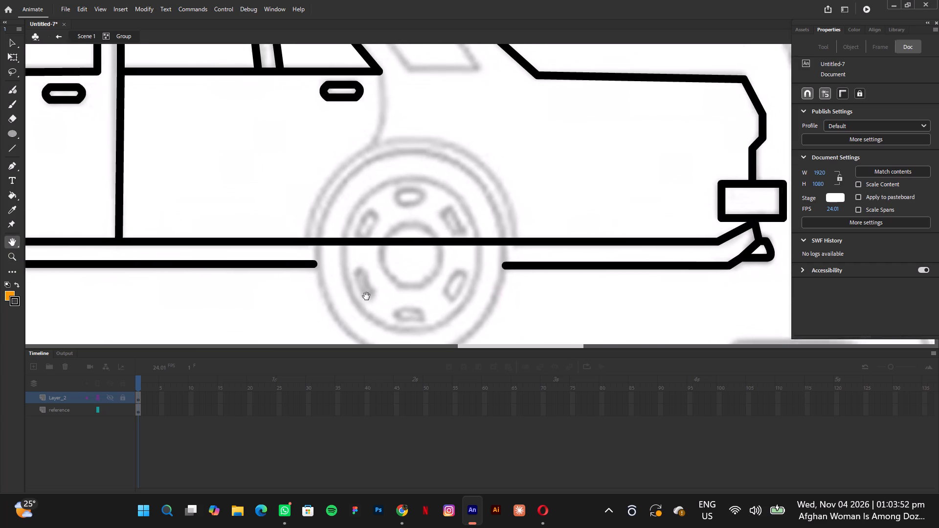
scroll(366, 296, "up", 1)
left_click_drag(366, 296, 306, 373)
scroll(306, 373, "up", 1)
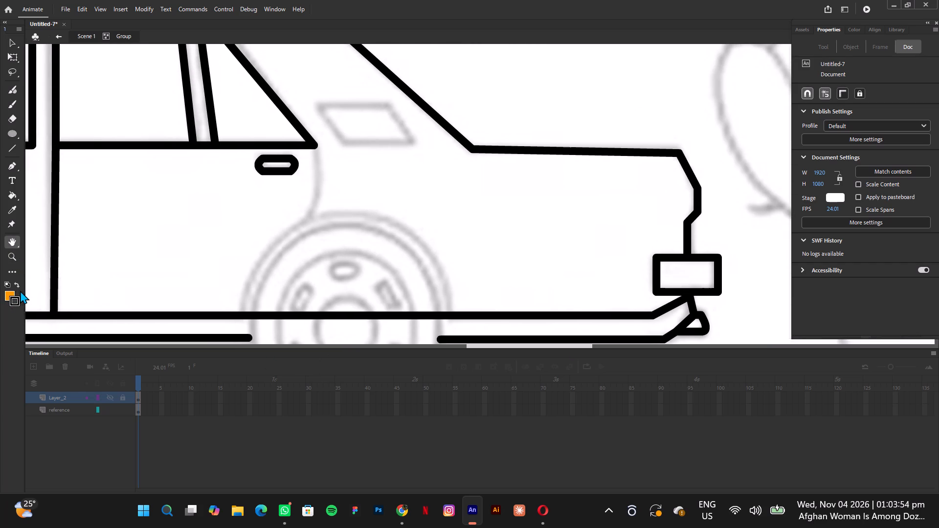
left_click(13, 151)
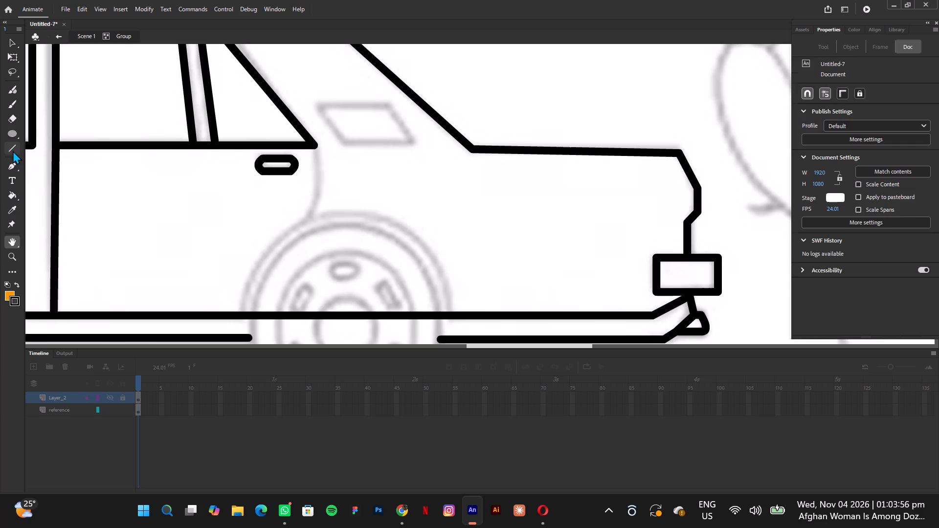
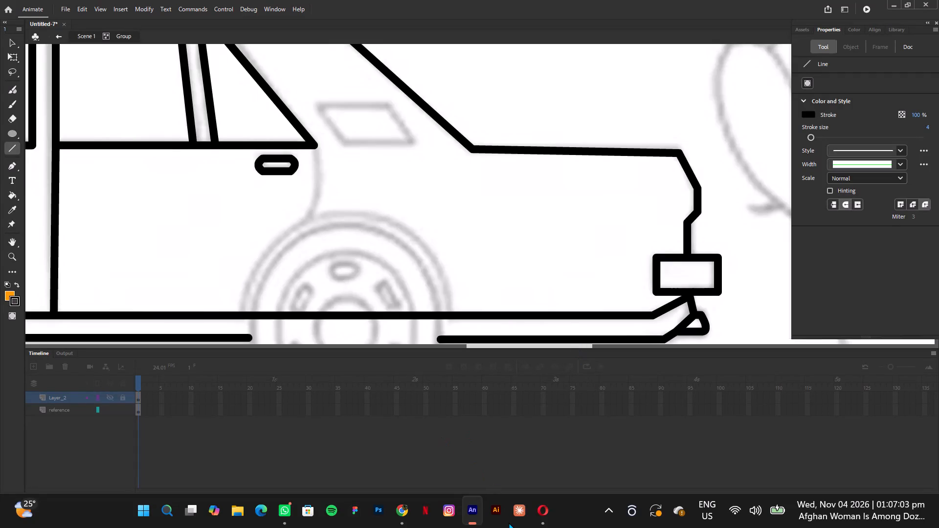
Switch to Opera and play the "Best Hip-Hop & Trap Vibes 2025" video mix from the YouTube recommendations.
left_click(545, 512)
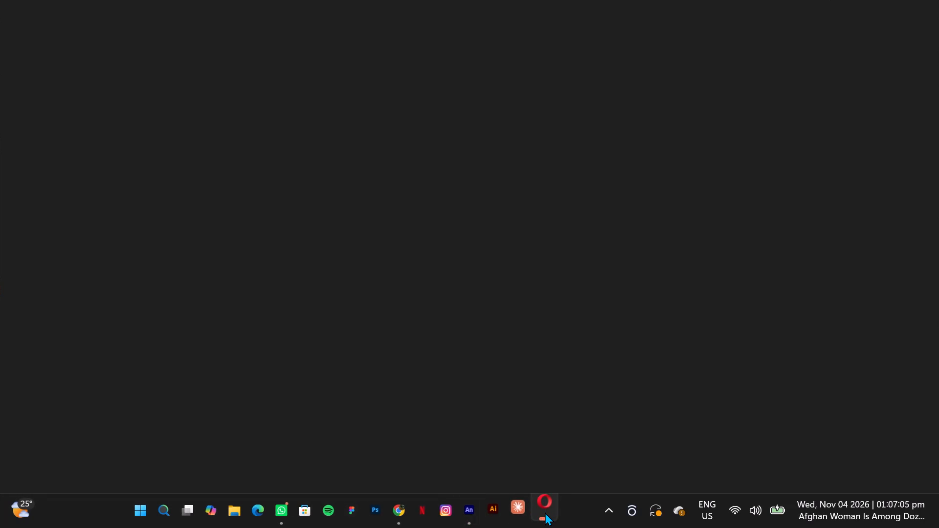
left_click(456, 0)
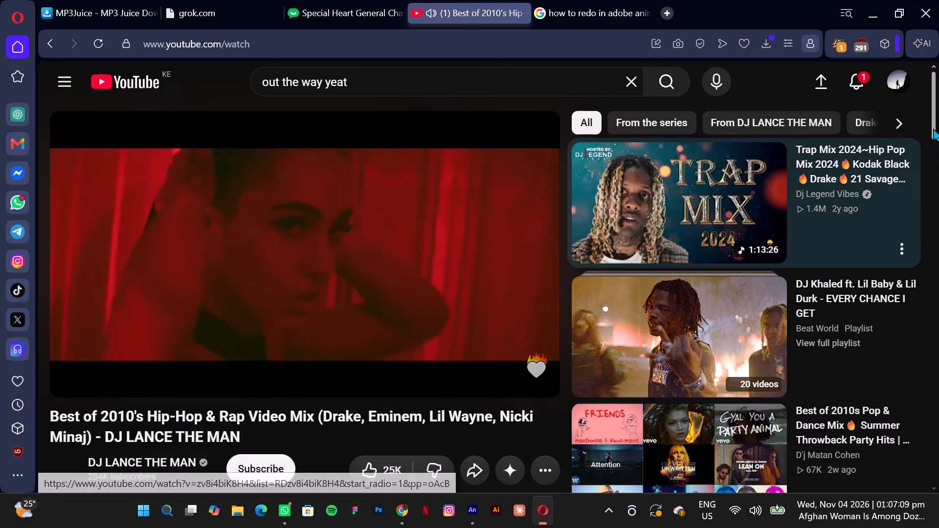
left_click_drag(935, 107, 936, 134)
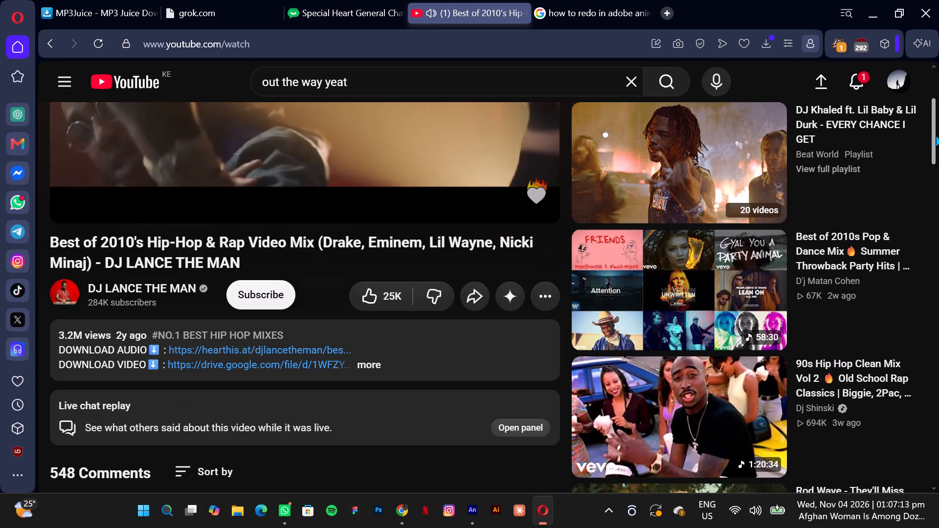
left_click_drag(936, 134, 938, 167)
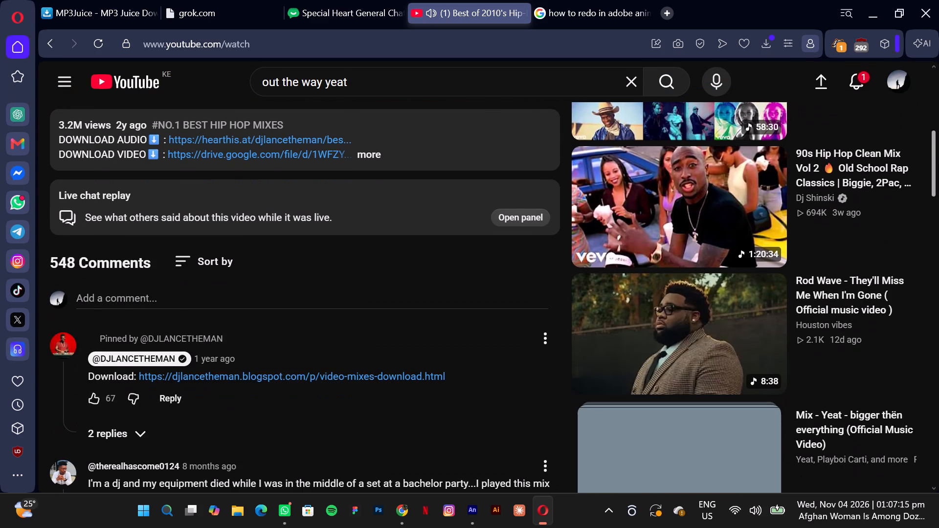
left_click_drag(933, 146, 938, 220)
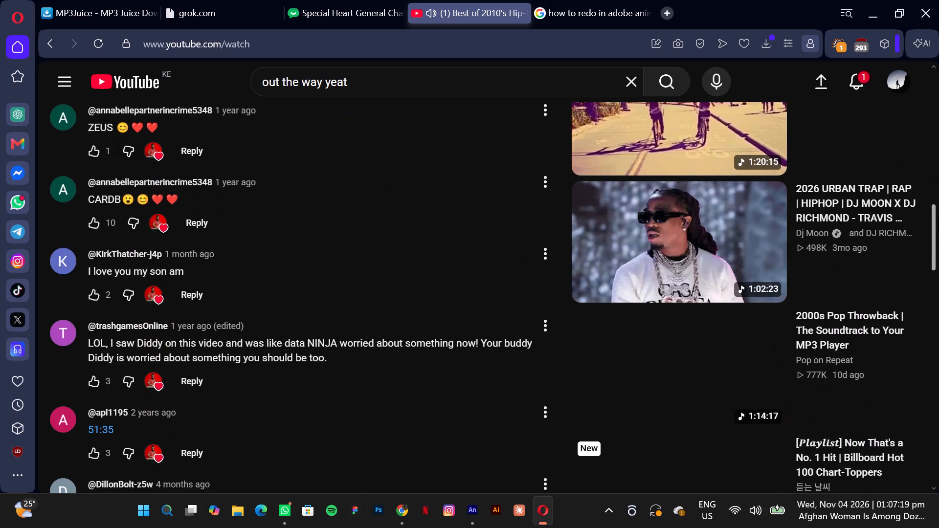
left_click_drag(938, 220, 938, 252)
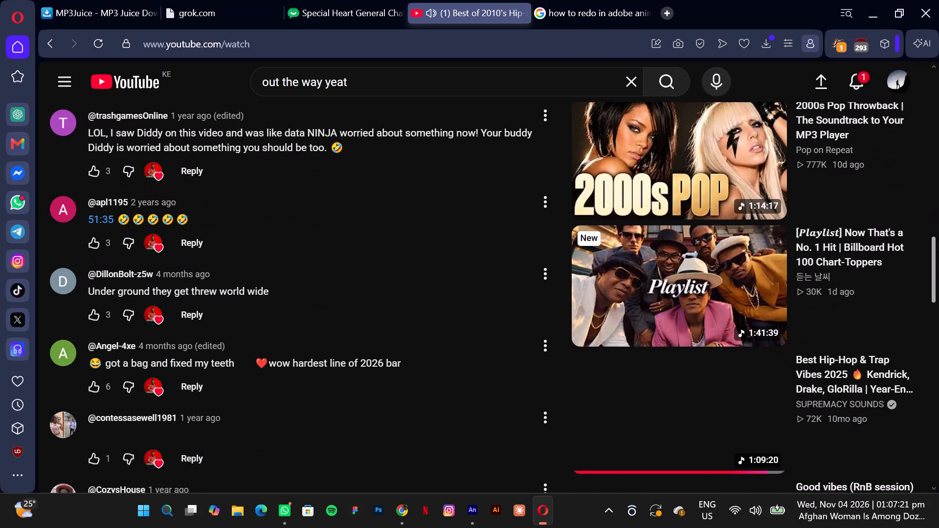
left_click_drag(938, 252, 938, 279)
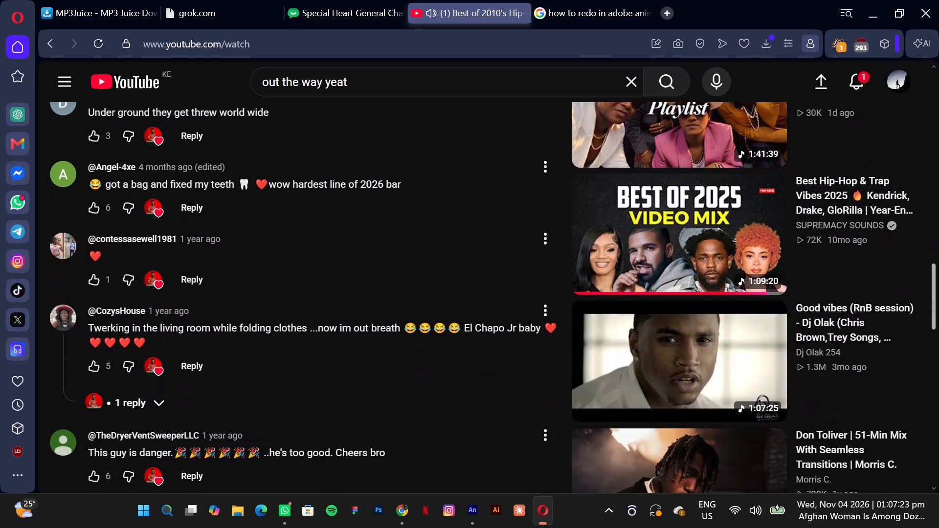
left_click_drag(938, 279, 938, 294)
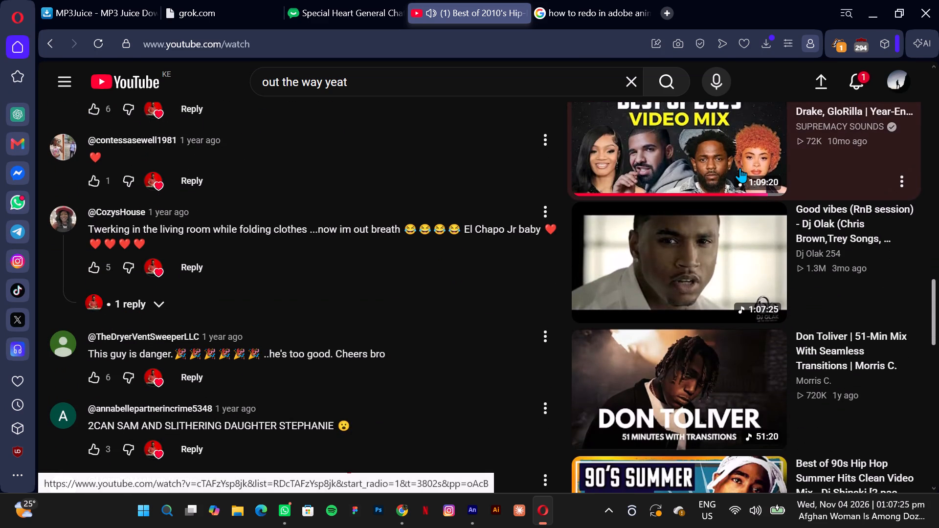
left_click(740, 168)
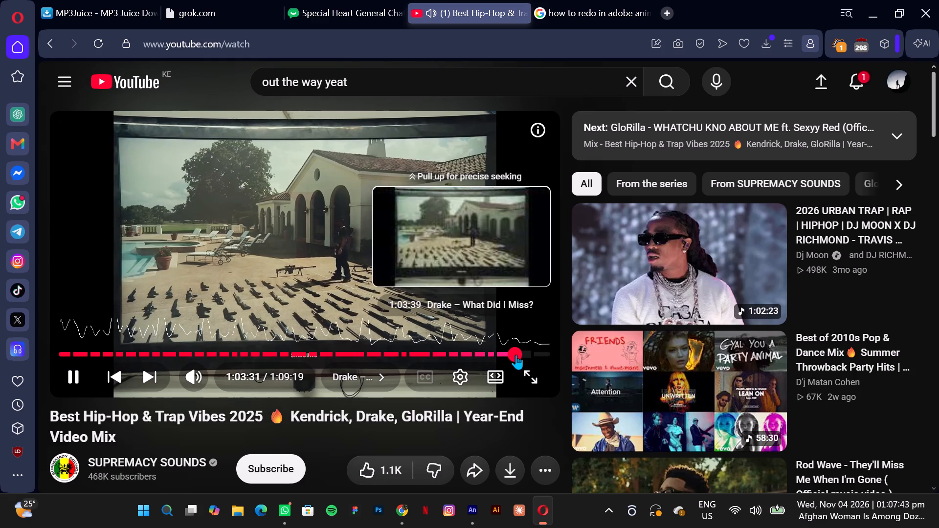
Rewind the video mix to its beginning at 0:00.
left_click_drag(516, 354, 118, 328)
scroll(492, 354, "left", 1)
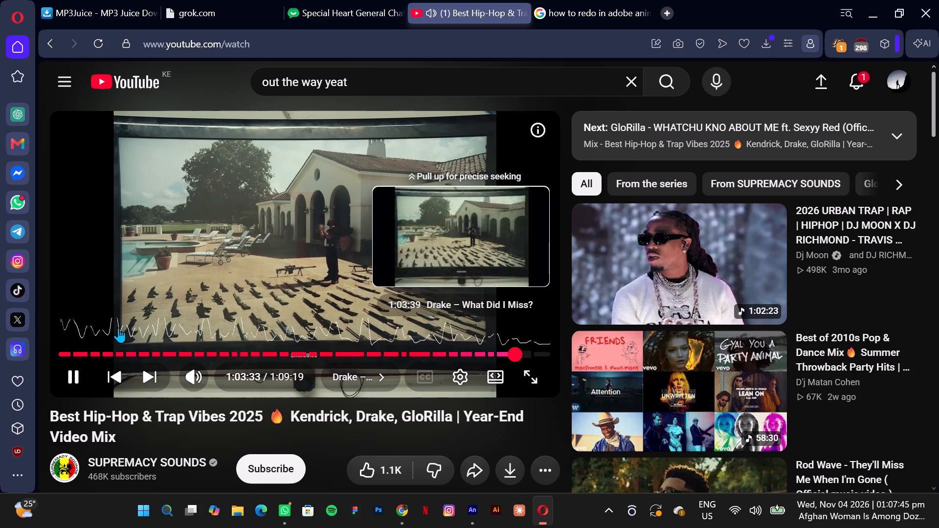
scroll(118, 328, "left", 1)
left_click_drag(118, 328, 29, 339)
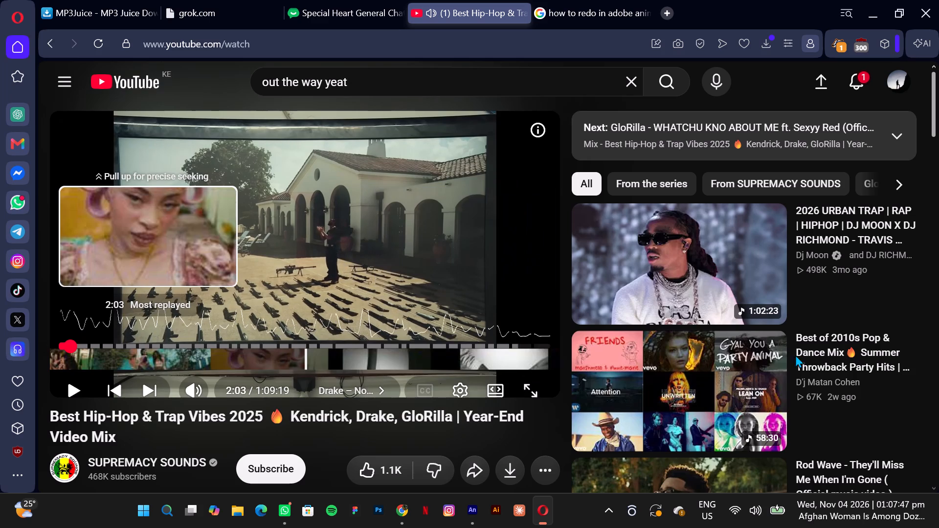
left_click_drag(935, 122, 938, 150)
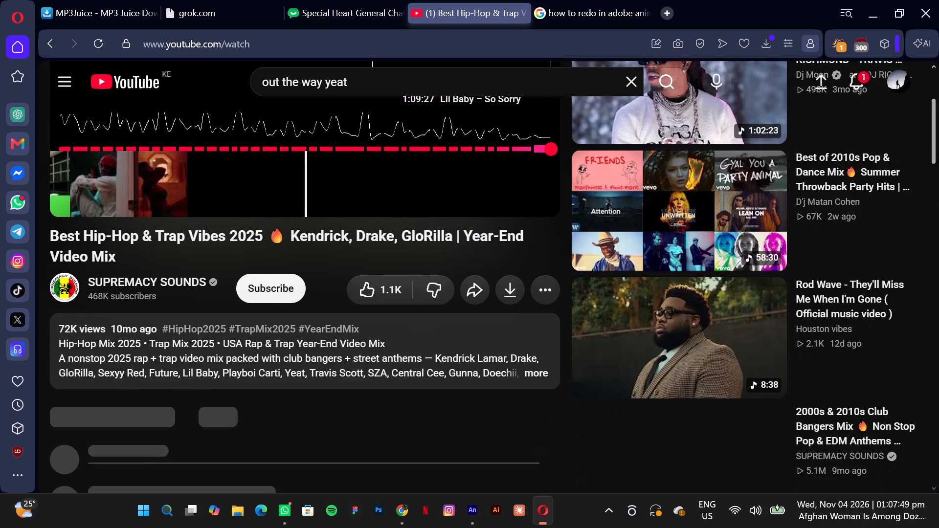
left_click_drag(938, 150, 937, 46)
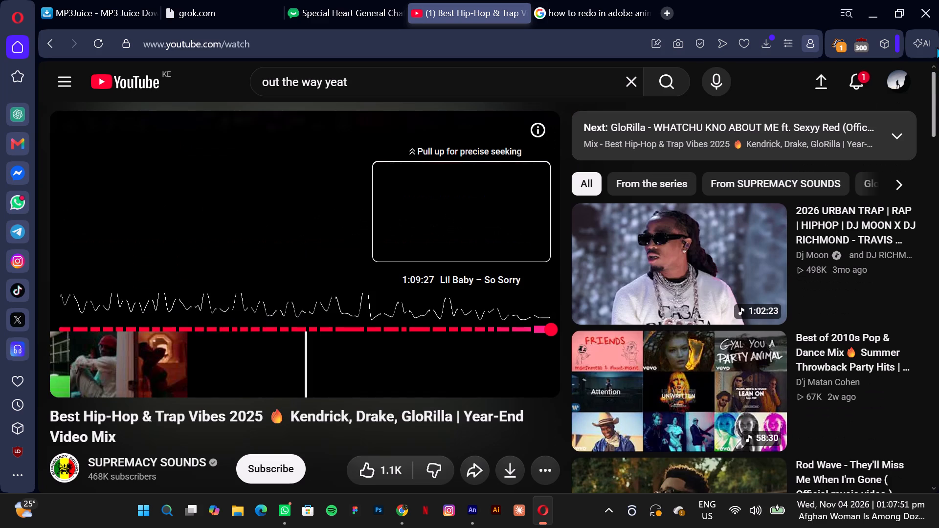
left_click_drag(937, 46, 937, 43)
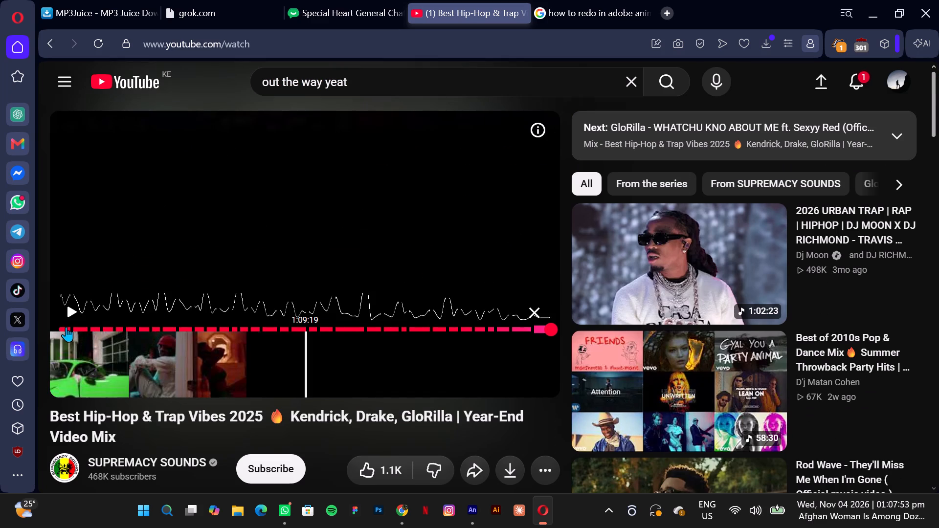
left_click(66, 327)
left_click(70, 314)
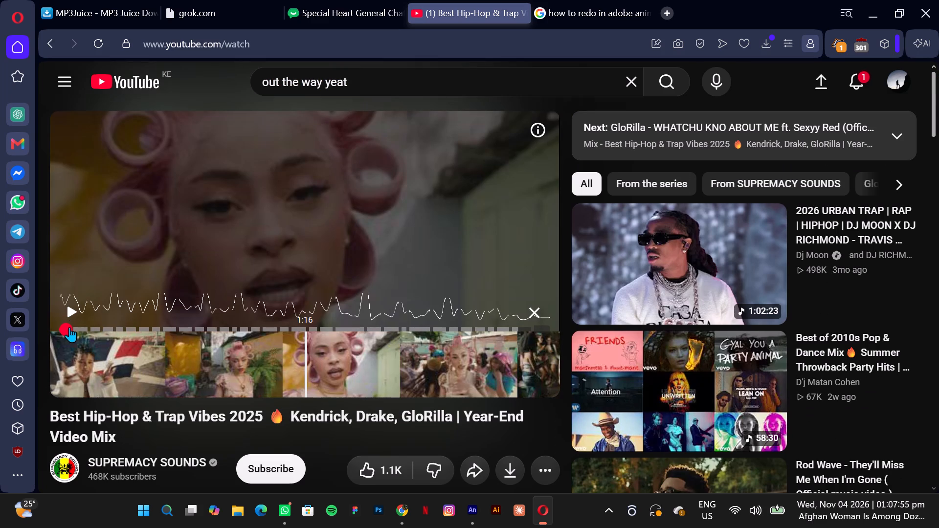
left_click_drag(65, 328, 60, 328)
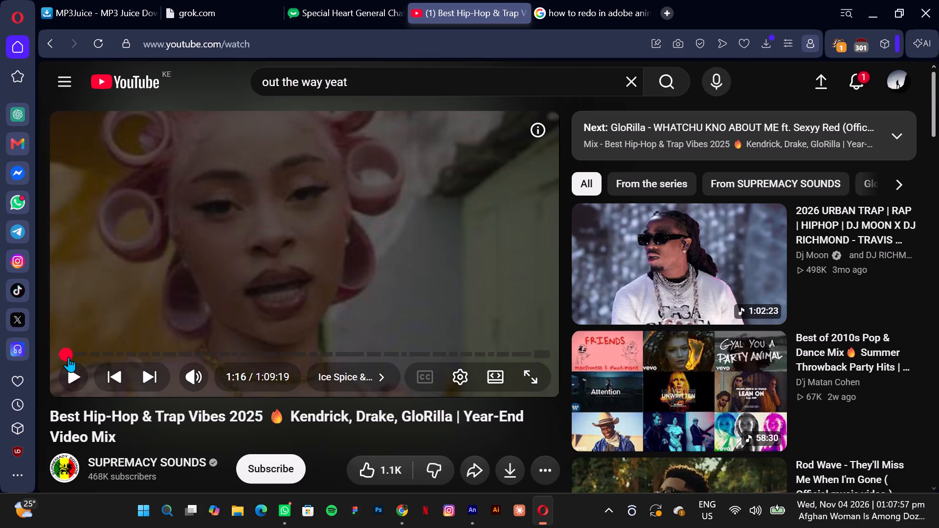
left_click_drag(66, 356, 51, 355)
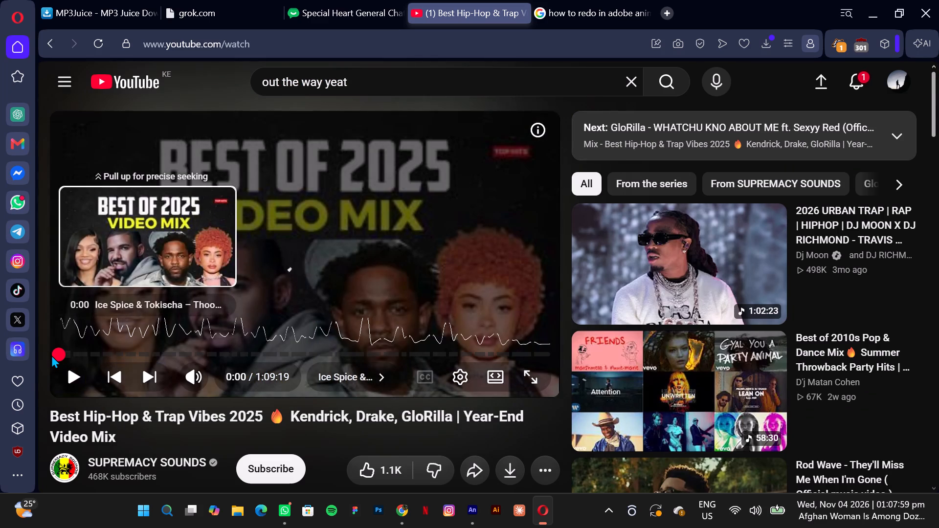
Expand the mix's playlist and look through its upcoming videos.
left_click(898, 132)
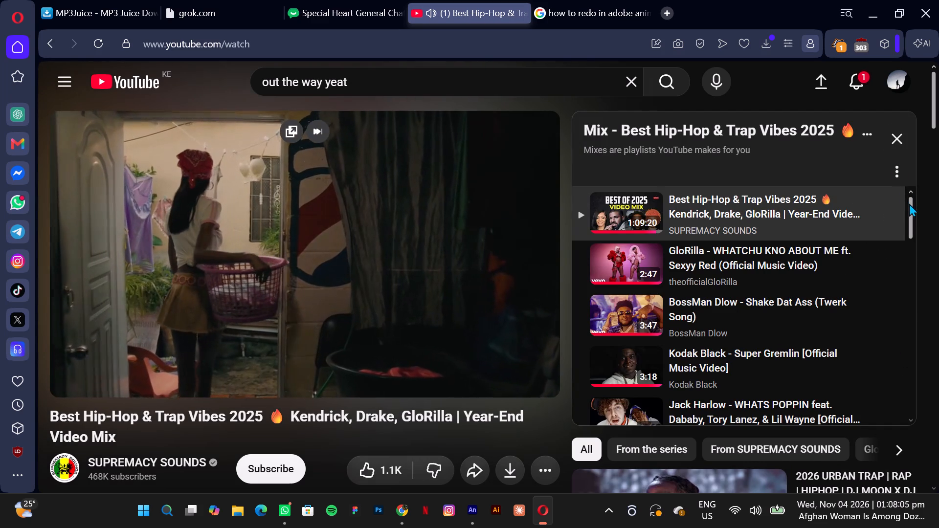
left_click_drag(909, 204, 909, 217)
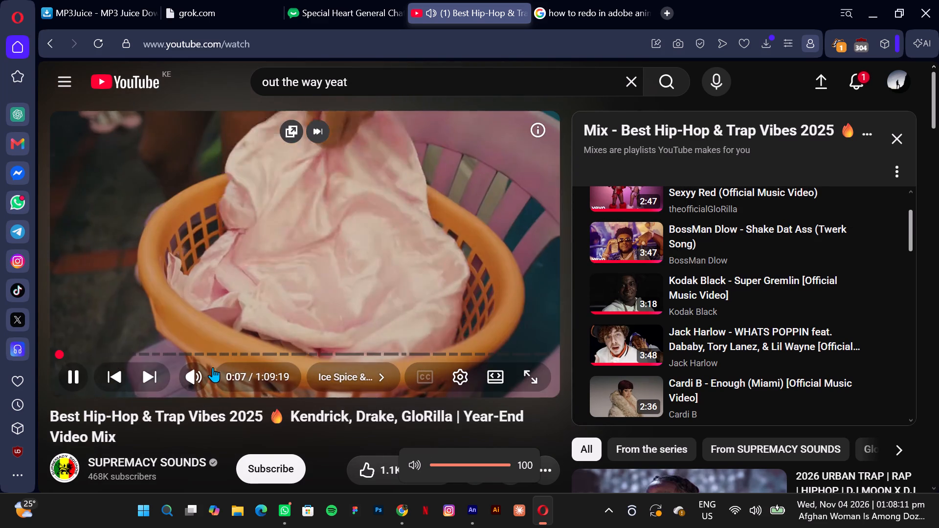
Boost the YouTube tab's volume to 250% with the Volume Booster.
left_click(194, 380)
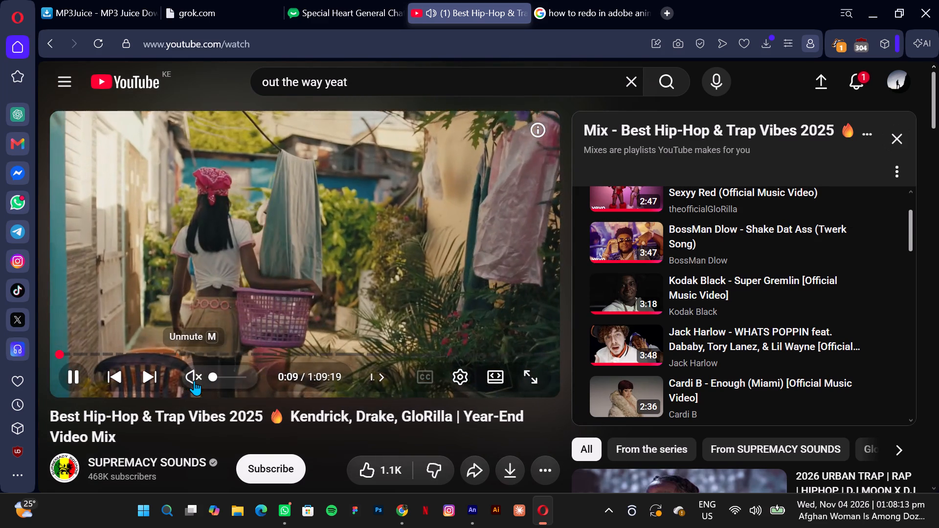
left_click(194, 380)
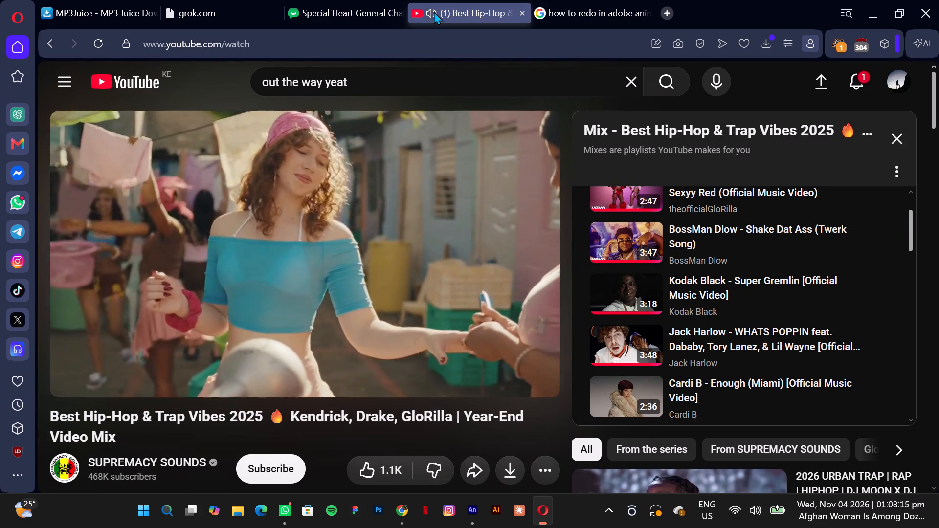
left_click(496, 110)
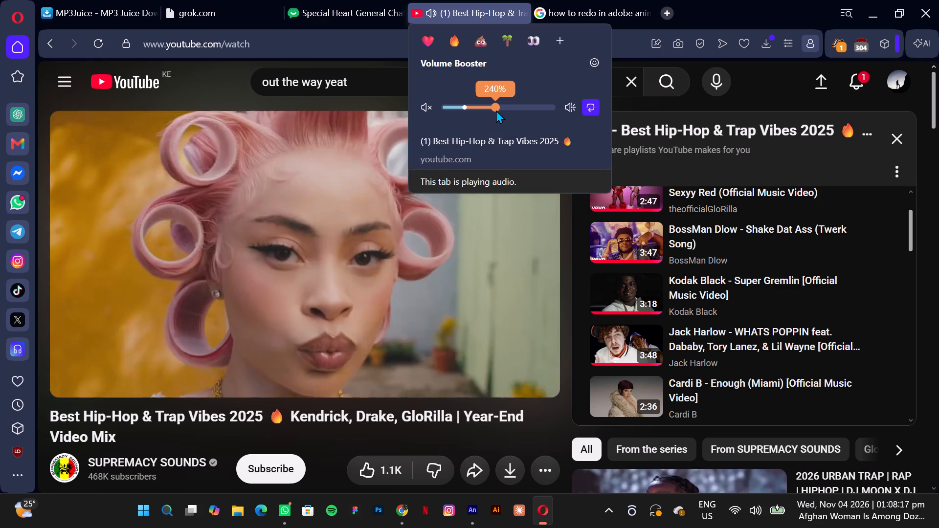
left_click(517, 108)
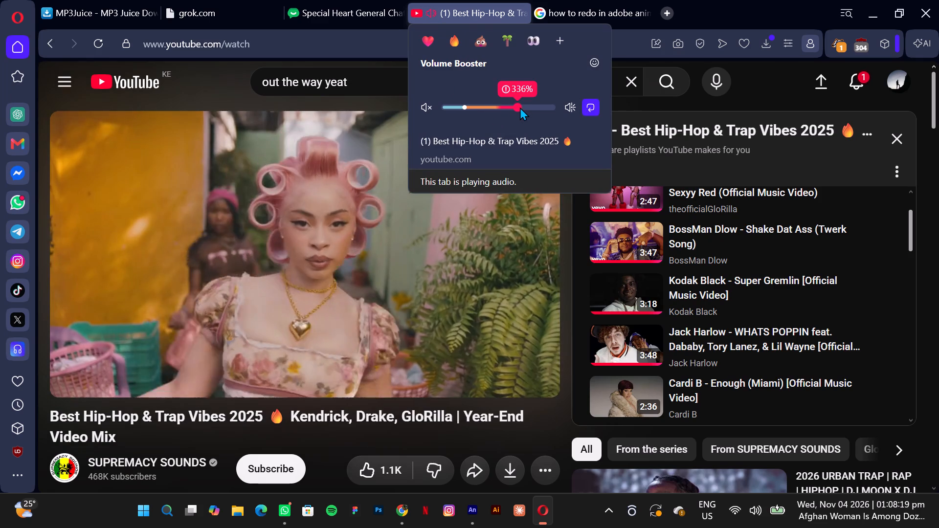
left_click_drag(521, 106, 570, 107)
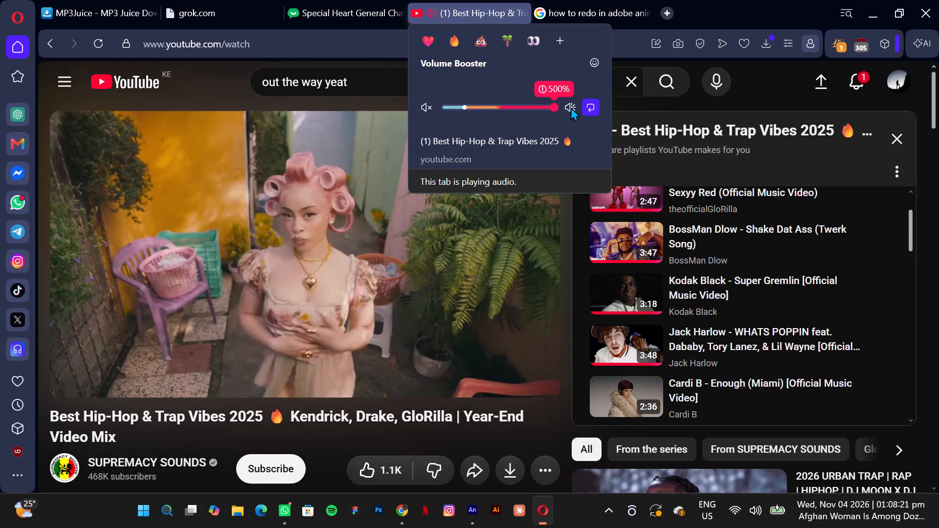
left_click(524, 106)
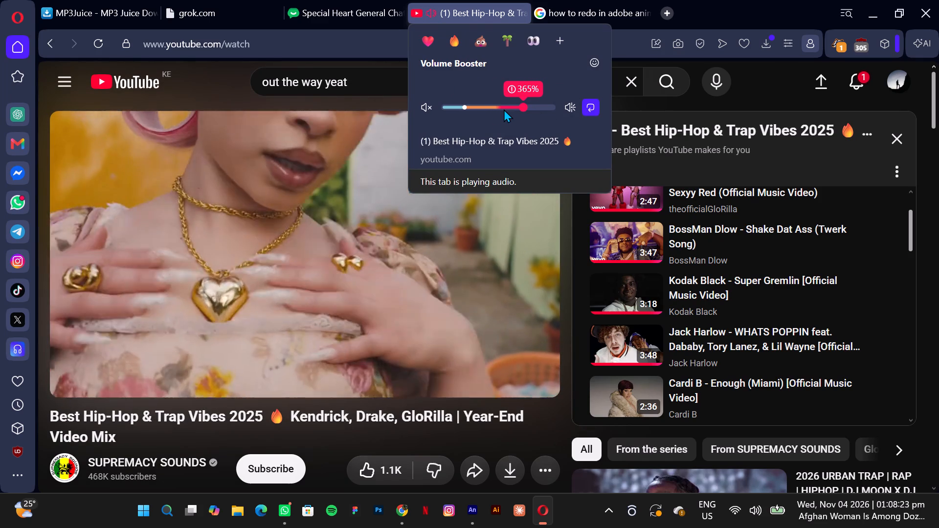
left_click(498, 107)
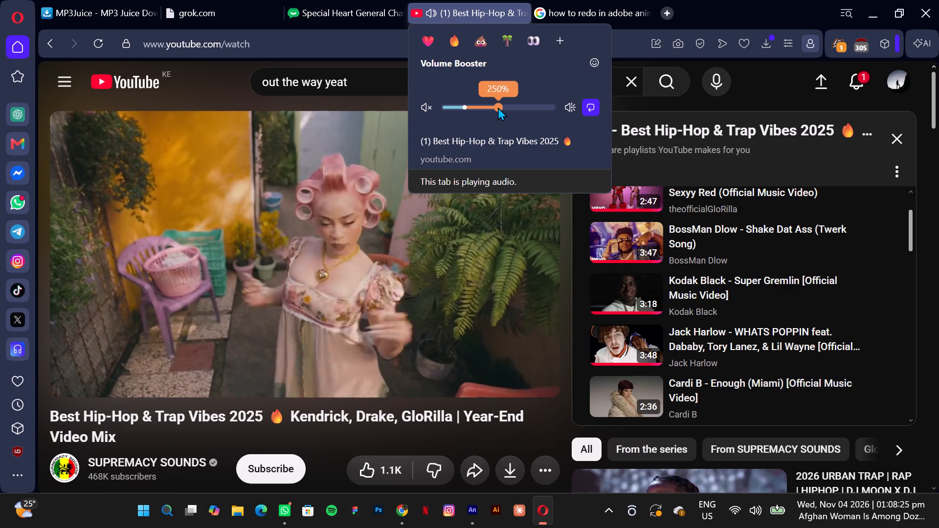
Switch back to Animate and extend the lower sill line across the rear wheel to join the segment behind it.
left_click(875, 2)
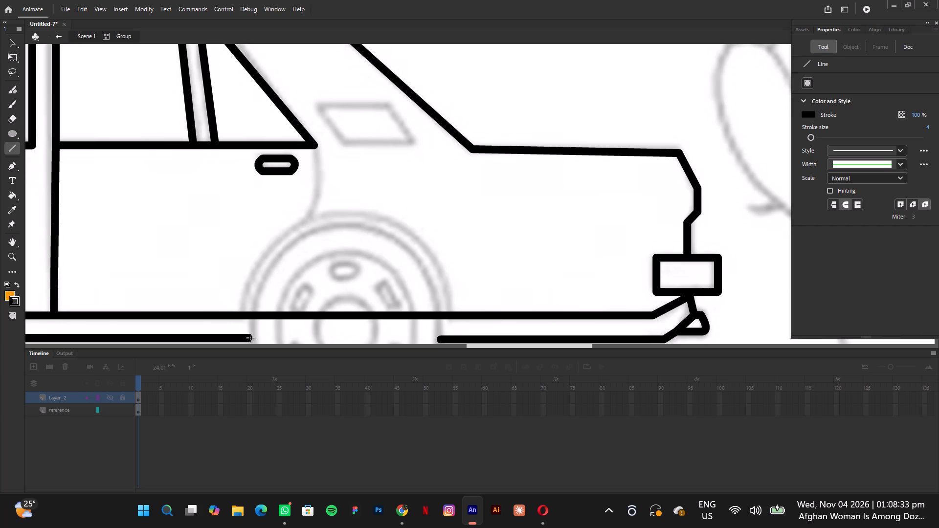
left_click(12, 43)
left_click_drag(247, 338, 356, 341)
scroll(276, 338, "right", 1)
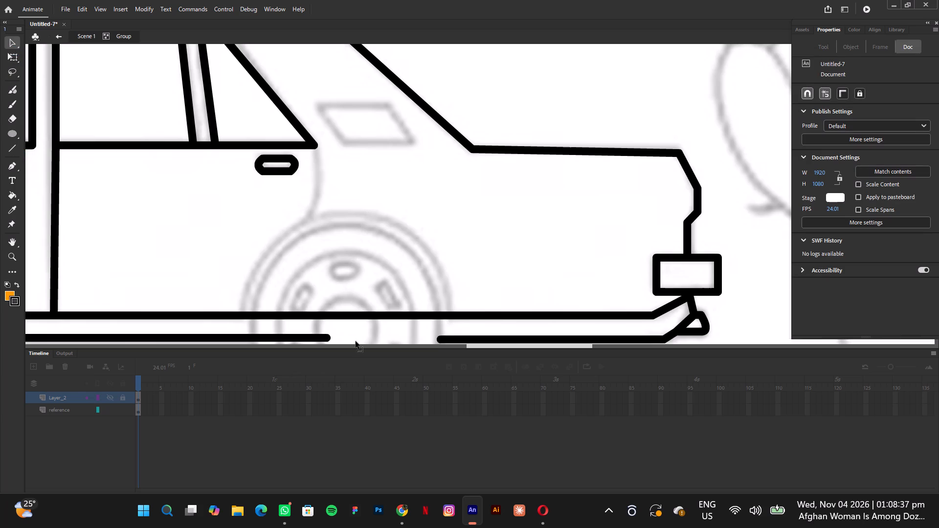
scroll(356, 341, "right", 1)
left_click_drag(356, 341, 437, 341)
scroll(437, 341, "right", 1)
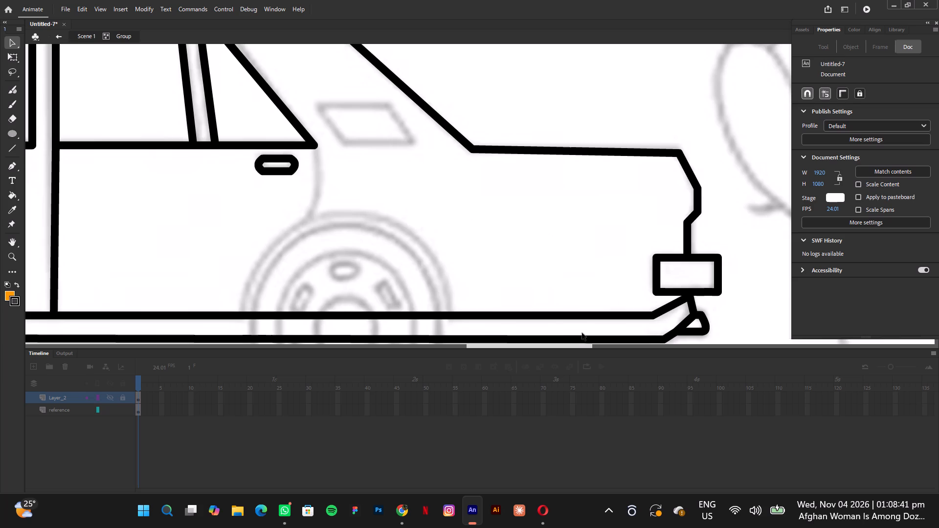
Extend the upper sill line from the front bumper across the front wheel to meet the line under the door.
left_click_drag(571, 347, 443, 338)
scroll(549, 346, "left", 1)
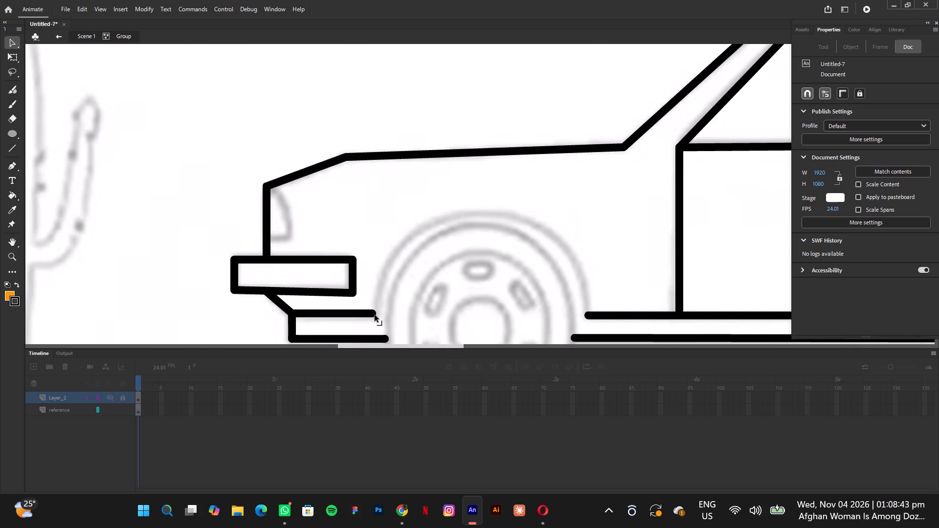
left_click_drag(373, 313, 589, 312)
scroll(404, 311, "right", 1)
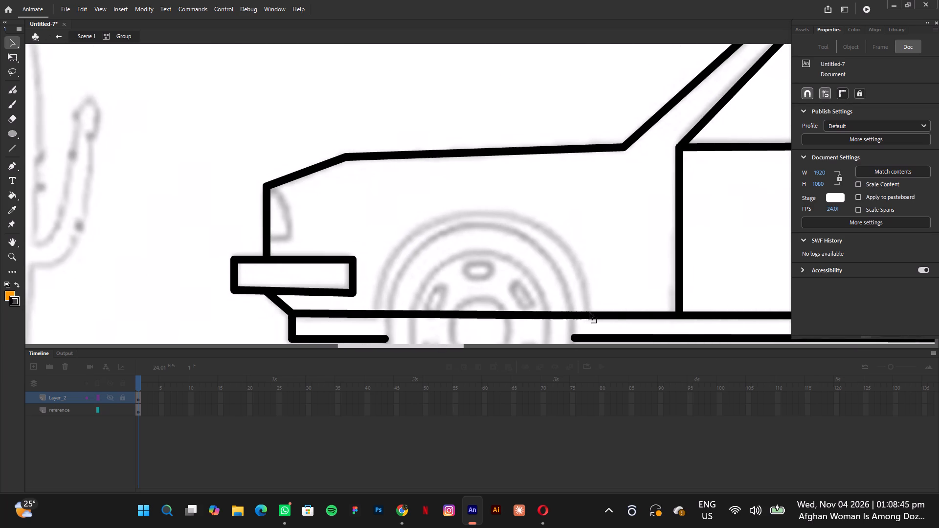
scroll(589, 312, "right", 1)
left_click_drag(589, 312, 590, 313)
Extend the lower sill line's front segment across the front wheel to join the segment behind it.
left_click_drag(385, 339, 547, 342)
scroll(418, 340, "right", 1)
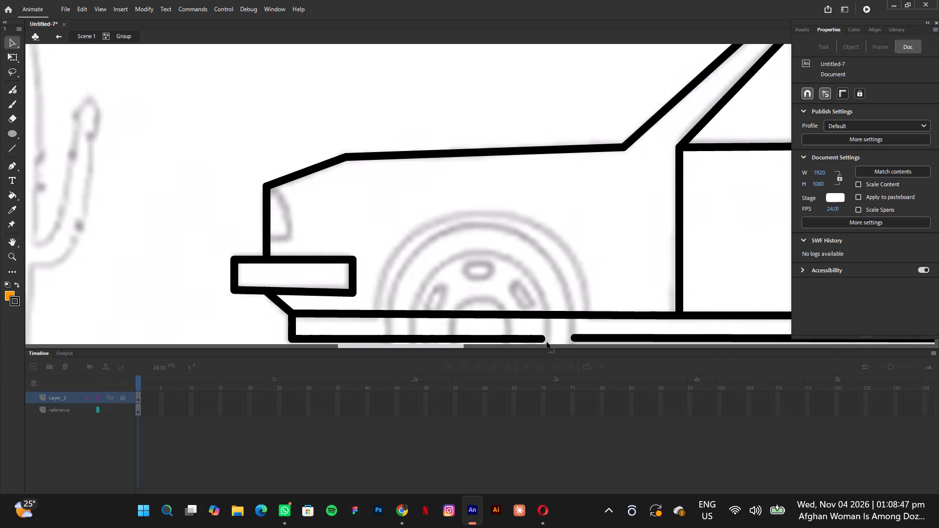
scroll(547, 342, "right", 1)
left_click_drag(547, 342, 576, 342)
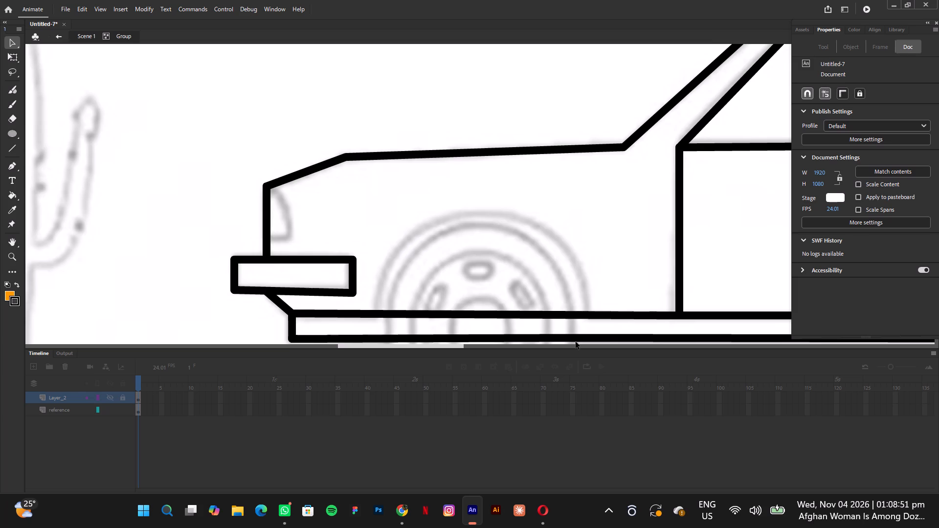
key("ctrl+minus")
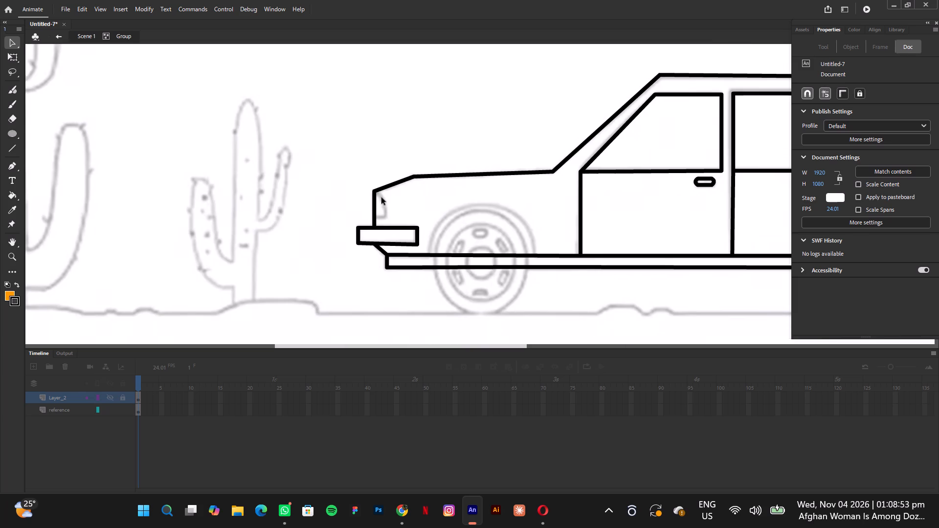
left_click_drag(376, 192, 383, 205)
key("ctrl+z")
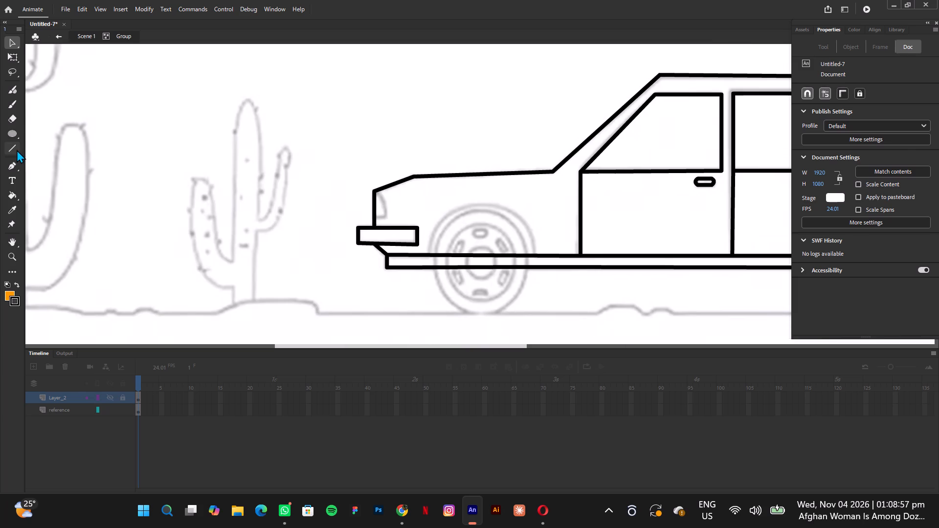
Draw the headlight above the front bumper with straight lines and bend its rear edge to follow the sketch's curve.
left_click(17, 150)
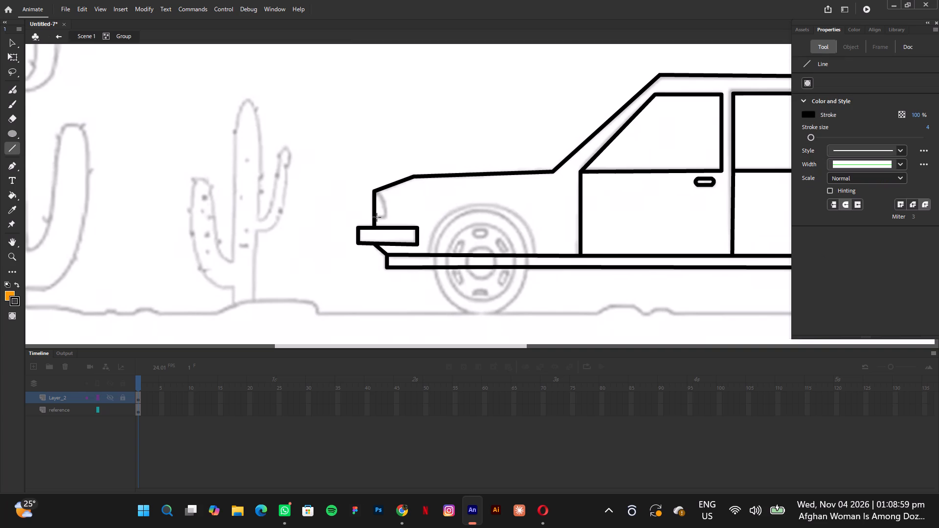
left_click_drag(375, 217, 382, 217)
left_click_drag(382, 217, 385, 217)
left_click_drag(385, 217, 378, 194)
left_click(14, 36)
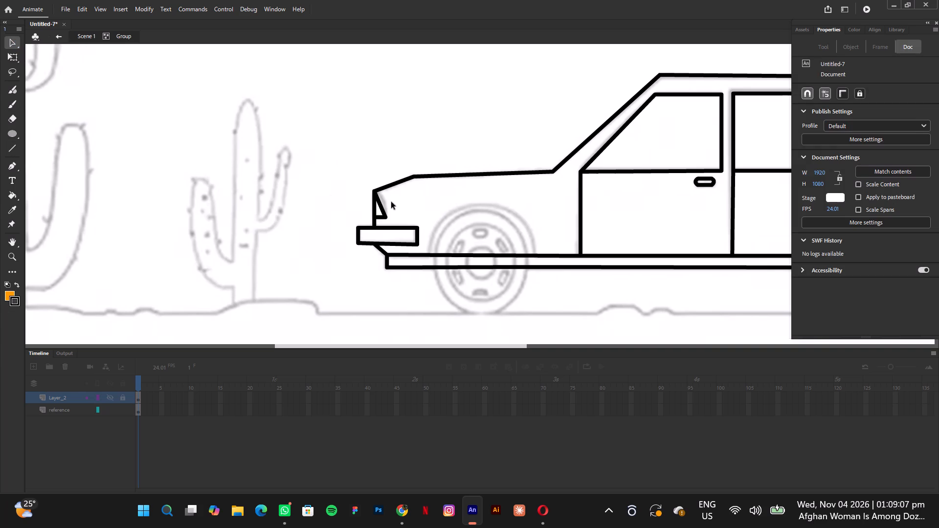
left_click_drag(381, 204, 386, 202)
Trace the slanted four-sided vent on the pillar behind the rear side window with the Line tool.
left_click_drag(515, 345, 547, 342)
scroll(526, 344, "right", 1)
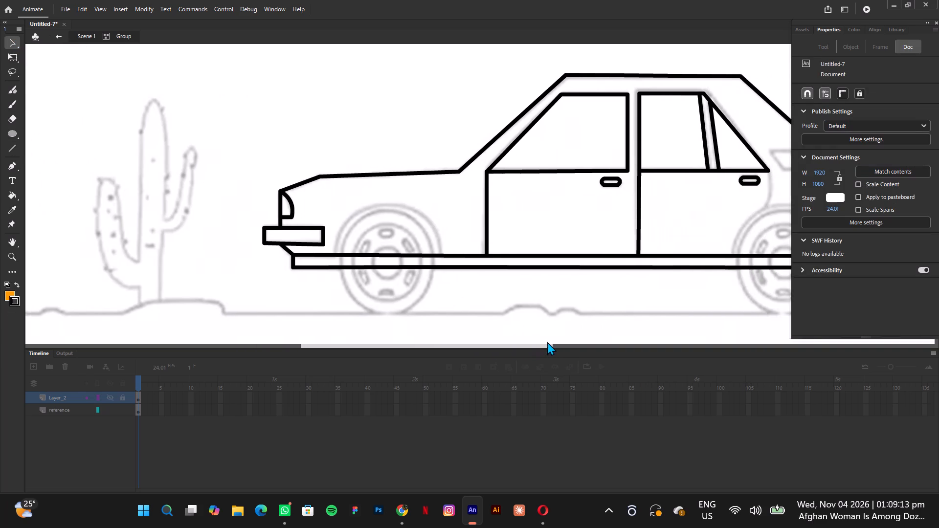
scroll(547, 342, "right", 1)
left_click_drag(547, 342, 567, 340)
scroll(567, 340, "right", 2)
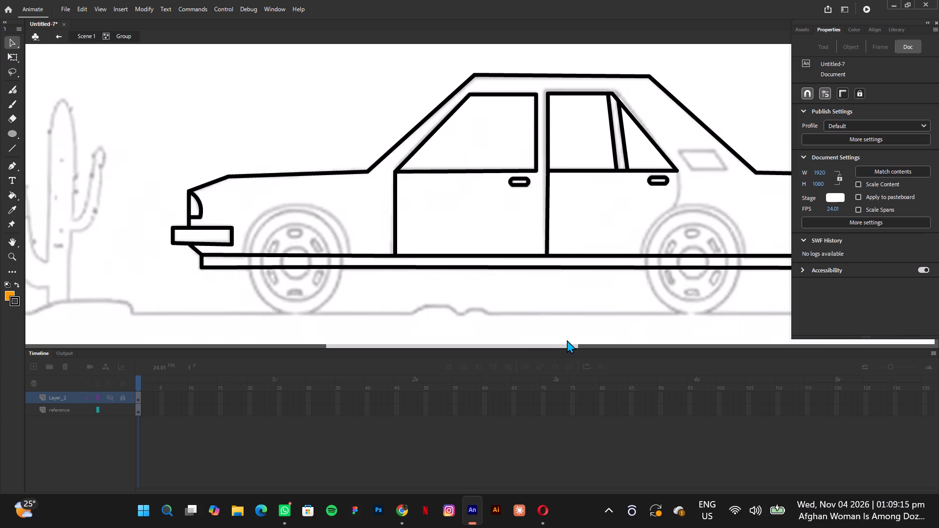
scroll(567, 340, "right", 1)
left_click_drag(567, 340, 580, 337)
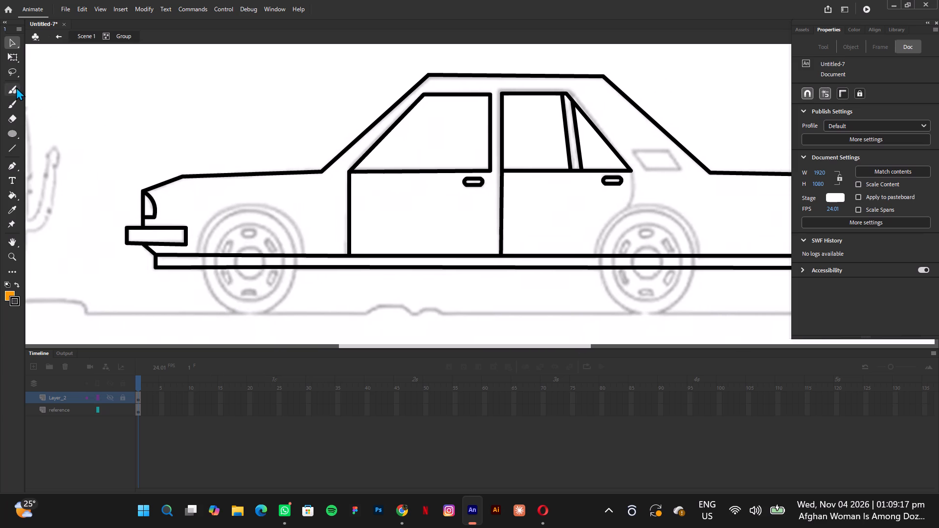
left_click(15, 146)
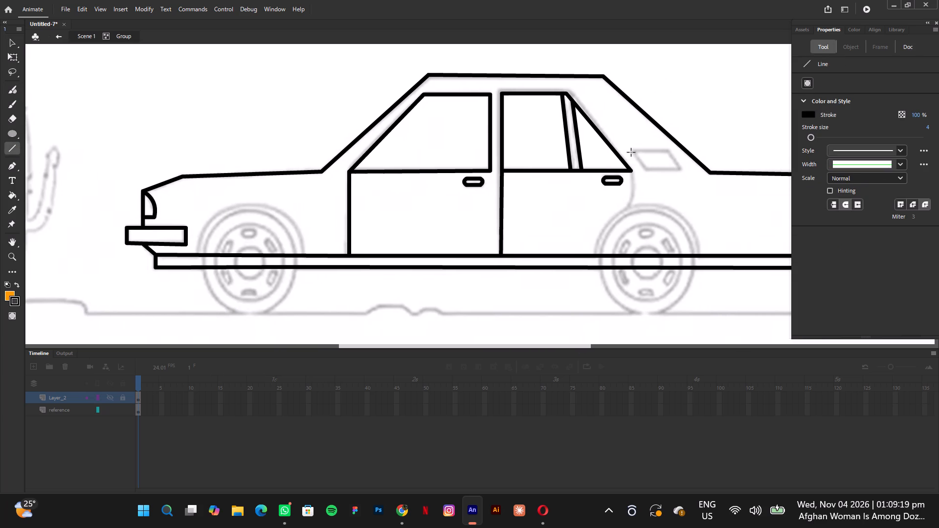
left_click_drag(633, 152, 658, 150)
left_click_drag(658, 150, 667, 150)
left_click_drag(667, 150, 678, 164)
left_click_drag(678, 164, 681, 168)
left_click_drag(681, 168, 682, 168)
left_click_drag(633, 151, 647, 168)
left_click_drag(647, 168, 647, 170)
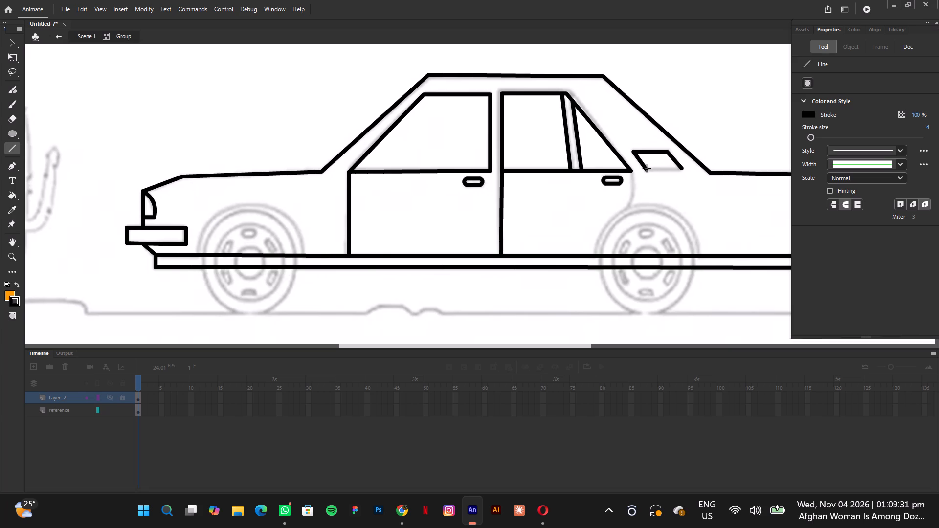
left_click_drag(647, 169, 680, 169)
left_click_drag(680, 169, 679, 168)
left_click_drag(679, 168, 680, 168)
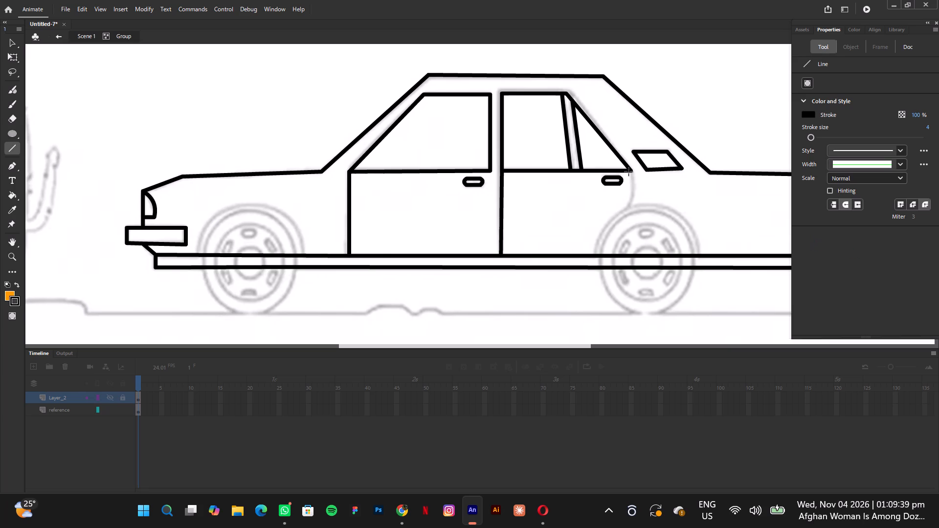
Draw the rear door's back edge from the window corner down to the sill, bending both segments along the door curve and wheel arch.
left_click_drag(628, 171, 631, 188)
left_click_drag(631, 188, 631, 206)
left_click_drag(593, 253, 599, 235)
left_click_drag(599, 235, 630, 203)
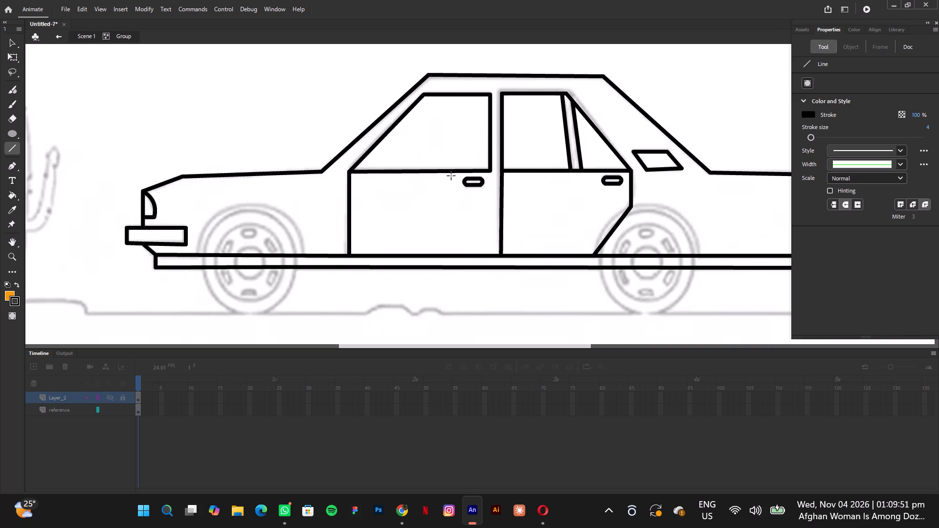
left_click(12, 44)
left_click(632, 191)
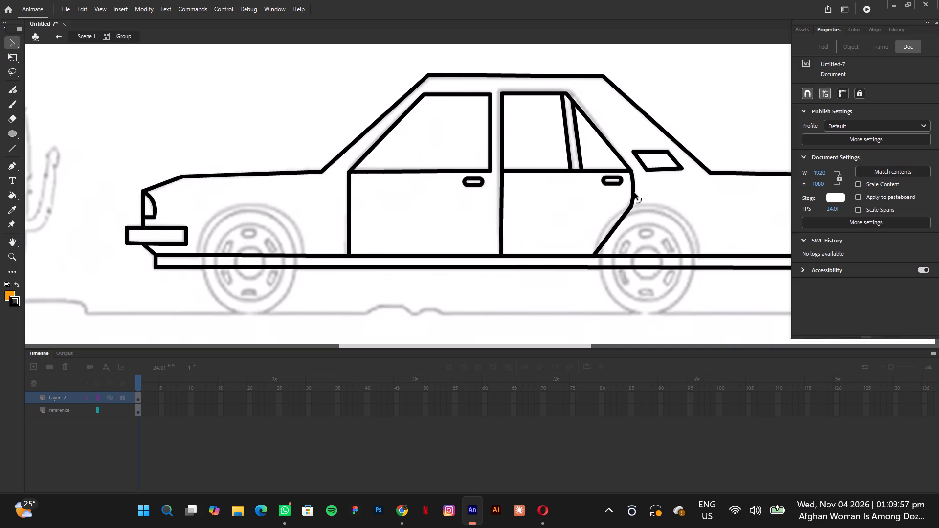
left_click_drag(615, 227, 607, 224)
left_click(624, 212)
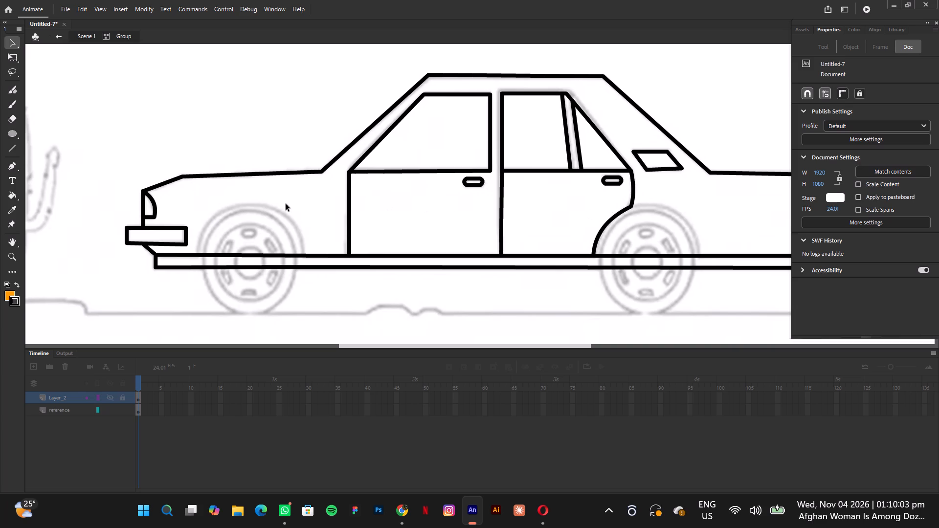
Continue the rear wheel arch with a straight line over the wheel's top and a slanted line down to the upper sill line.
left_click(16, 146)
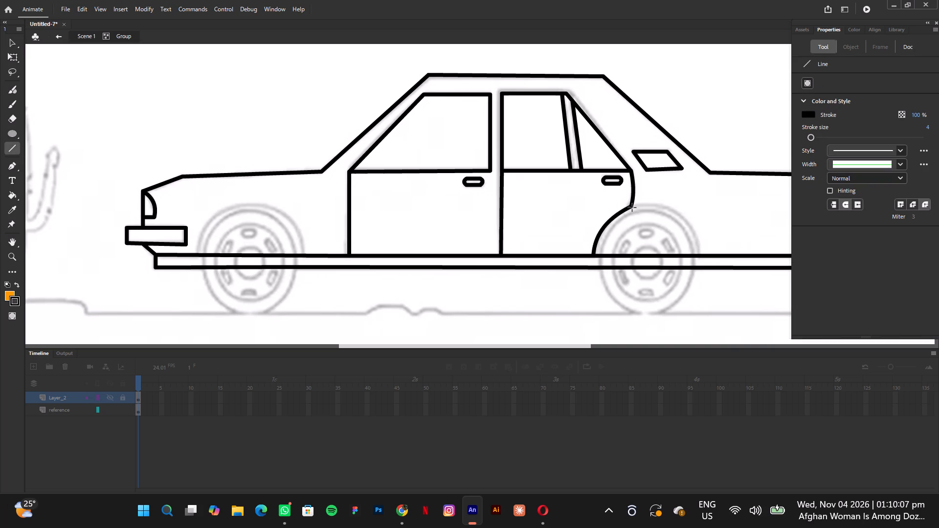
left_click_drag(632, 207, 666, 204, "shift")
left_click_drag(666, 204, 684, 211)
left_click_drag(684, 211, 701, 251)
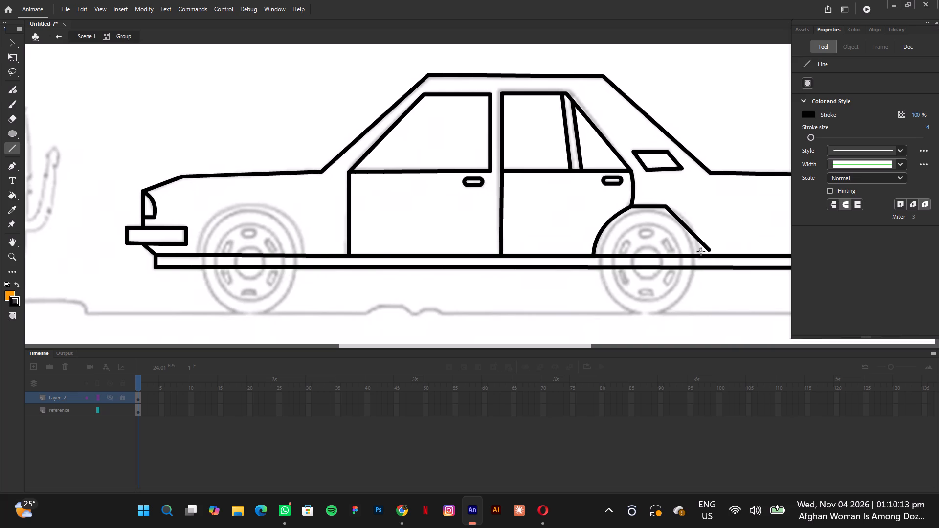
left_click_drag(701, 251, 679, 223)
left_click_drag(679, 223, 697, 251)
left_click_drag(697, 251, 698, 249)
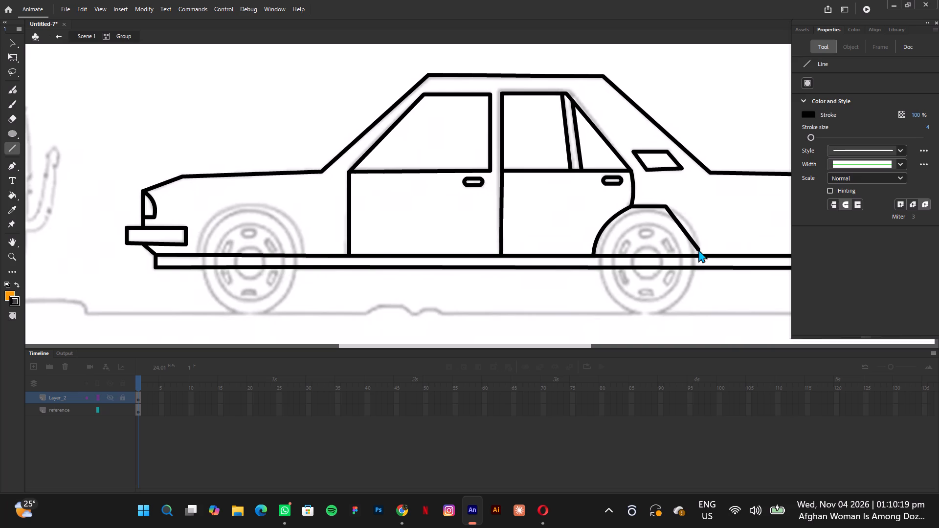
left_click_drag(698, 249, 701, 251)
left_click_drag(701, 251, 700, 251)
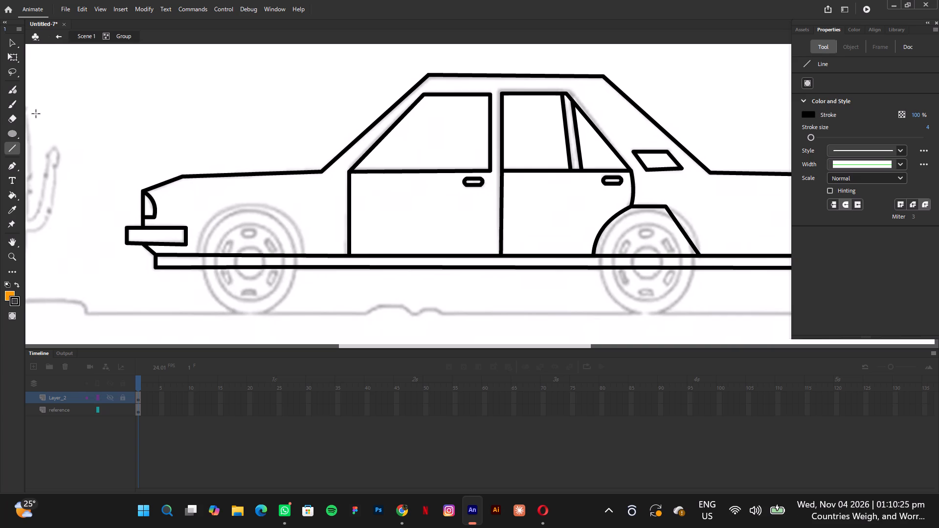
Bend the rear wheel arch's top and rear straight lines into a smooth curve over the wheel, following the sketch.
left_click(12, 43)
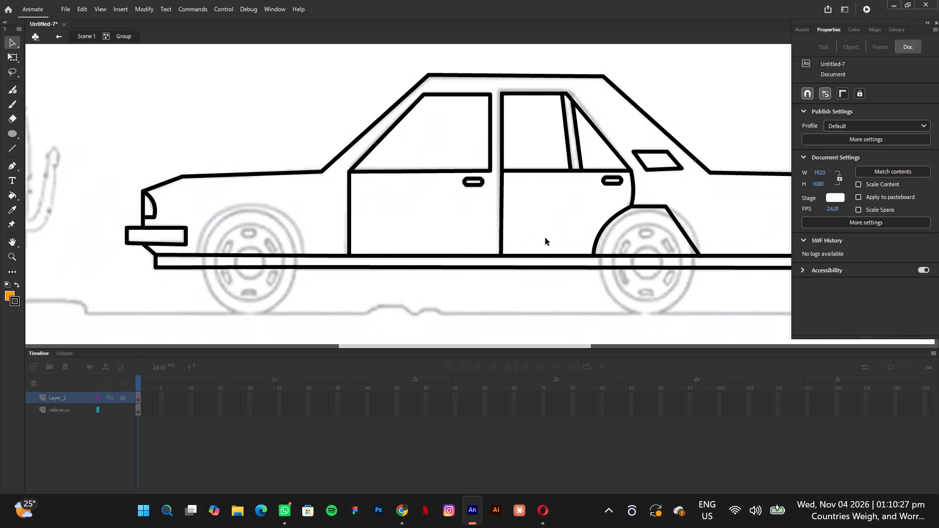
left_click_drag(683, 235, 691, 235)
left_click(732, 213)
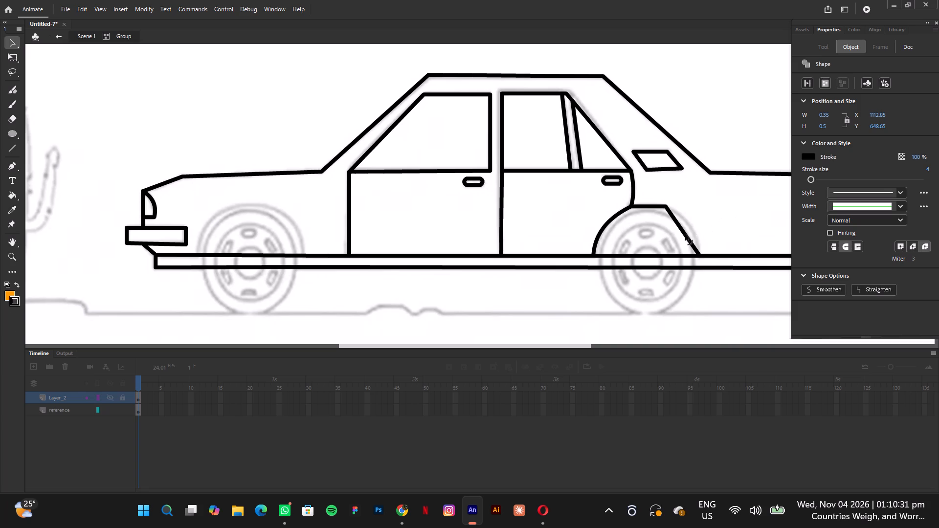
left_click_drag(685, 235, 696, 233)
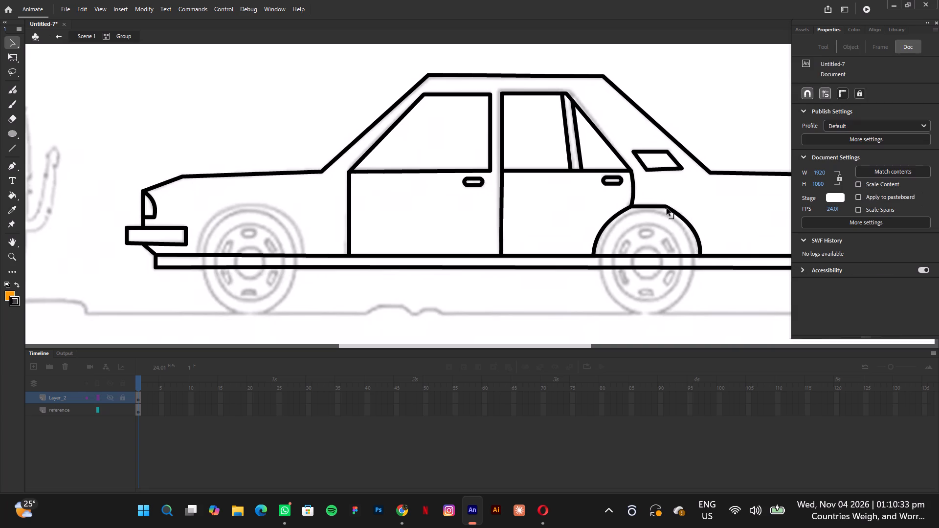
left_click(666, 207)
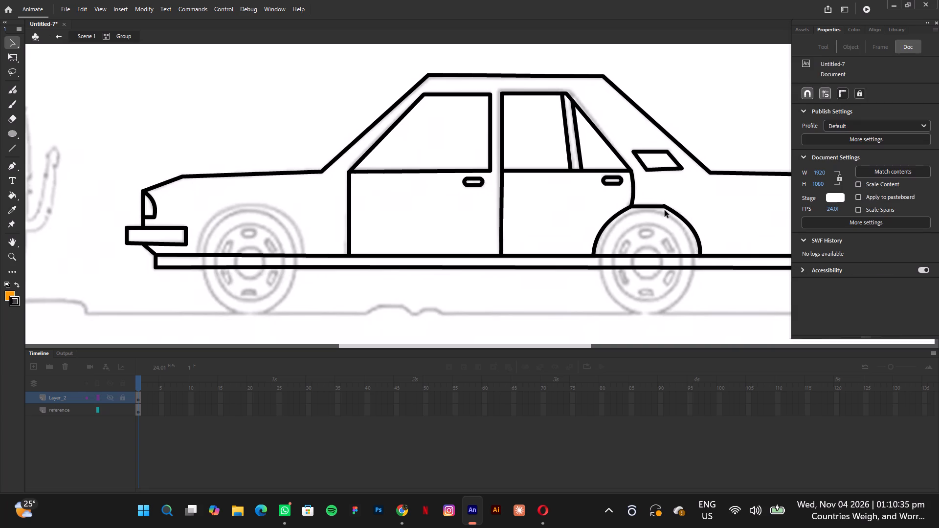
left_click(655, 206)
left_click_drag(697, 232, 699, 241)
left_click(738, 222)
Draw the front wheel arch as two slanted lines meeting above the wheel, and bend both into a rounded arch along the sketch.
left_click(14, 149)
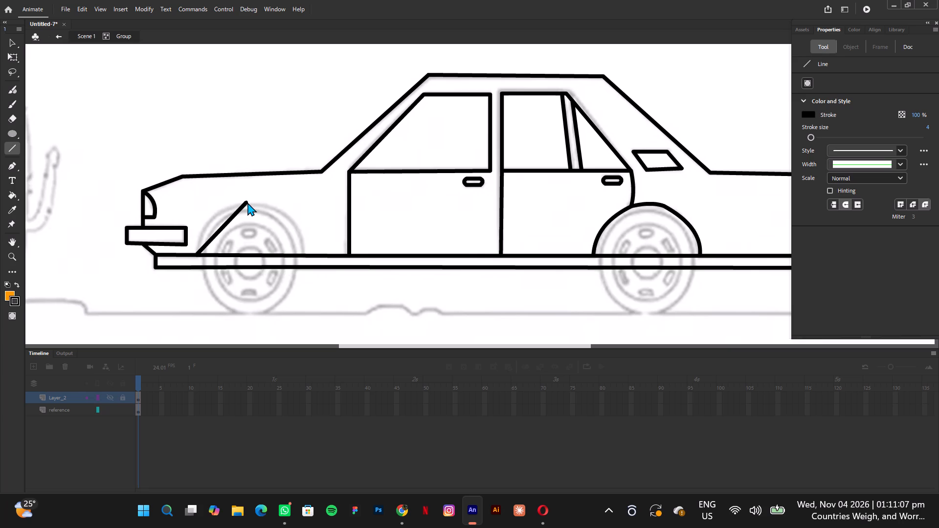
left_click_drag(247, 202, 305, 253)
left_click_drag(305, 253, 304, 252)
left_click(12, 42)
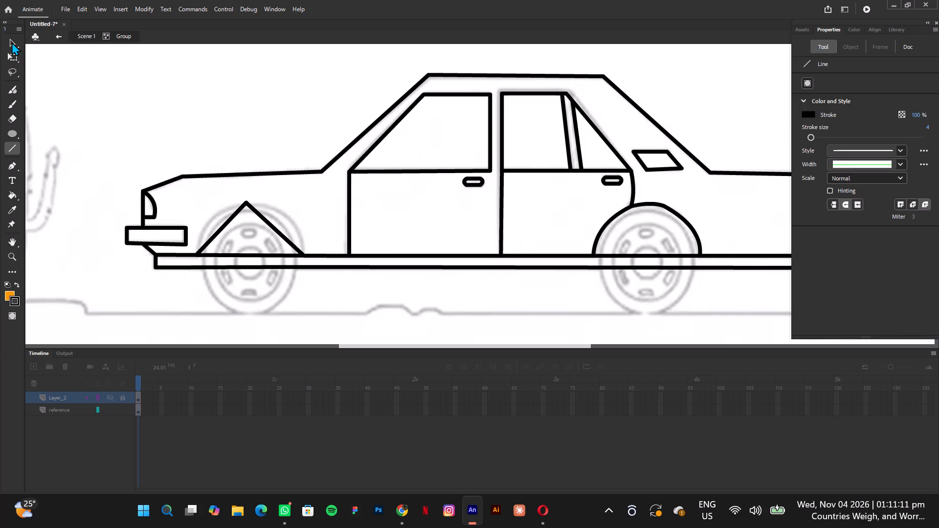
left_click_drag(222, 226, 208, 218)
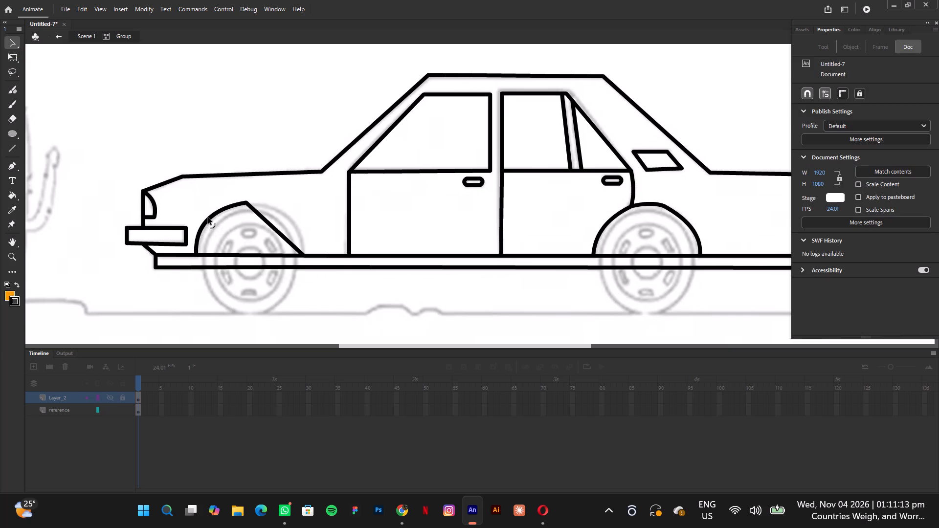
left_click_drag(208, 218, 211, 217)
left_click_drag(276, 230, 286, 215)
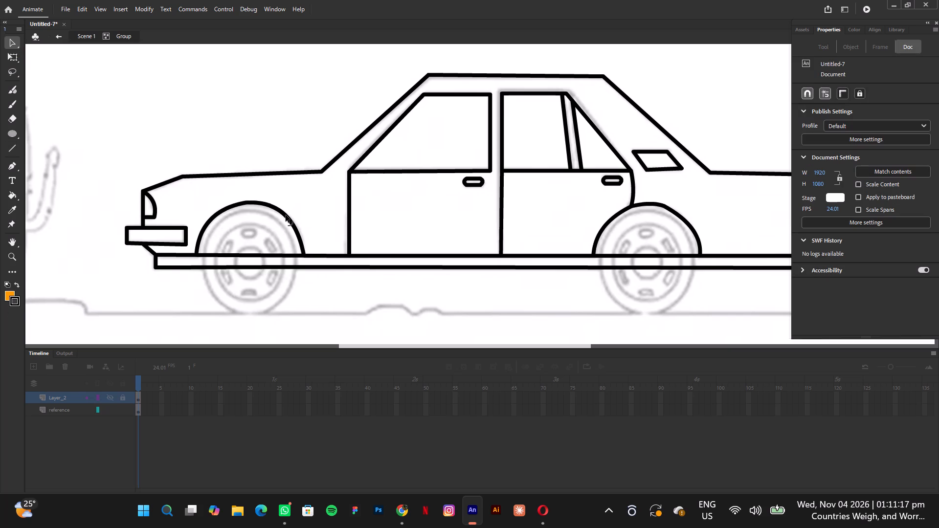
left_click_drag(286, 215, 285, 215)
Refine the rear wheel arch's rear curve, deleting its uneven lower piece and redrawing the arch down to the sill.
left_click_drag(678, 213, 673, 208)
left_click_drag(673, 208, 669, 205)
left_click_drag(719, 215, 728, 235)
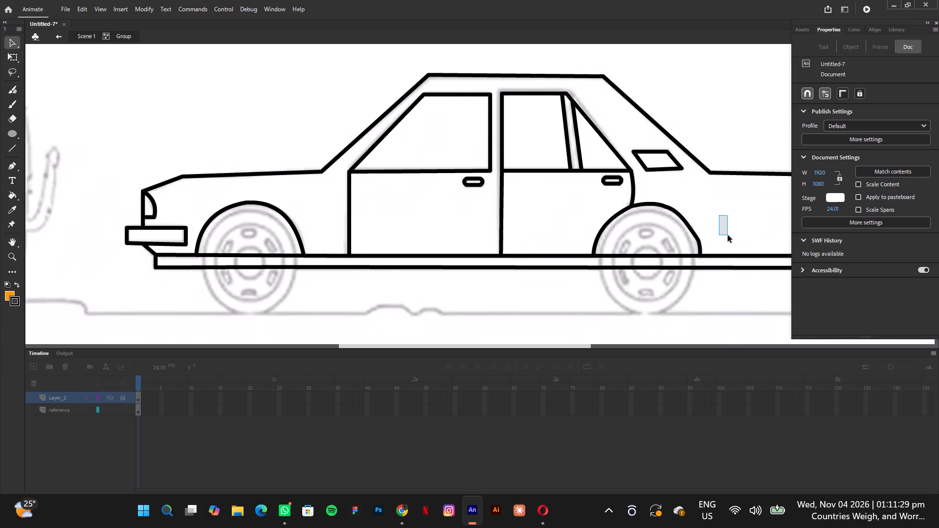
left_click_drag(728, 235, 728, 240)
left_click_drag(683, 232, 715, 249)
key("Delete")
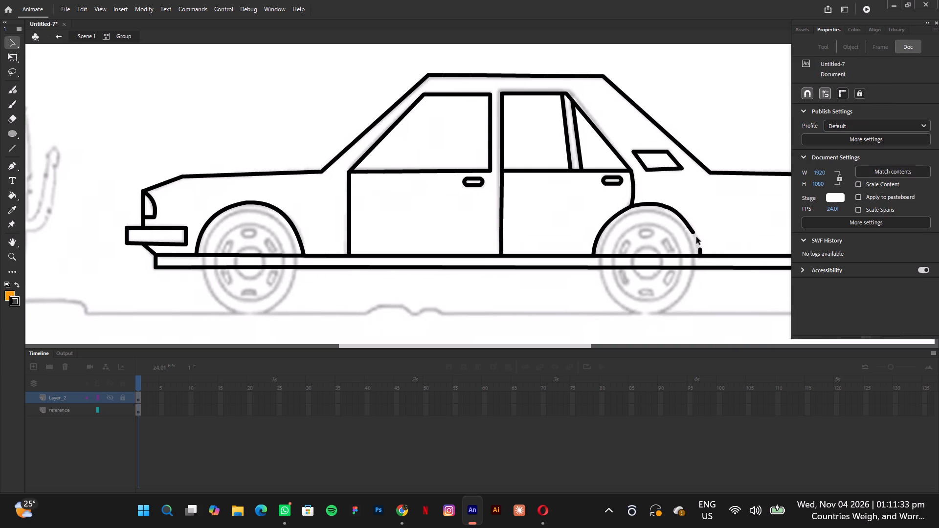
left_click_drag(693, 231, 701, 246)
left_click(697, 240)
Draw a black-filled circle over the front wheel's hub with the Oval tool.
left_click(6, 133)
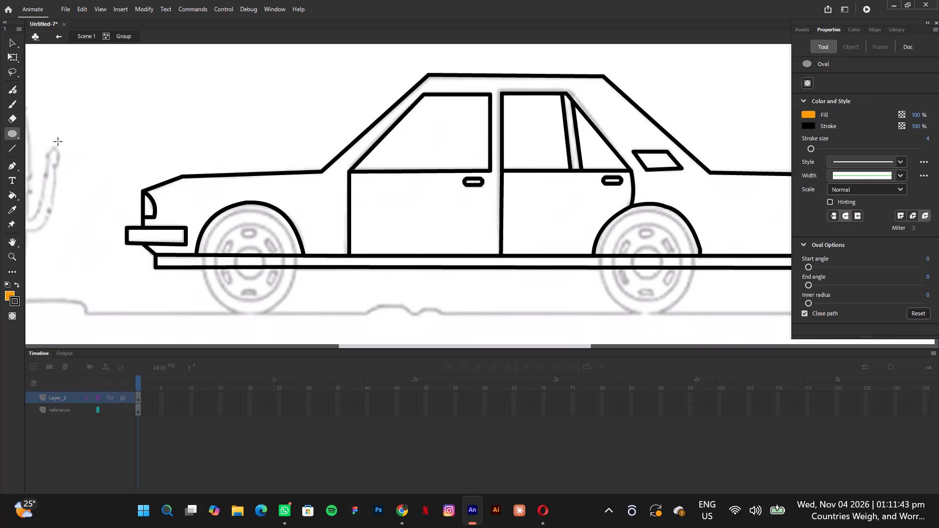
left_click(6, 294)
left_click(57, 336)
left_click_drag(234, 248, 245, 264)
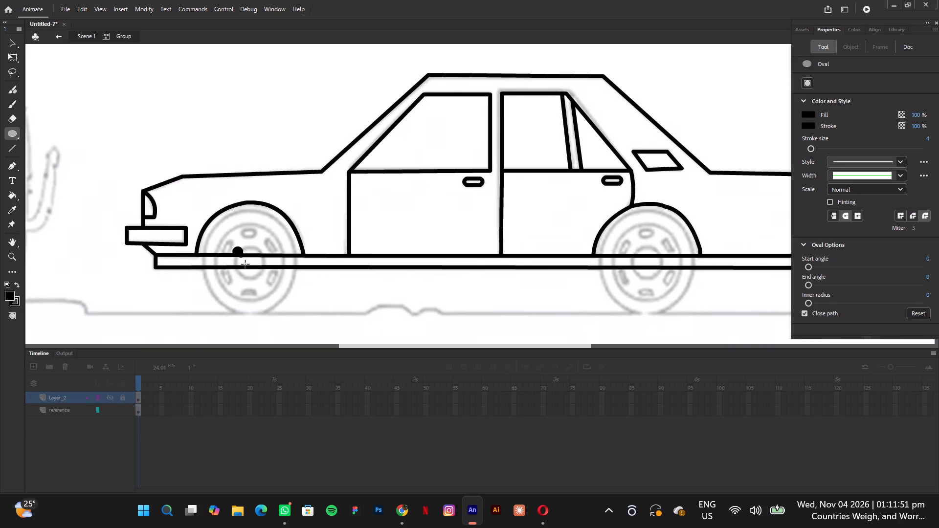
left_click_drag(245, 264, 262, 280)
Set the Oval tool's fill to none, leaving only the black stroke.
left_click(13, 296)
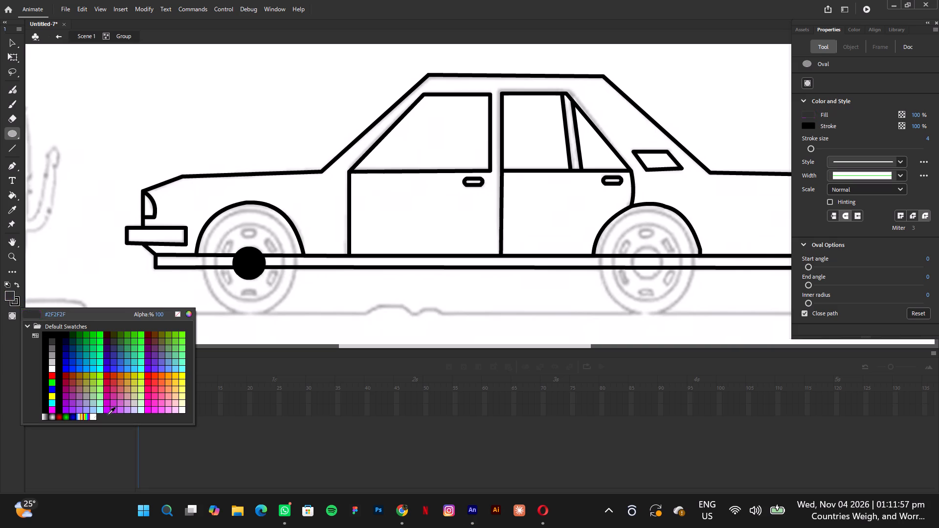
left_click(179, 313)
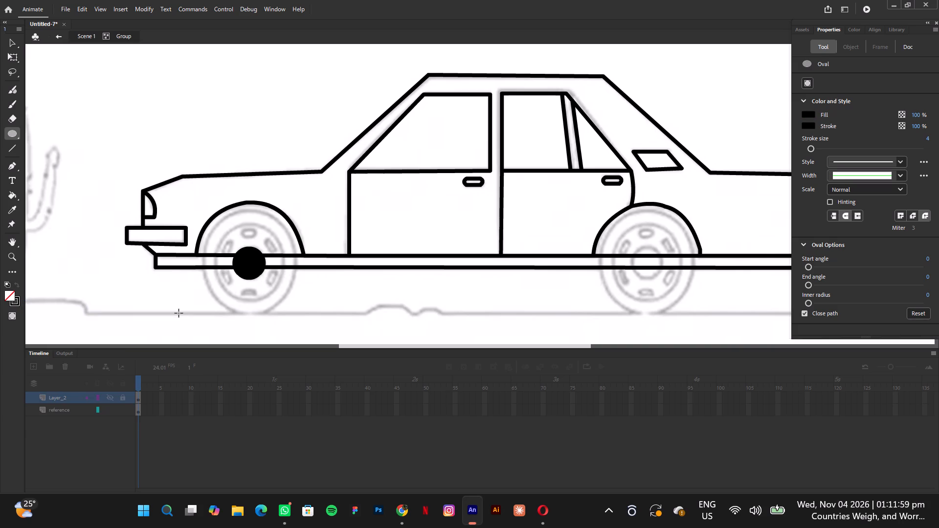
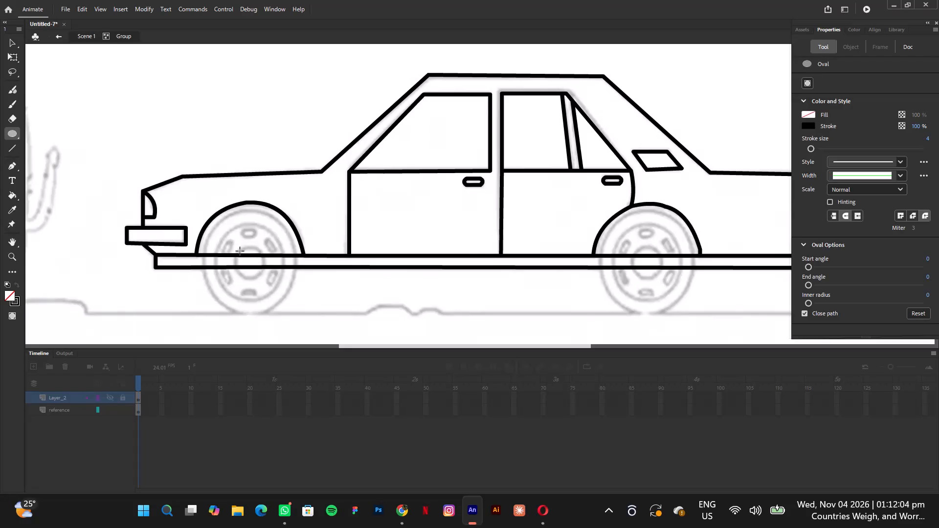
Draw an unfilled black circle over the front wheel's hub with the Oval tool.
left_click_drag(236, 250, 263, 279)
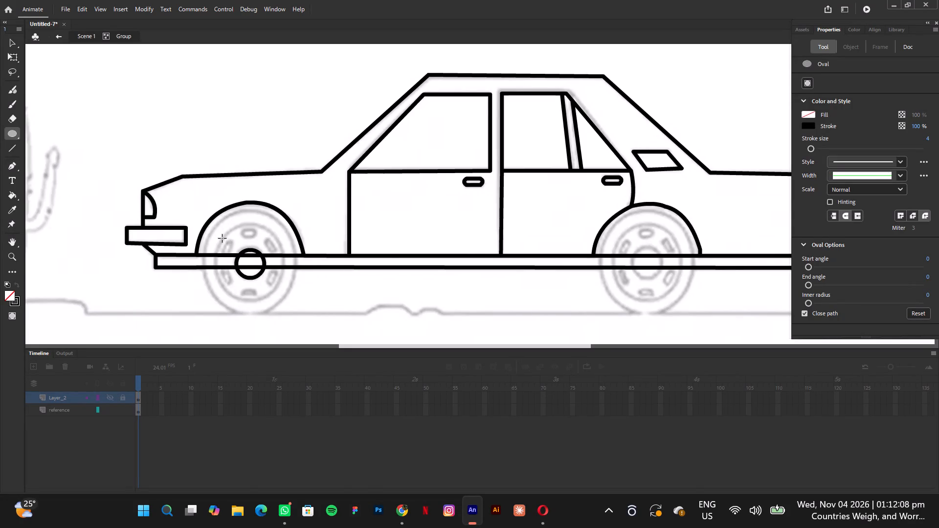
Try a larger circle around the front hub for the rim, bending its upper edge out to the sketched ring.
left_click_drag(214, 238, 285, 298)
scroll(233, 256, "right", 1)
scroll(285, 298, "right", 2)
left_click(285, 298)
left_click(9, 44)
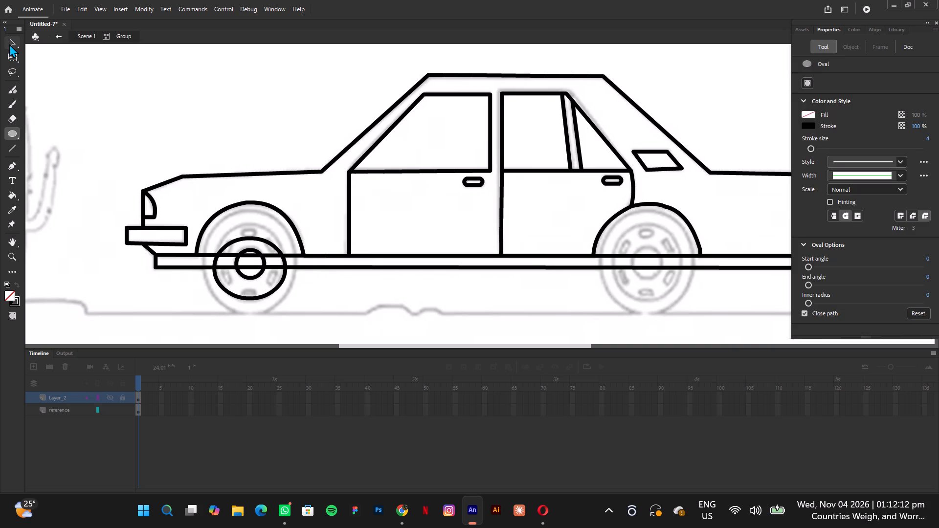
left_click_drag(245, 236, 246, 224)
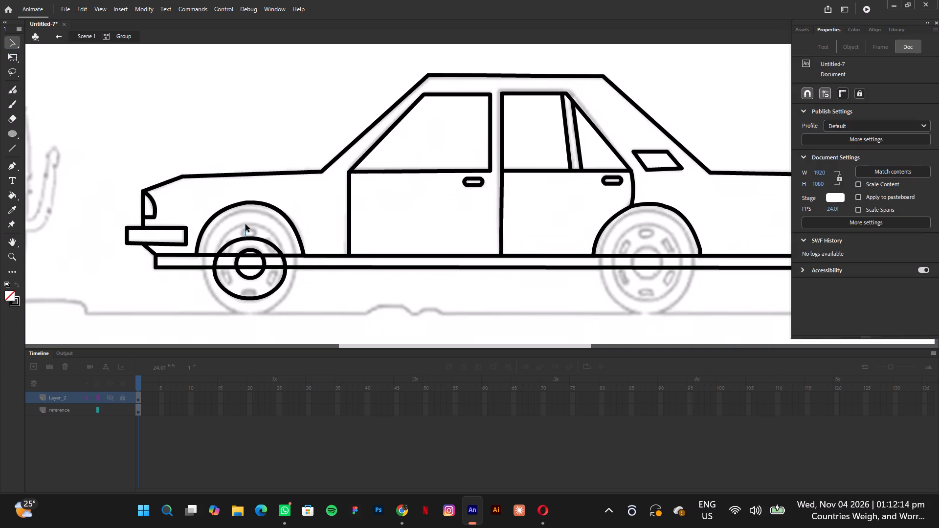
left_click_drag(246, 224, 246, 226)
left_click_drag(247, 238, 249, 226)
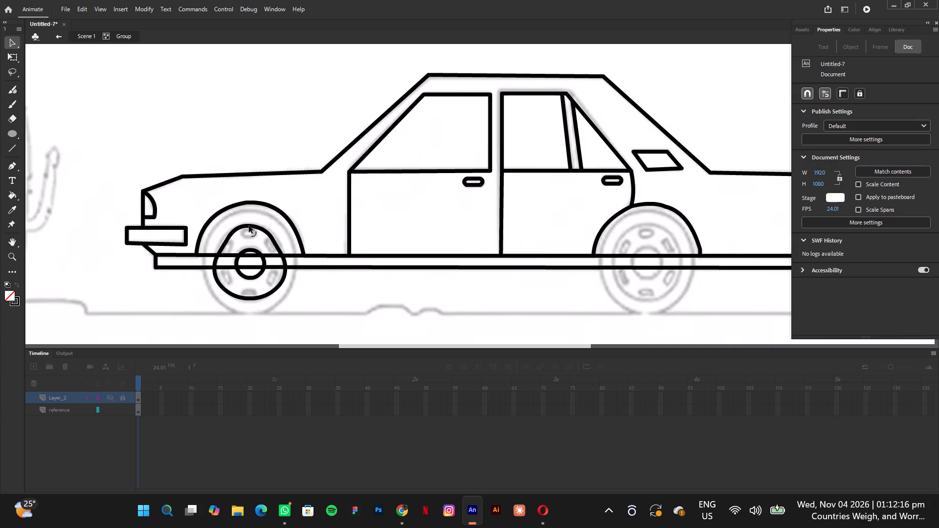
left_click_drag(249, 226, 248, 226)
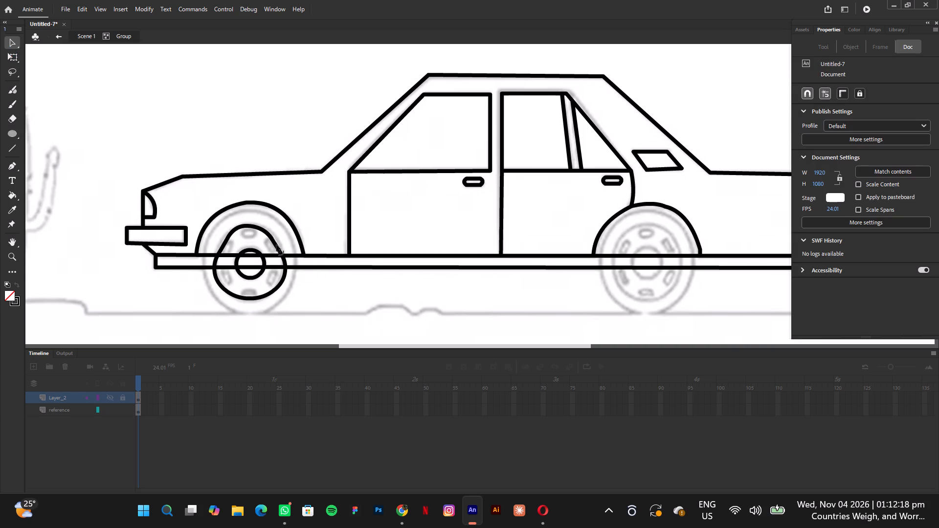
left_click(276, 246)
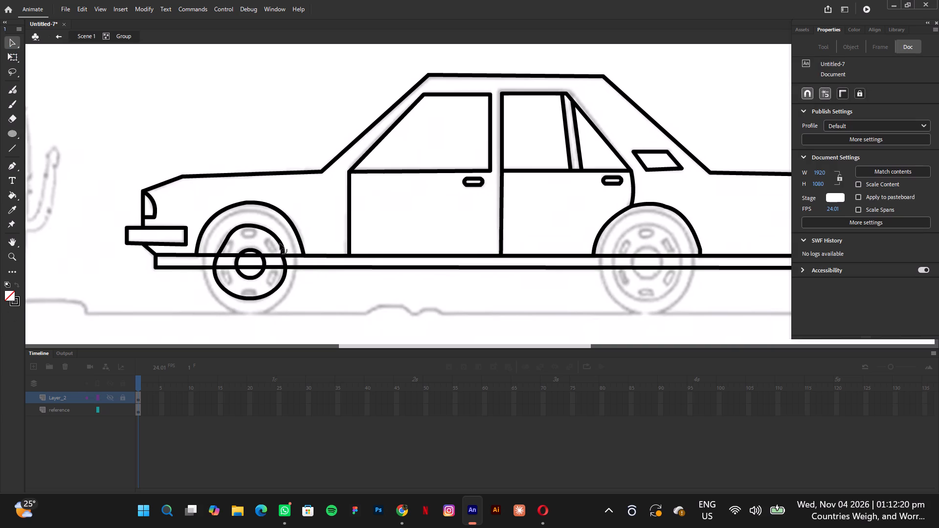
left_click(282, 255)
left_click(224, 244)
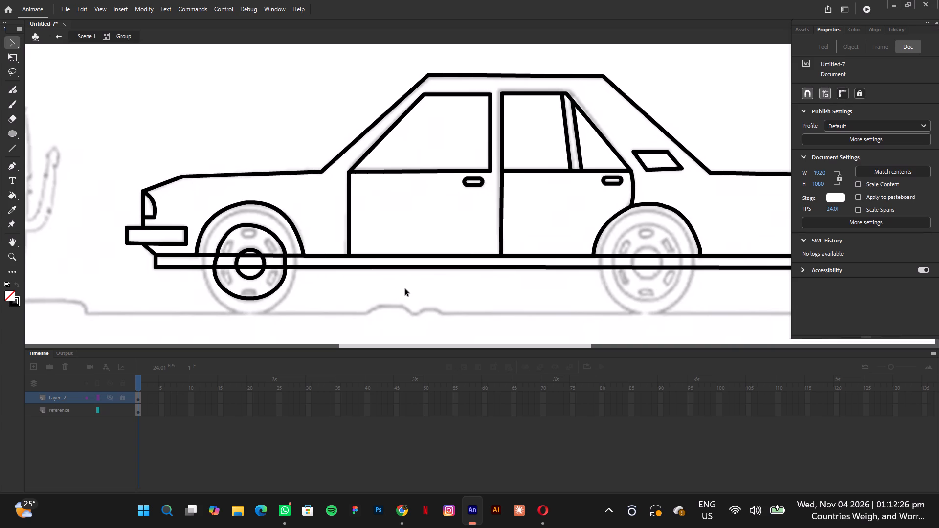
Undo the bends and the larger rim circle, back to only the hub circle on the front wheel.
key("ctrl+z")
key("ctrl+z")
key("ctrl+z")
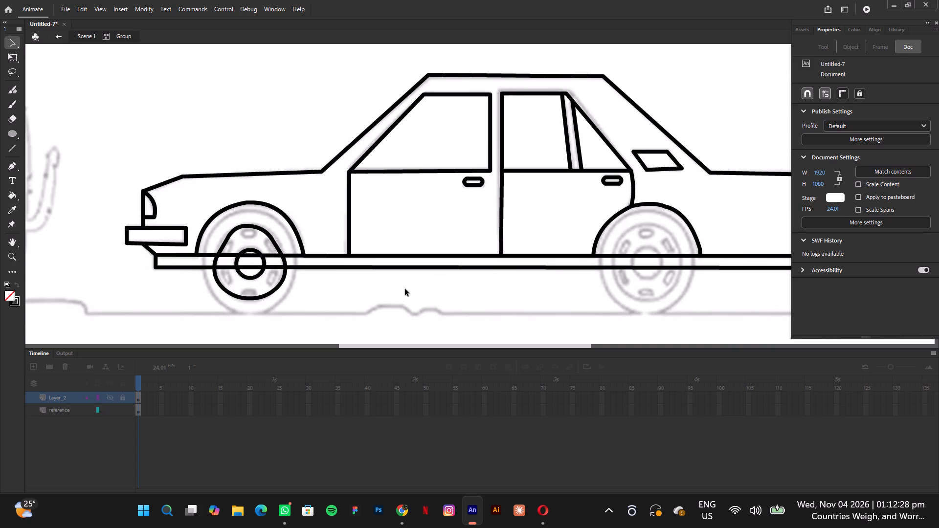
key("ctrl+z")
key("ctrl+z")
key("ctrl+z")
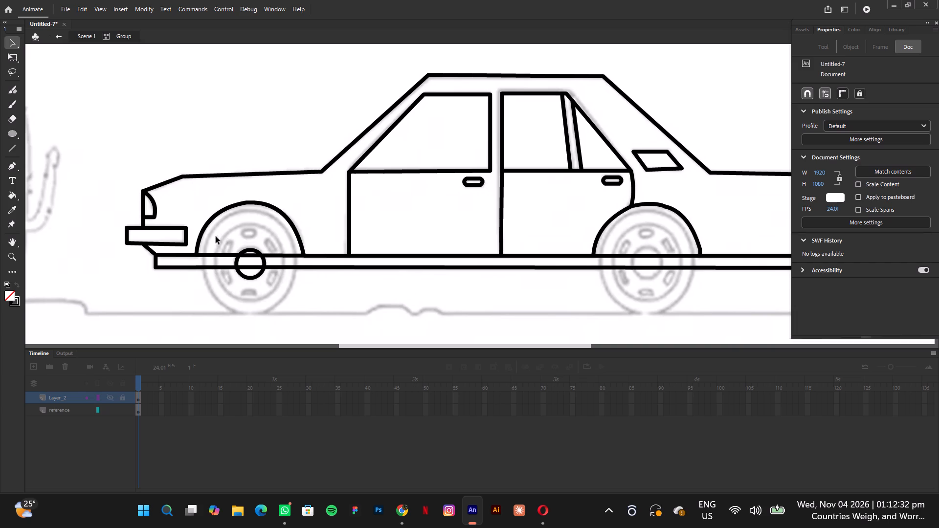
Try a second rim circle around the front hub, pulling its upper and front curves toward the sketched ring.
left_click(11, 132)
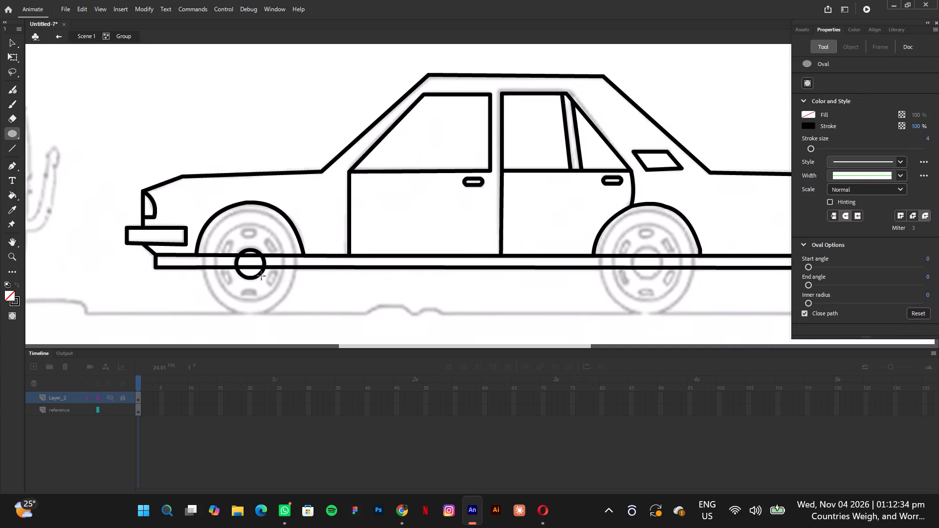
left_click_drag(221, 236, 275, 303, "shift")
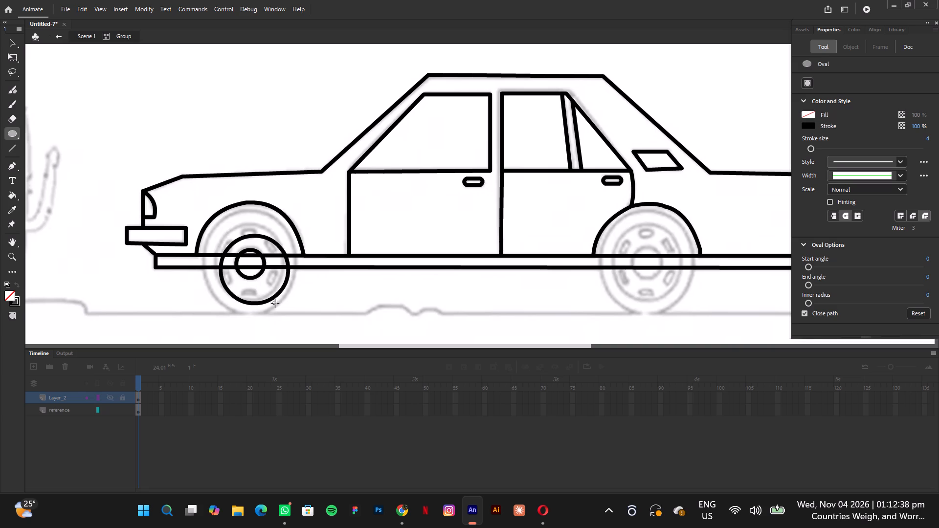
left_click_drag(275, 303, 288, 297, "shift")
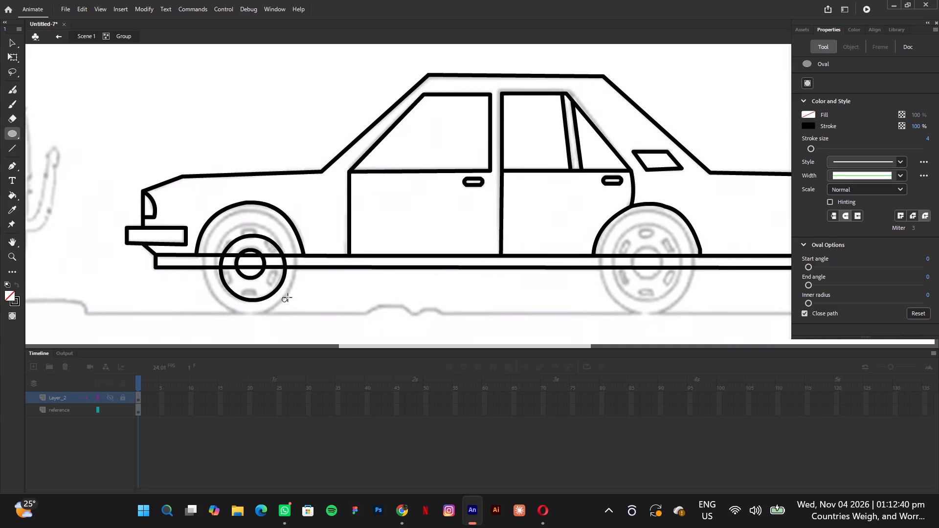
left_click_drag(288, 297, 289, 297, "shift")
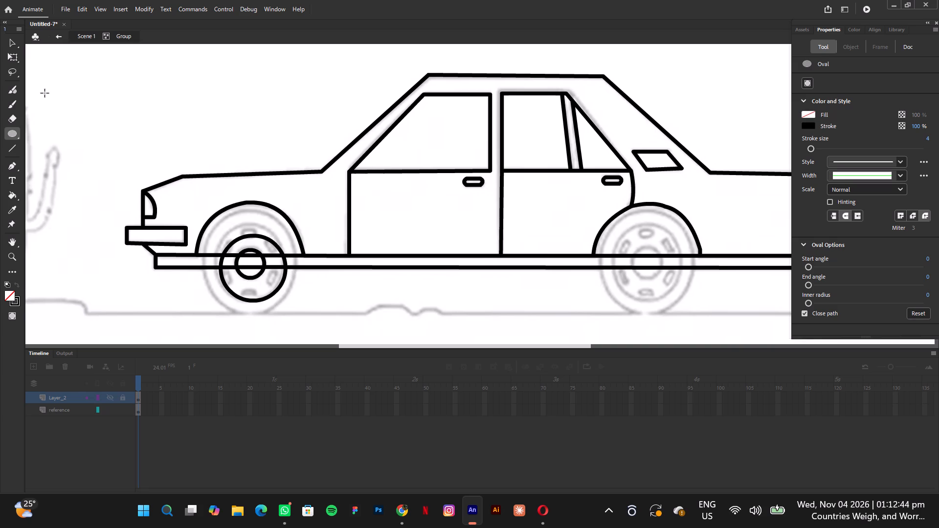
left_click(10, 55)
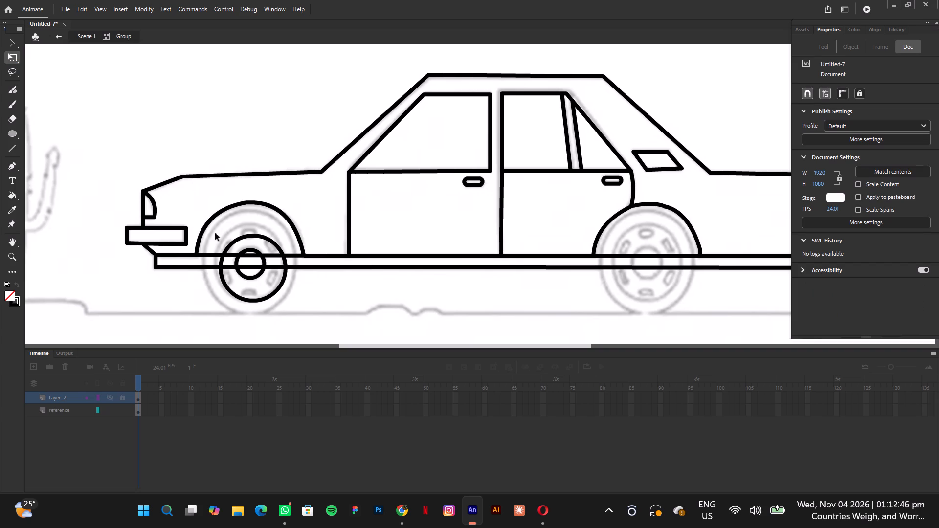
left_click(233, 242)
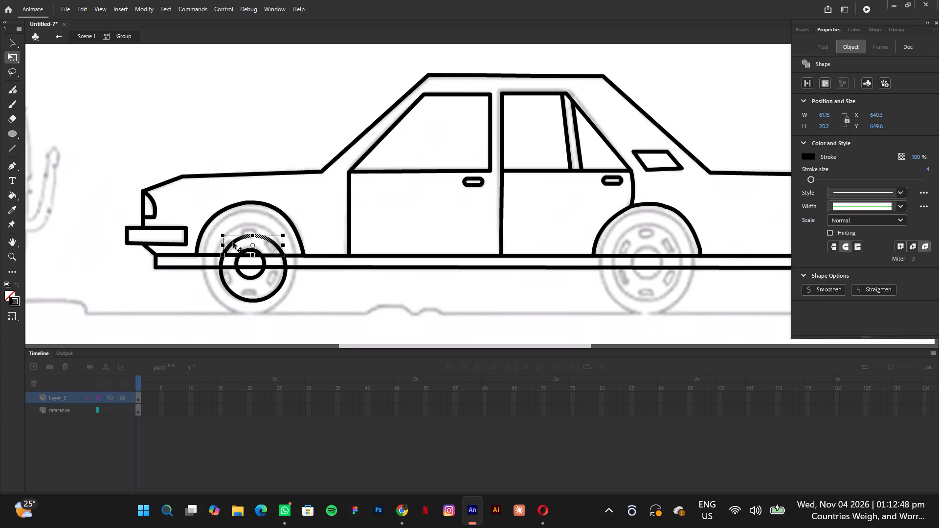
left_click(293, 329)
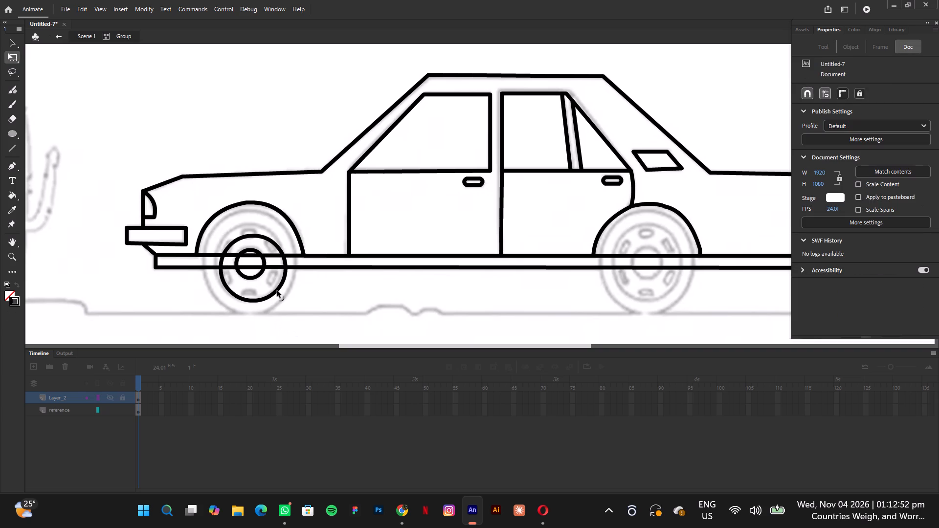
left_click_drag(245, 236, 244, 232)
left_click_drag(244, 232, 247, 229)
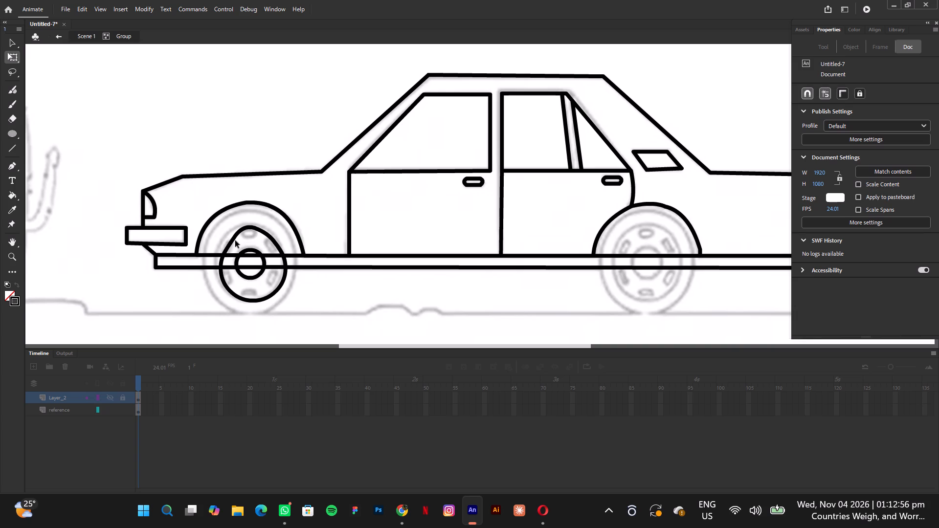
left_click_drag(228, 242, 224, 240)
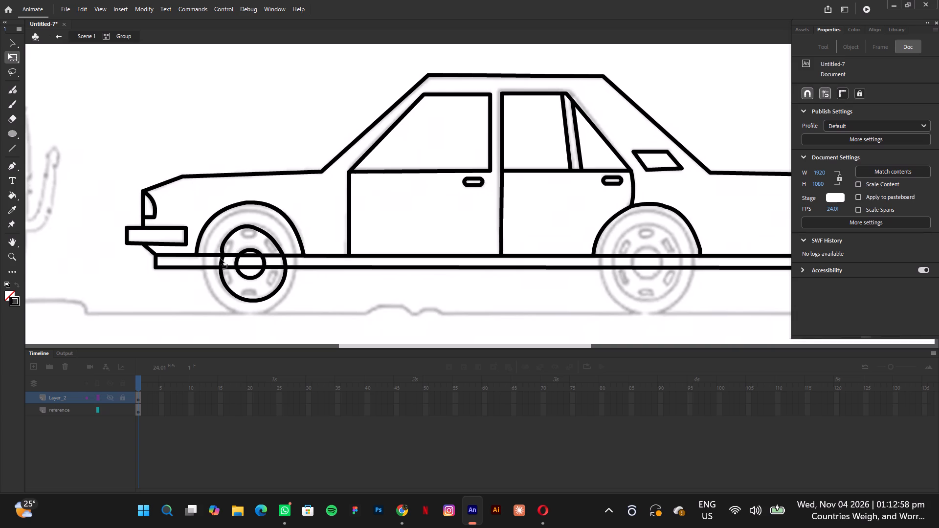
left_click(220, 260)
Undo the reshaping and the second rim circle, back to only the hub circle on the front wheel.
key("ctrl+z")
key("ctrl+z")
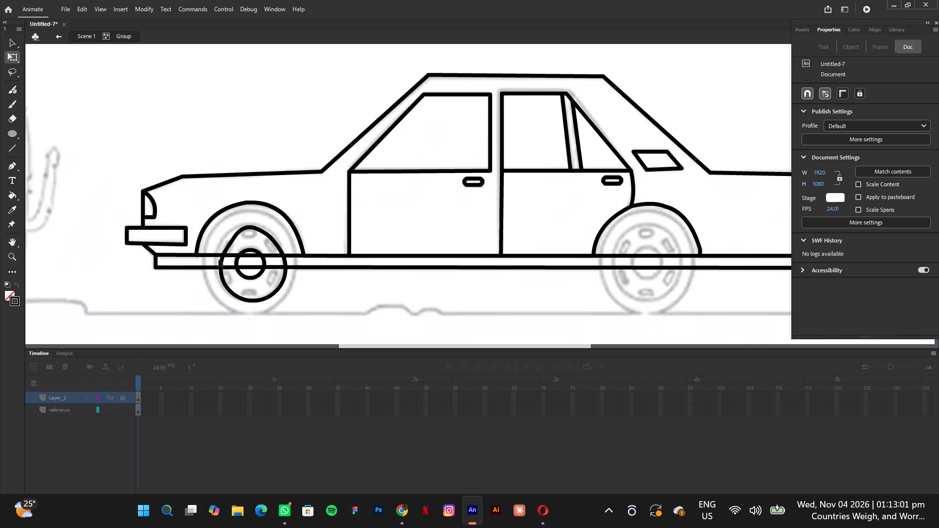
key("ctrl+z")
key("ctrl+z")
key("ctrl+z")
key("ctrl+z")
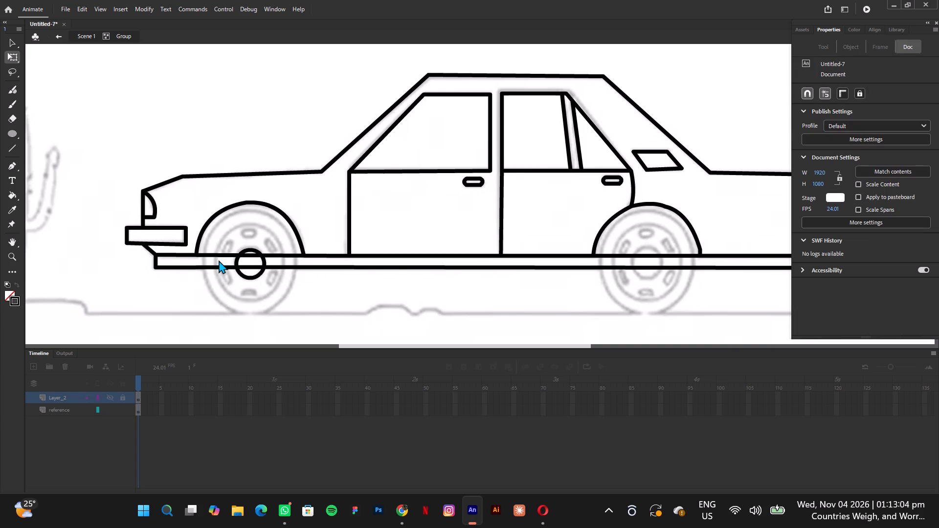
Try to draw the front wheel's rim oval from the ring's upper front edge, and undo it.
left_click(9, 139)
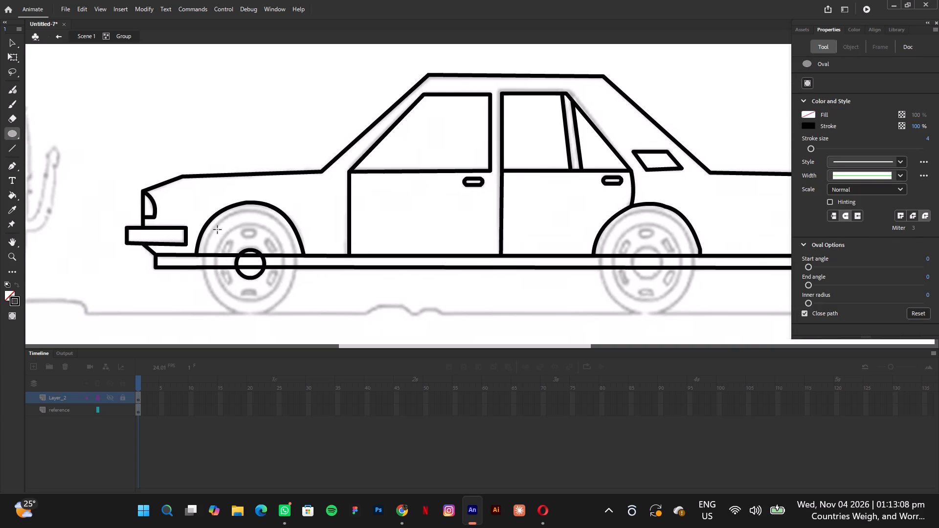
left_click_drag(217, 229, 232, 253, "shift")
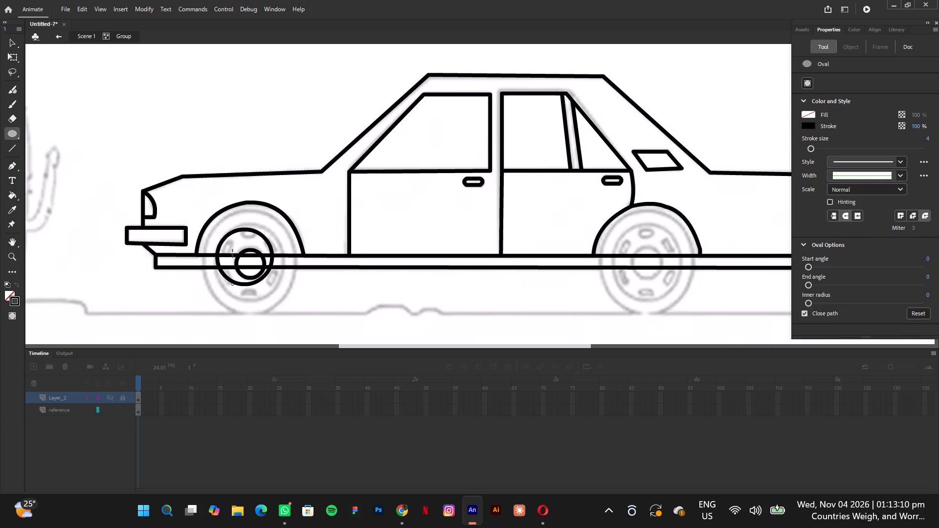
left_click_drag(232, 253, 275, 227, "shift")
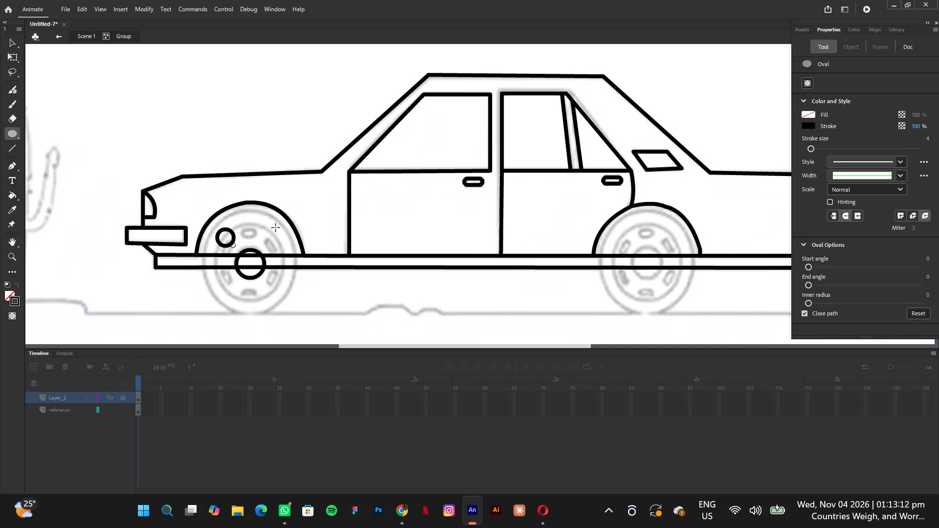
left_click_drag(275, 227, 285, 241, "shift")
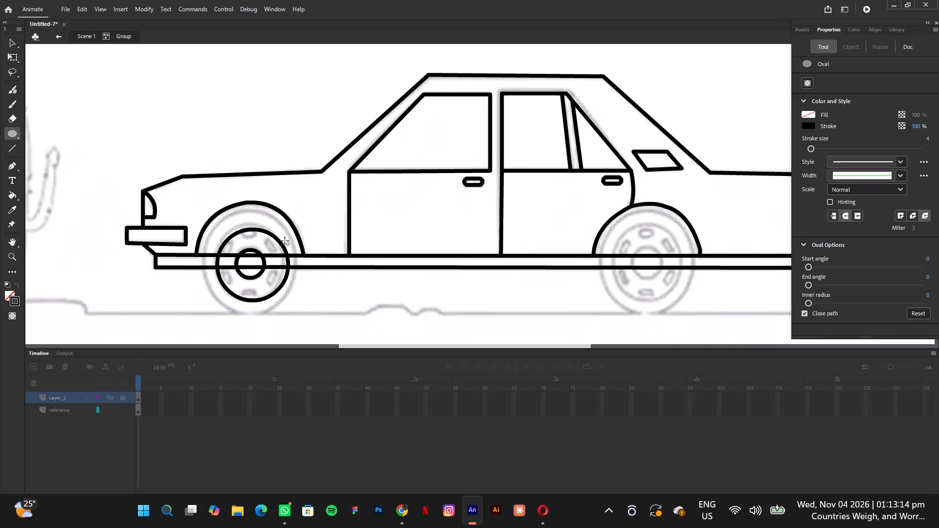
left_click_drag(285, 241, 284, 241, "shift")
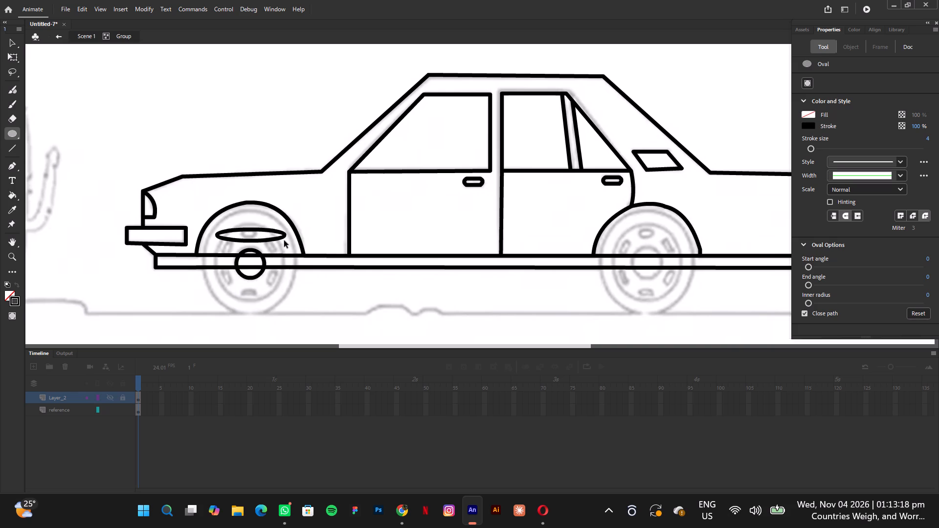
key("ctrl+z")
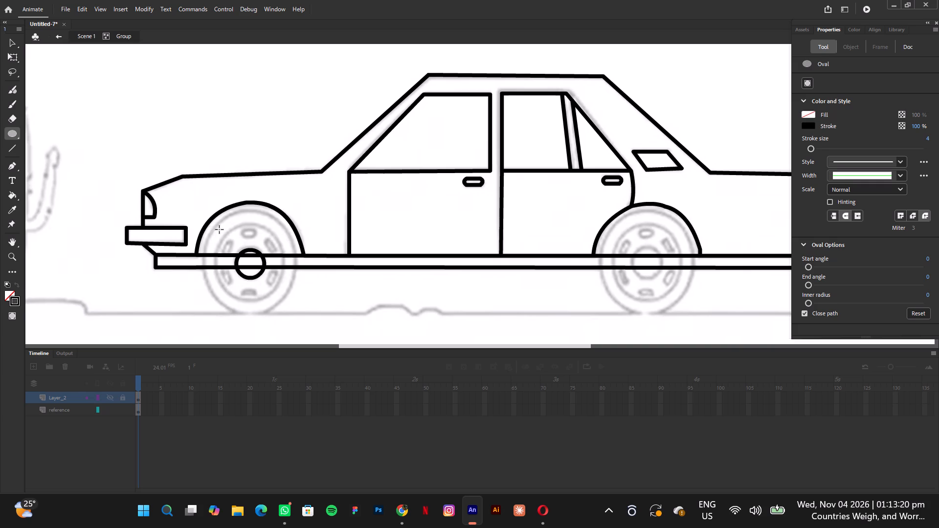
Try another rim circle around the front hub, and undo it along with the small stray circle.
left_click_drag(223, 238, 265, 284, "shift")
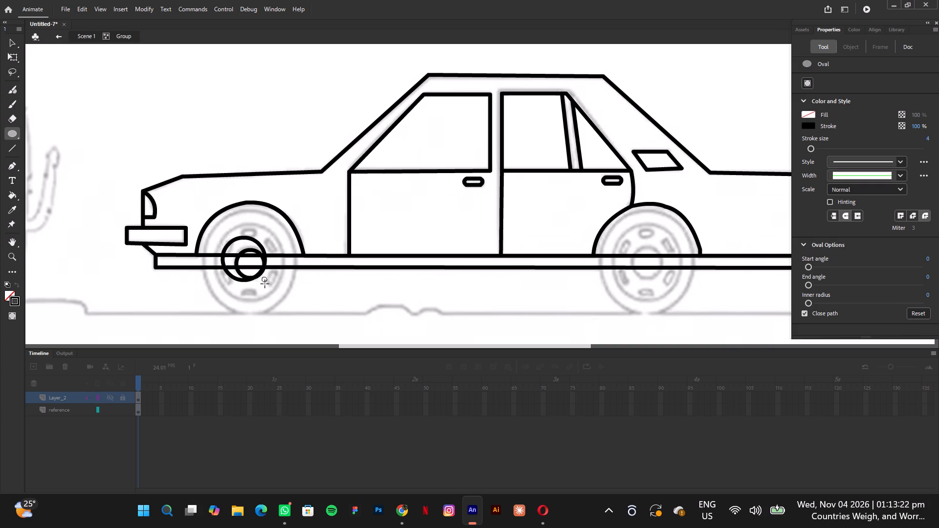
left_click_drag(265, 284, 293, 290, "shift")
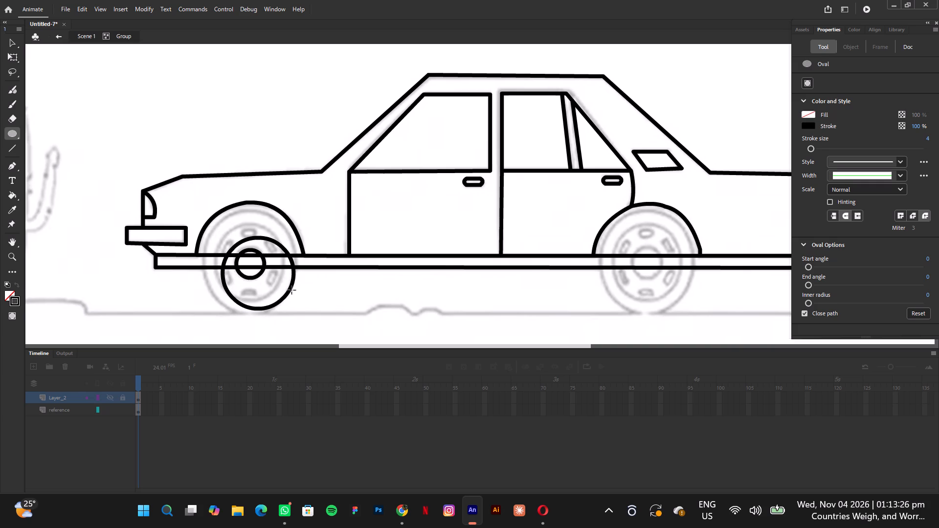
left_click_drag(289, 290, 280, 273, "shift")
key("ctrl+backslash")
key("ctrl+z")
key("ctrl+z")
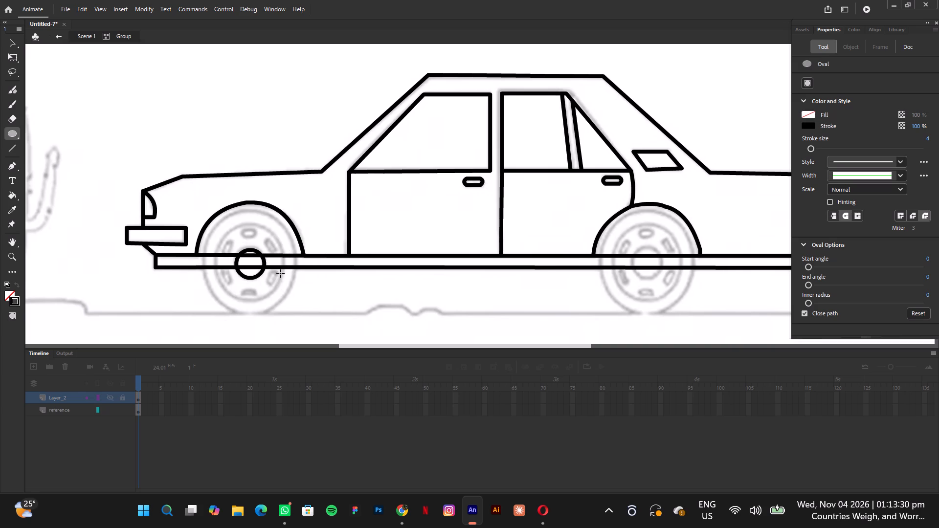
Draw a rim circle around the front wheel's hub with the Oval tool, sized roughly to the sketched inner ring.
left_click_drag(220, 224, 227, 237, "shift")
left_click_drag(227, 237, 276, 280, "shift")
scroll(233, 244, "up", 1, "shift")
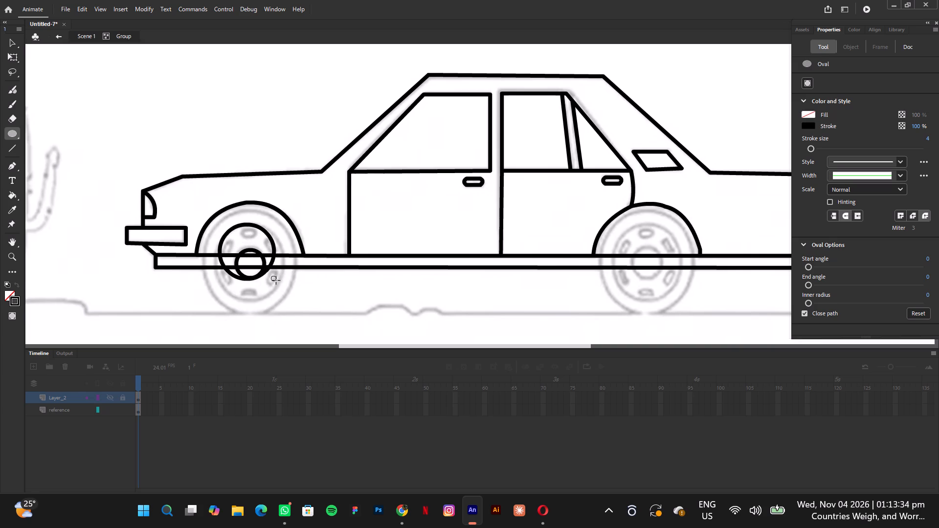
left_click_drag(276, 280, 260, 295, "shift")
scroll(276, 280, "up", 1, "shift")
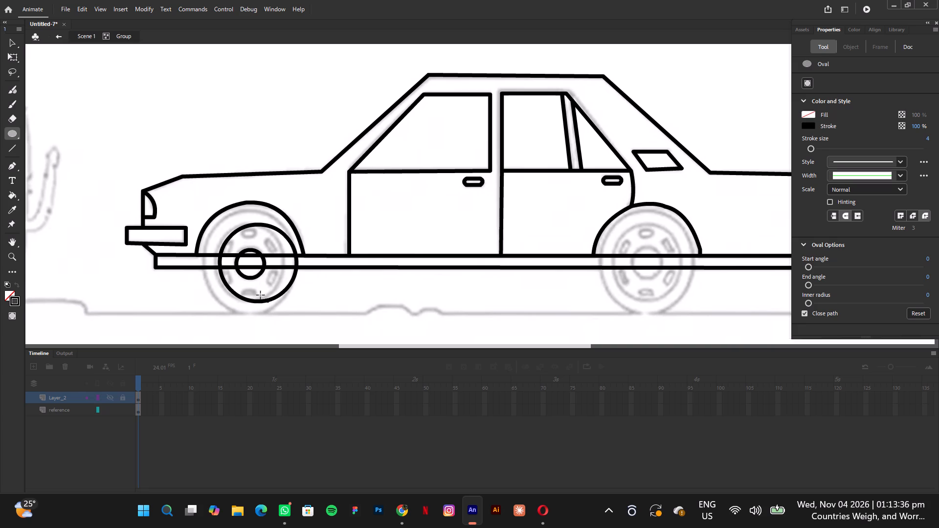
scroll(260, 295, "up", 1, "shift")
left_click_drag(260, 295, 251, 295, "shift")
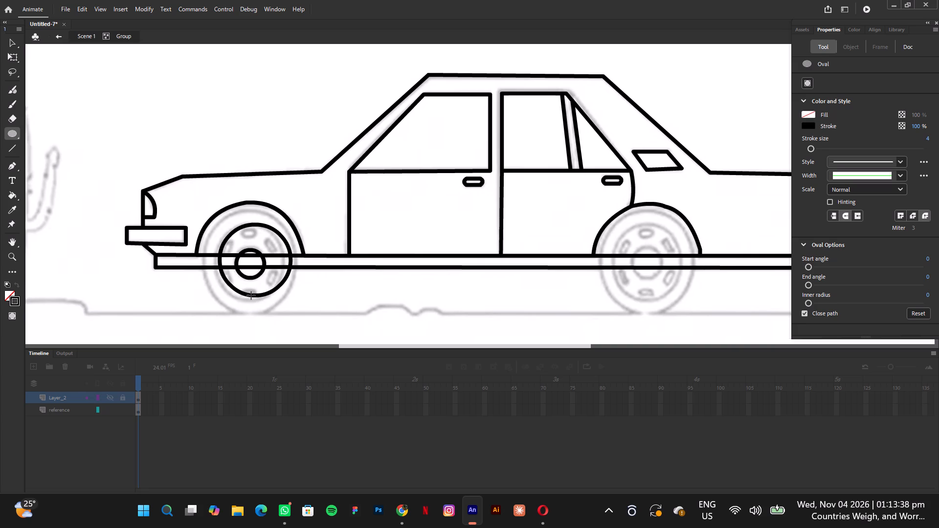
left_click_drag(251, 295, 269, 295, "shift")
scroll(251, 295, "up", 2, "shift")
left_click_drag(269, 295, 285, 292, "shift")
scroll(285, 292, "up", 1, "shift")
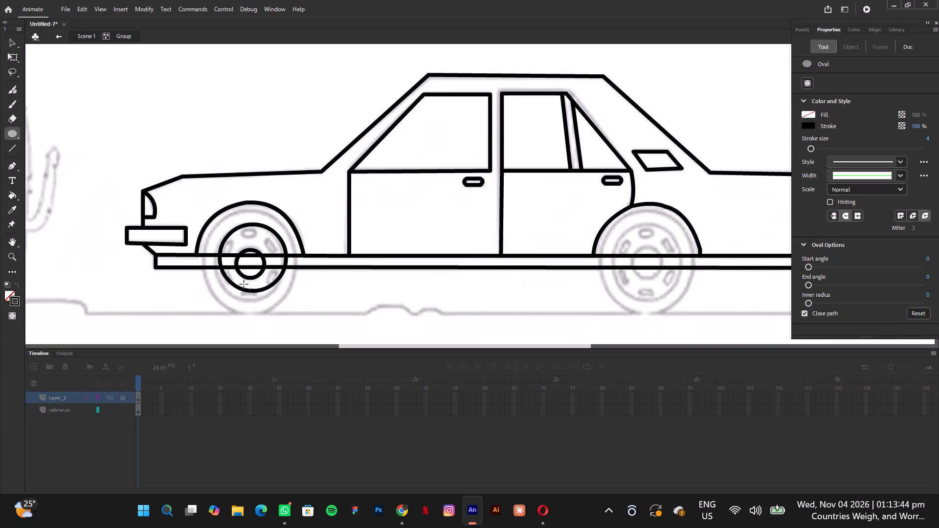
Reshape the lower half of the front wheel's rim circle, pulling its front, bottom and rear curves out toward the sketched ring.
left_click(11, 41)
left_click(230, 285)
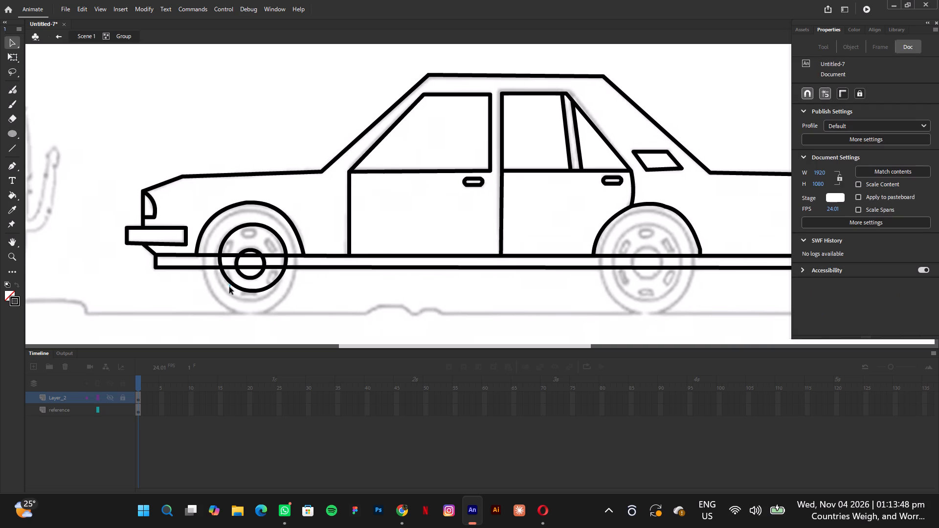
left_click_drag(232, 286, 228, 288)
left_click_drag(228, 288, 227, 291)
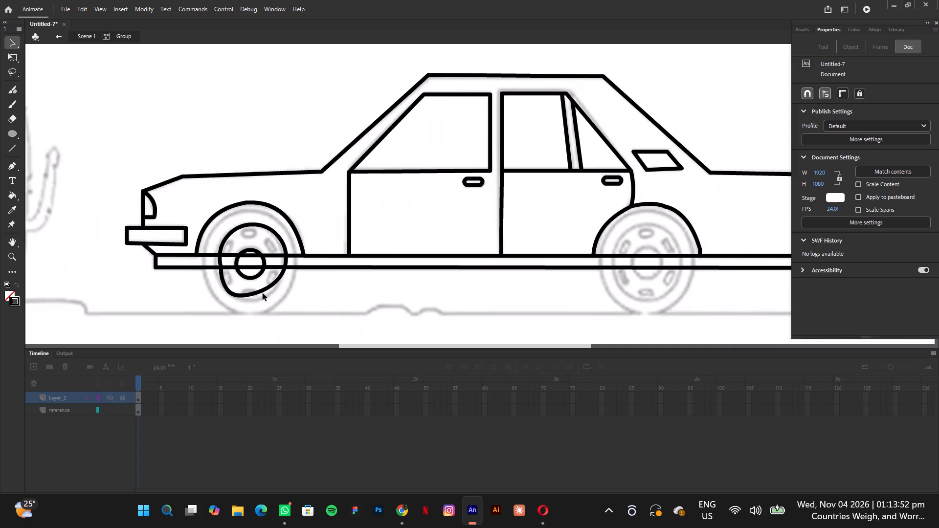
left_click(260, 292)
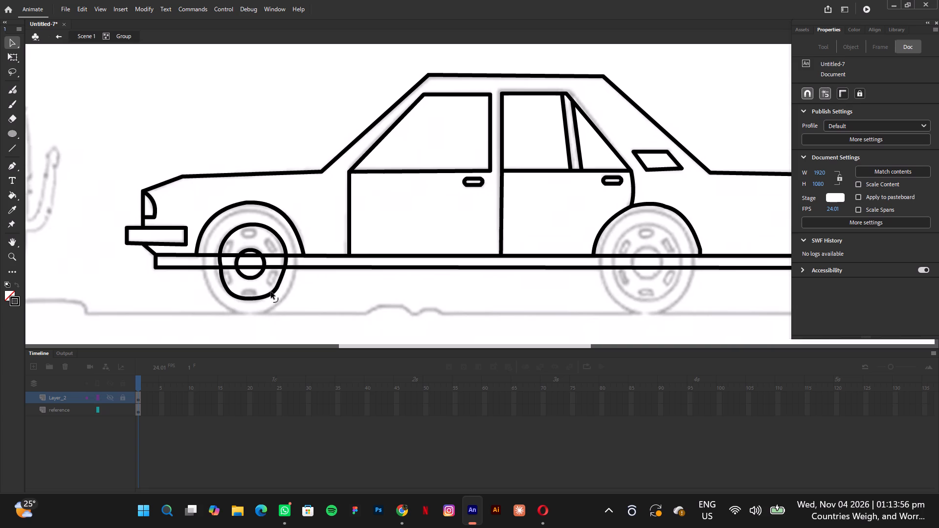
left_click(280, 279)
Delete the misaligned pieces of the rim circle's front side, where it crosses the sill bar and just below it.
left_click(223, 262)
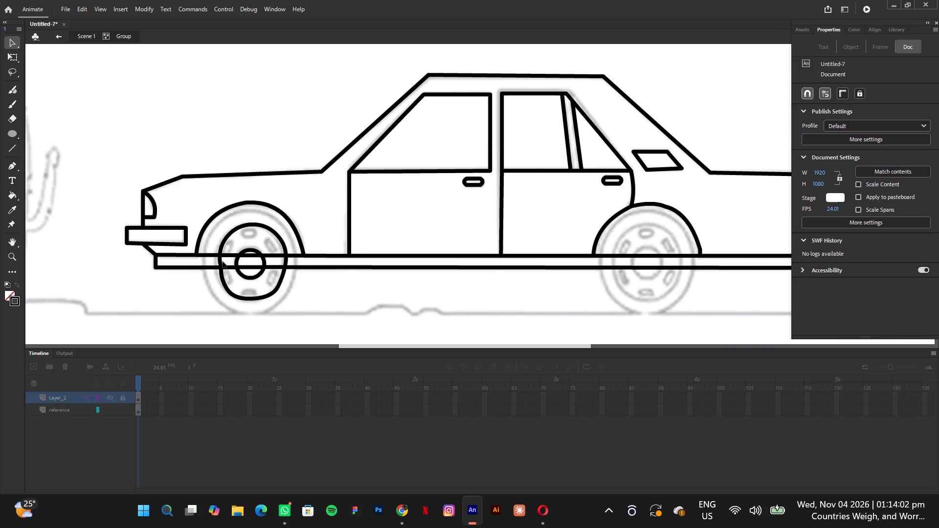
left_click(220, 262)
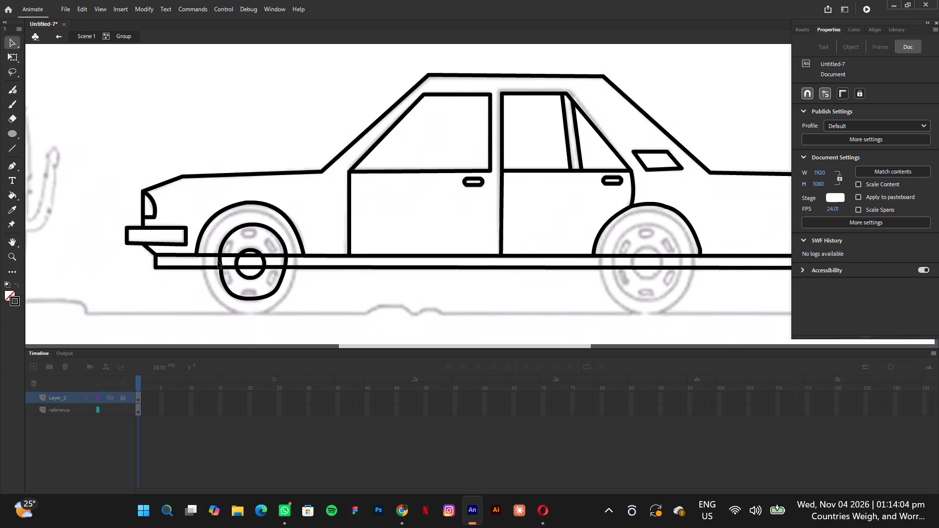
left_click(221, 273)
left_click(219, 261)
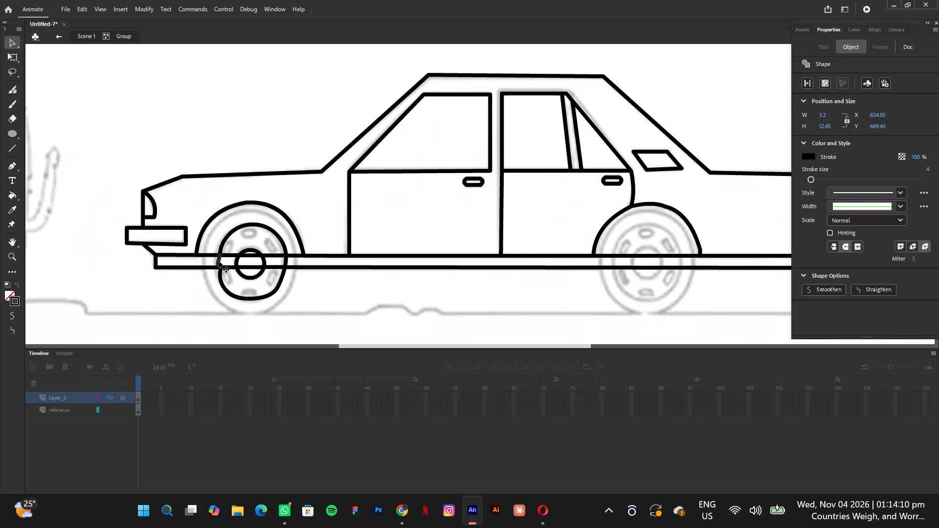
key("Delete")
left_click(220, 272)
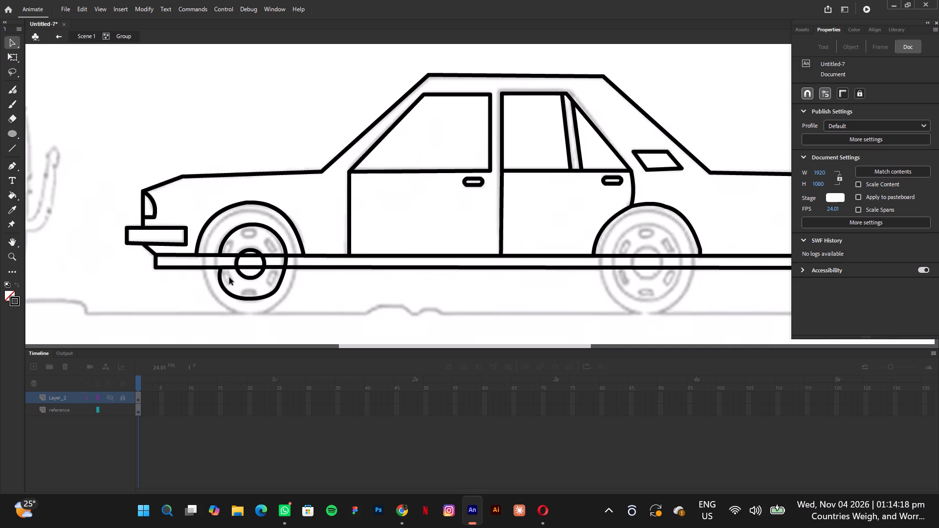
left_click_drag(210, 275, 227, 272)
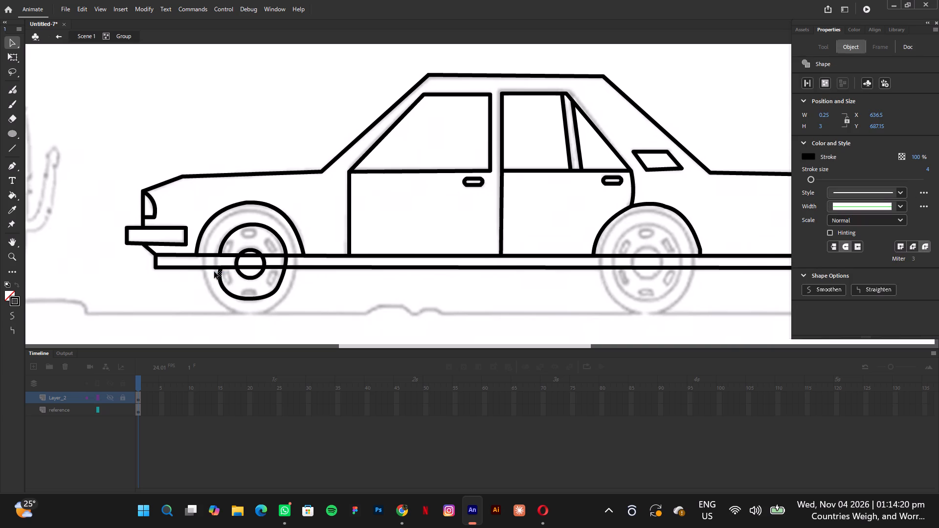
key("Delete")
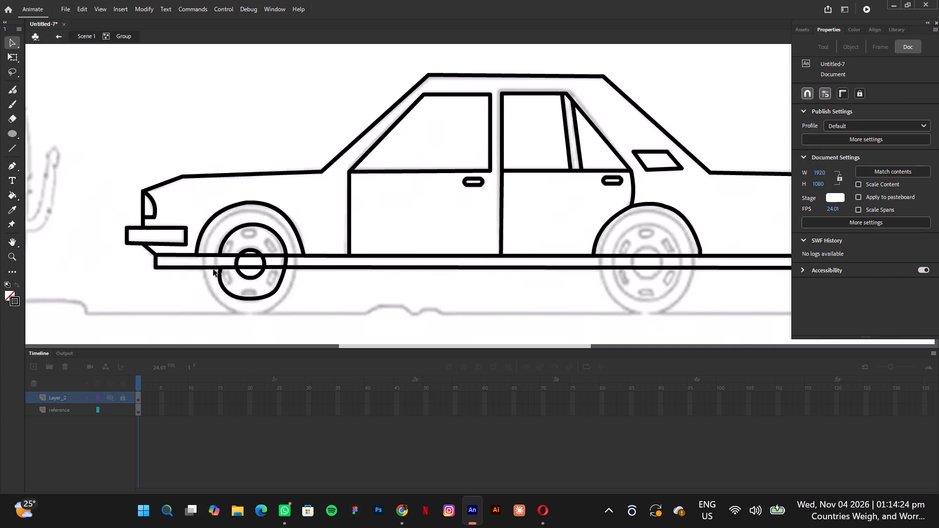
left_click_drag(213, 269, 227, 278)
key("Delete")
Join the open end of the lower rim curve to the sill bar's lower edge on the sketched ring, removing the leftover stub.
left_click_drag(219, 278, 217, 274)
left_click_drag(217, 274, 214, 275)
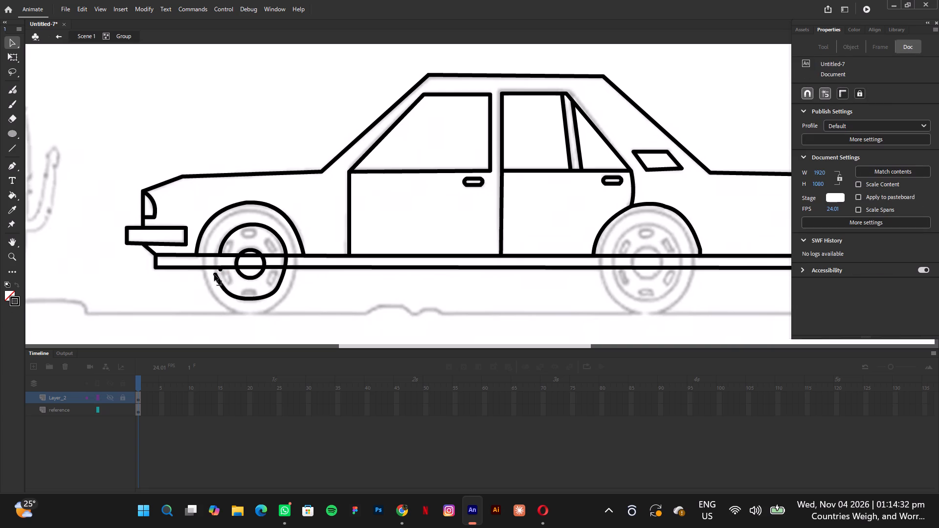
left_click_drag(214, 275, 214, 273)
left_click_drag(214, 273, 214, 272)
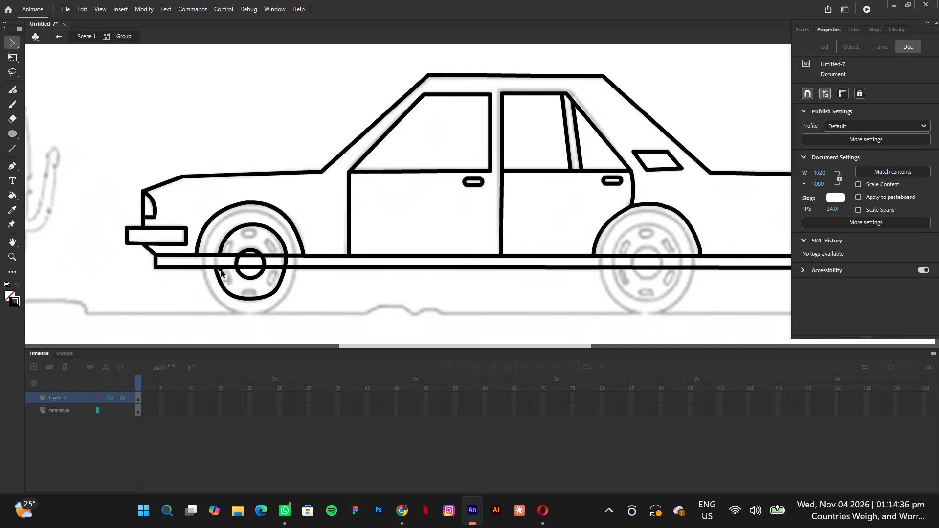
left_click(221, 270)
left_click(221, 272)
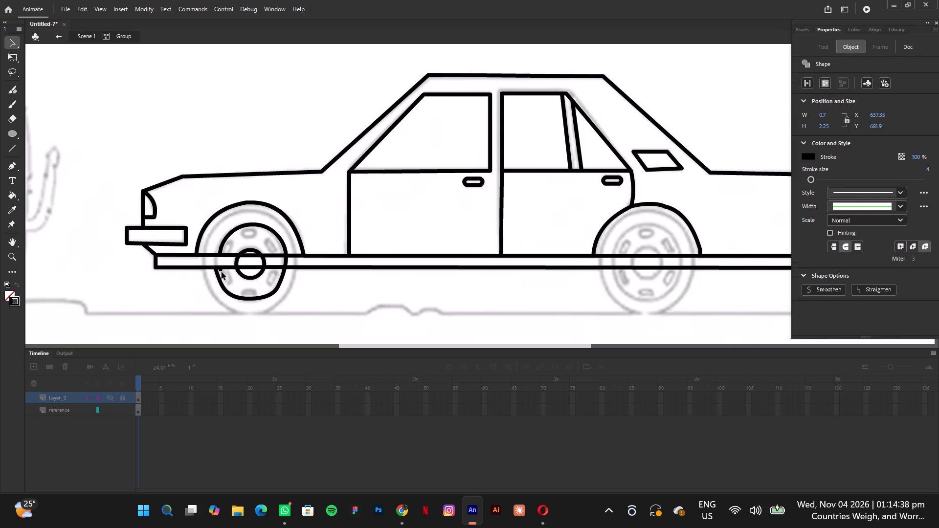
left_click(222, 270)
key("Delete")
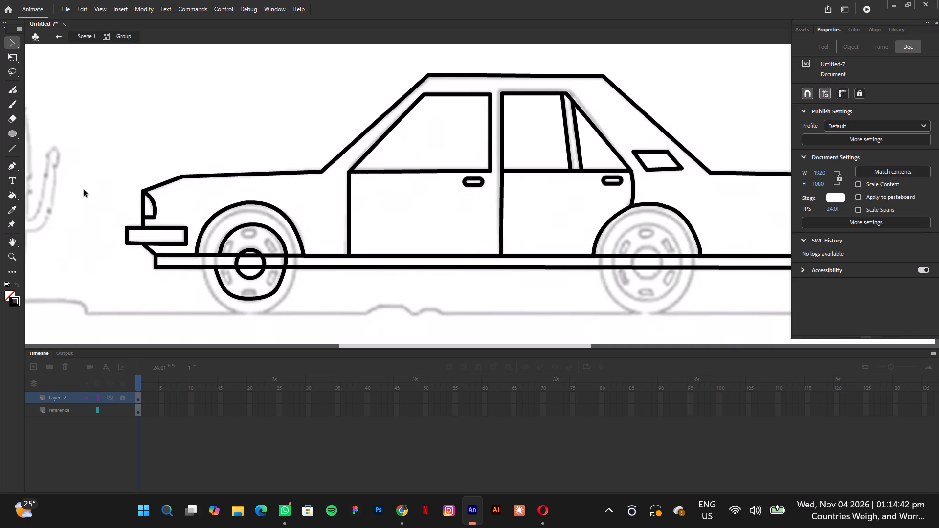
left_click(222, 283)
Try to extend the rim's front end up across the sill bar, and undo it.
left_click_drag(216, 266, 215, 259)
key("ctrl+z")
Draw a short line across the sill bar to bridge the gap in the rim's front side.
left_click(11, 146)
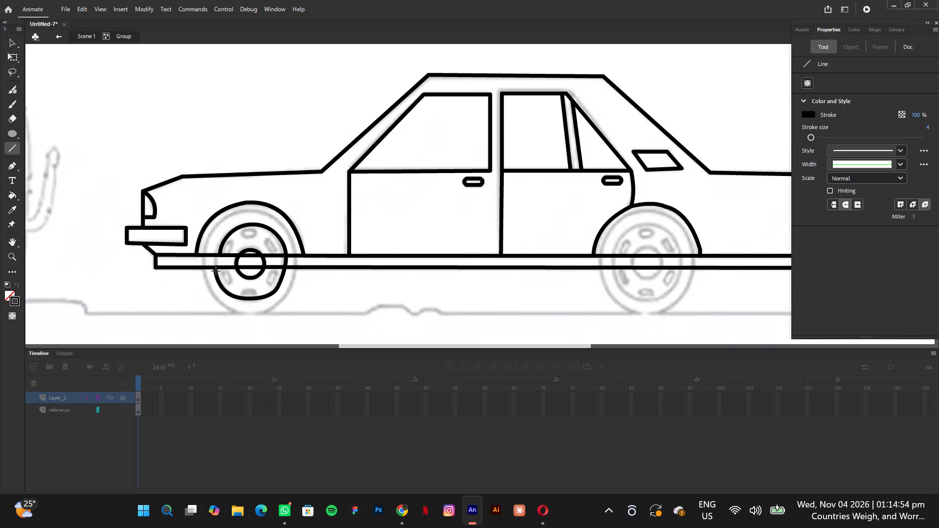
left_click_drag(215, 267, 215, 259)
left_click_drag(215, 259, 216, 259)
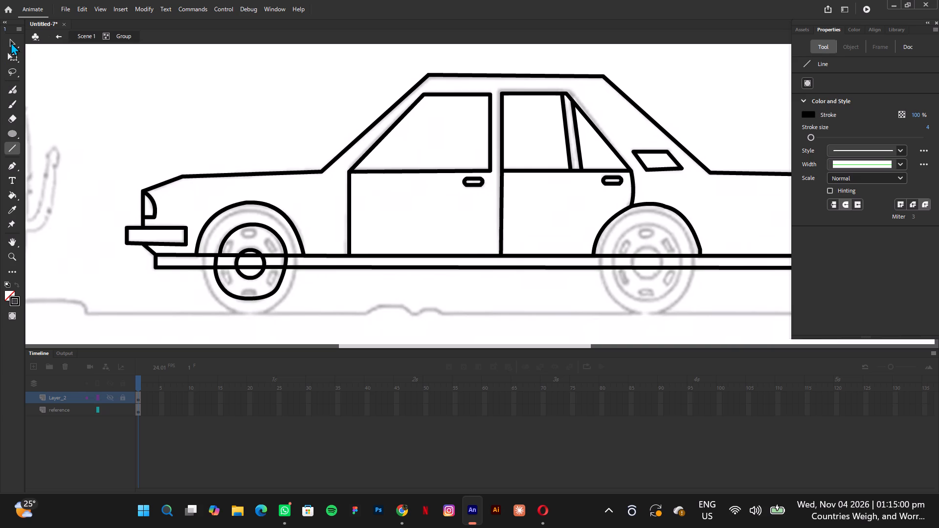
Replace the upper rim curve's misaligned front end above the sill bar, rejoining it at the bar's upper edge, removing the stub and reshaping the curve.
left_click(11, 41)
left_click(217, 261)
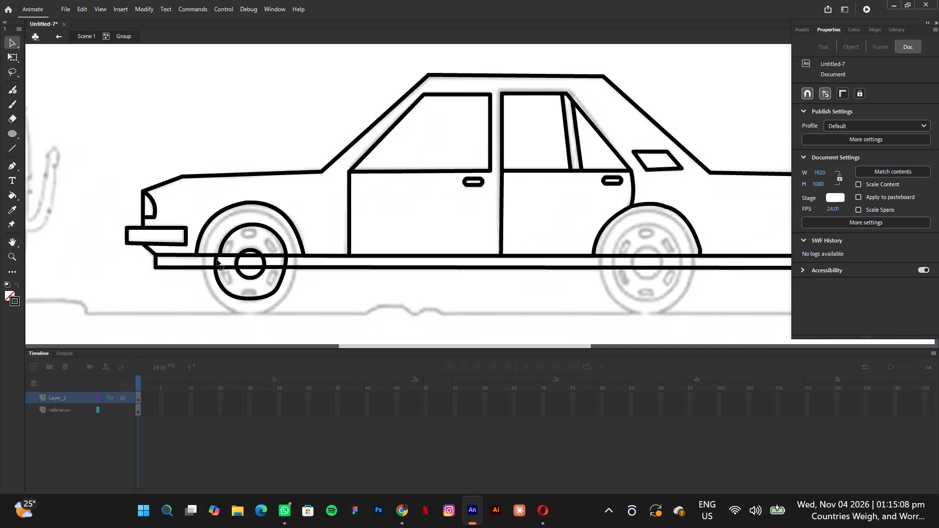
left_click(221, 250)
left_click_drag(212, 243, 226, 252)
left_click_drag(226, 252, 227, 253)
key("Delete")
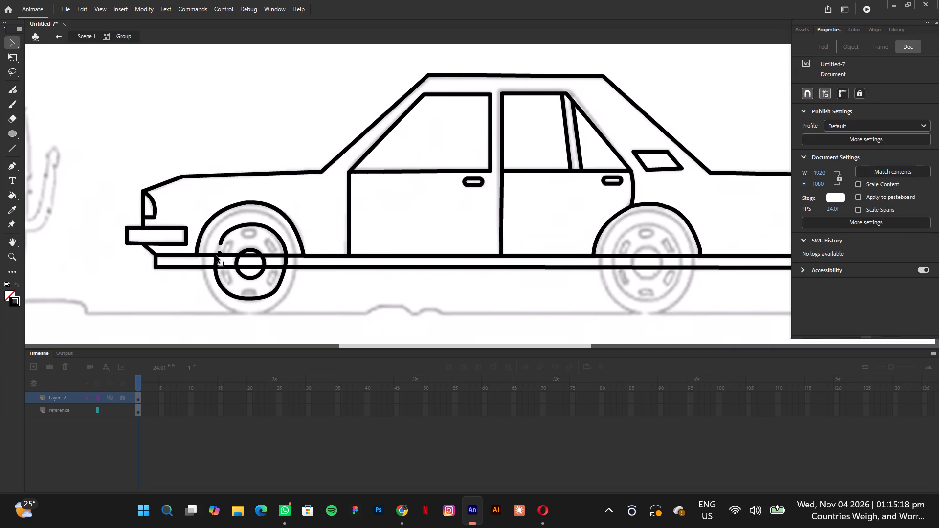
left_click_drag(221, 242, 214, 249)
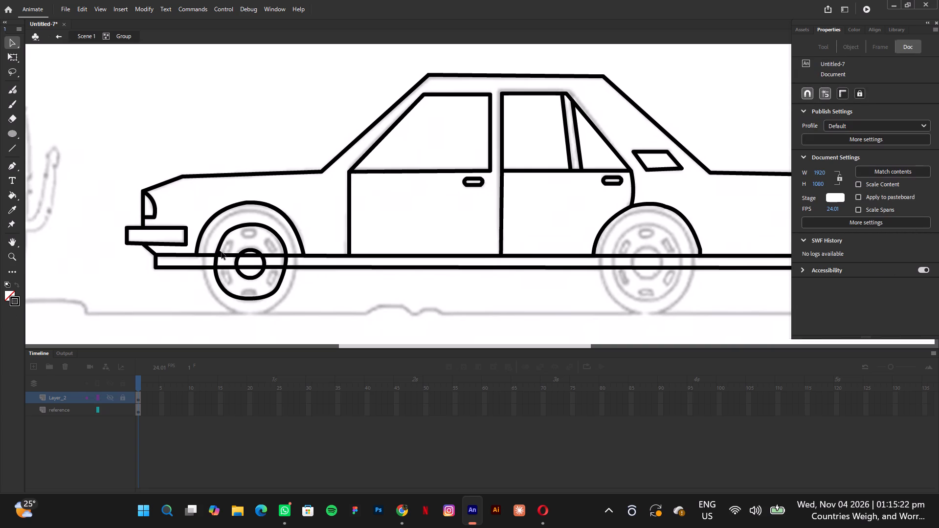
left_click(222, 252)
left_click(220, 252)
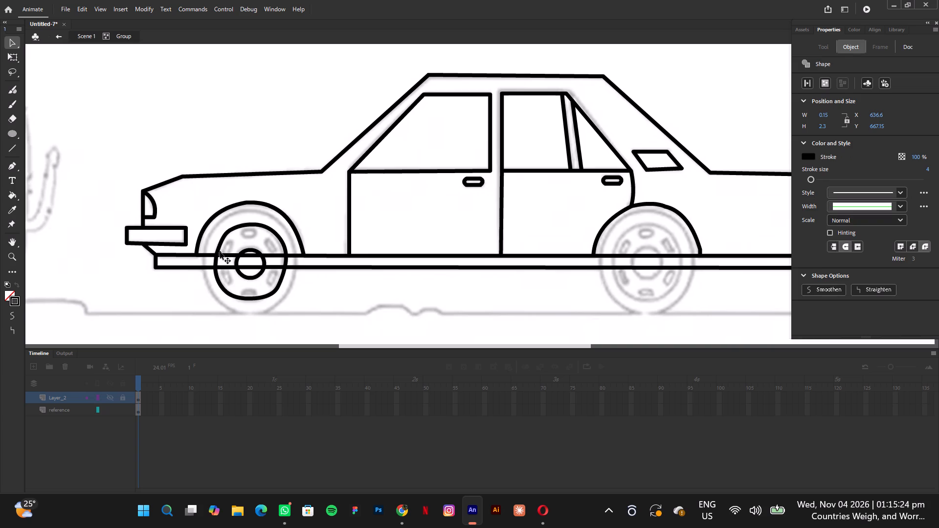
key("Delete")
left_click(220, 242)
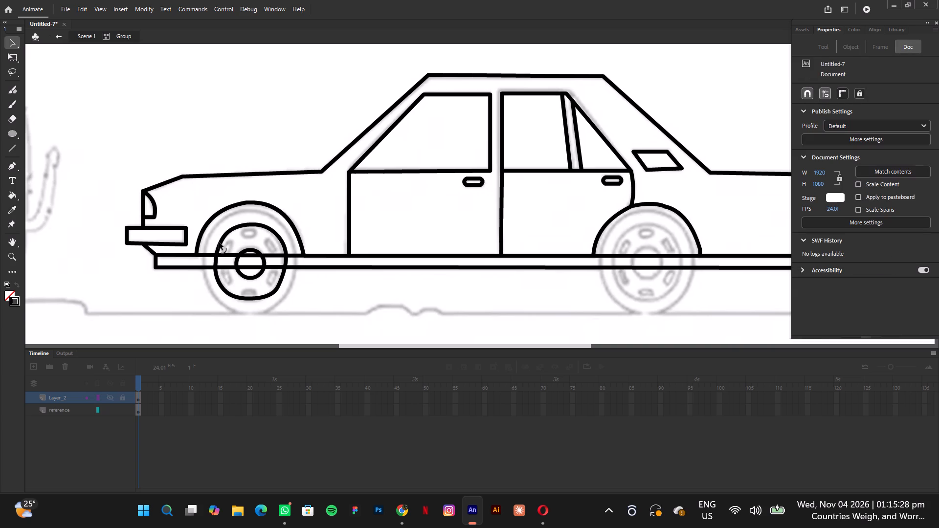
Delete the misaligned pieces of the rim's rear side, where it crosses the sill bar and just above it.
left_click(285, 261)
key("Delete")
left_click_drag(273, 243, 280, 244)
left_click_drag(280, 244, 295, 253)
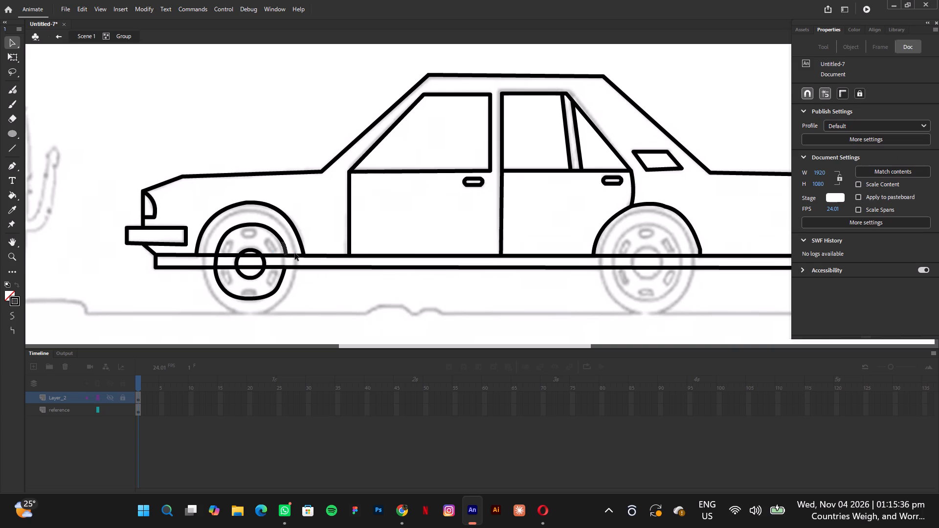
key("Delete")
left_click(287, 252)
key("Delete")
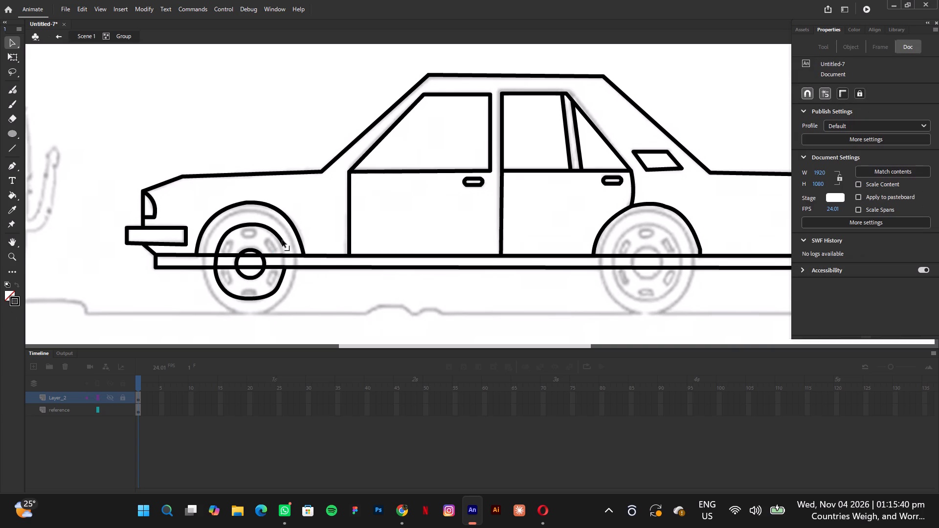
Extend the upper rim curve's open rear end down to the sill bar's upper edge and reshape it to follow the sketched ring.
left_click_drag(282, 241, 282, 250)
left_click(277, 237)
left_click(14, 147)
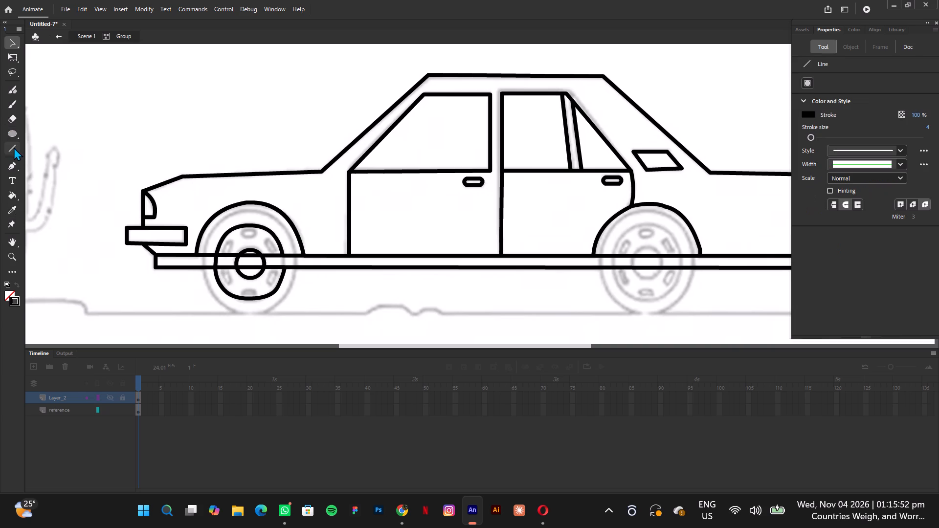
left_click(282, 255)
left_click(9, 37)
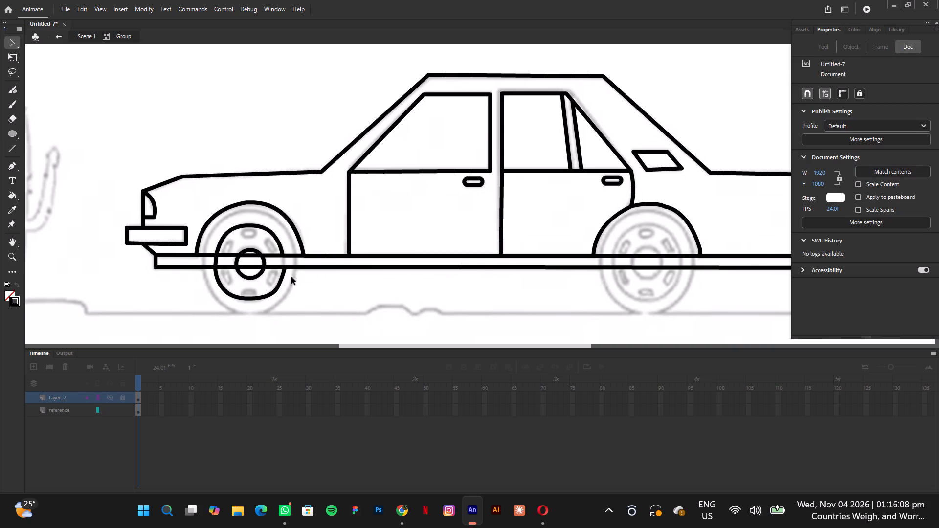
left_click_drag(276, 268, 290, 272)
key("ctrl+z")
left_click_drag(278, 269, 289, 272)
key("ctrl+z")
Delete the misaligned section of the lower rim curve's rear side just below the sill bar, including the leftover stub.
left_click_drag(292, 277, 277, 270)
left_click_drag(277, 270, 277, 269)
key("Delete")
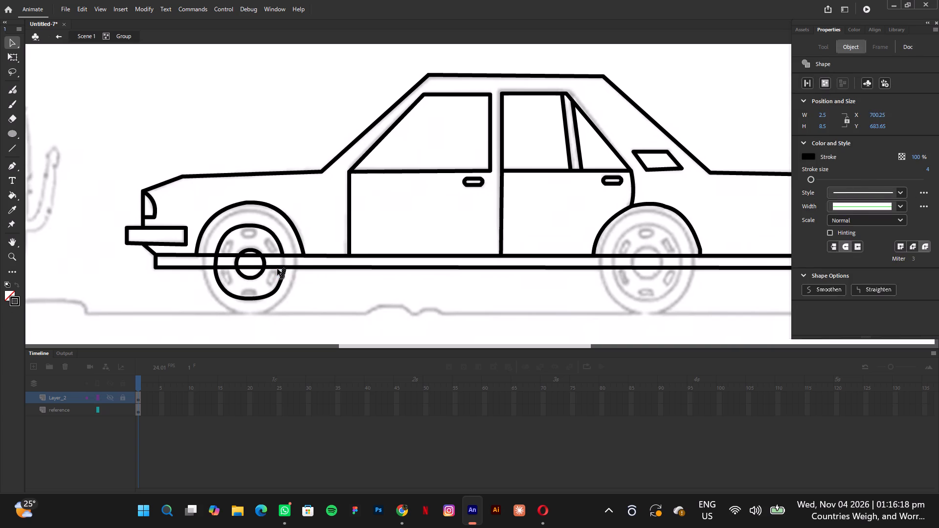
left_click(283, 268)
key("Delete")
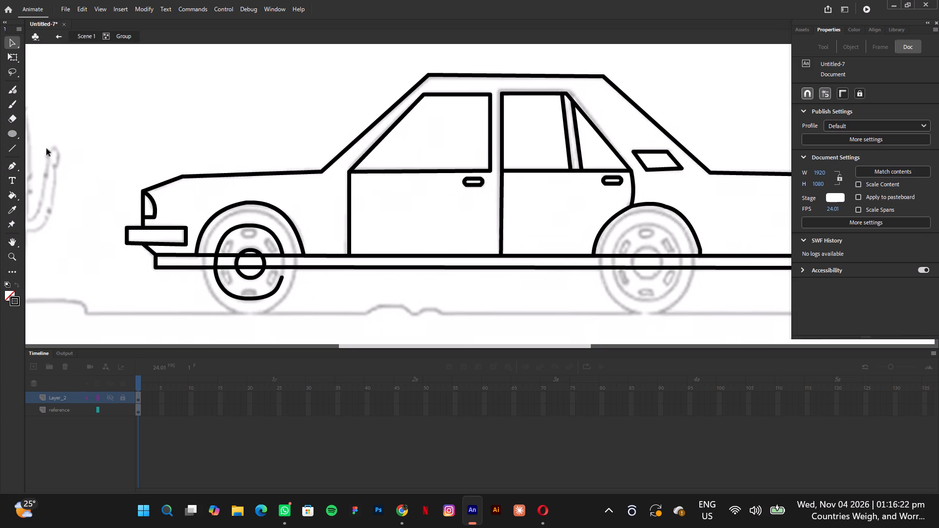
Draw a short line across the sill bar to bridge the gap in the rim's rear side, and fit it to the sketch.
left_click(14, 150)
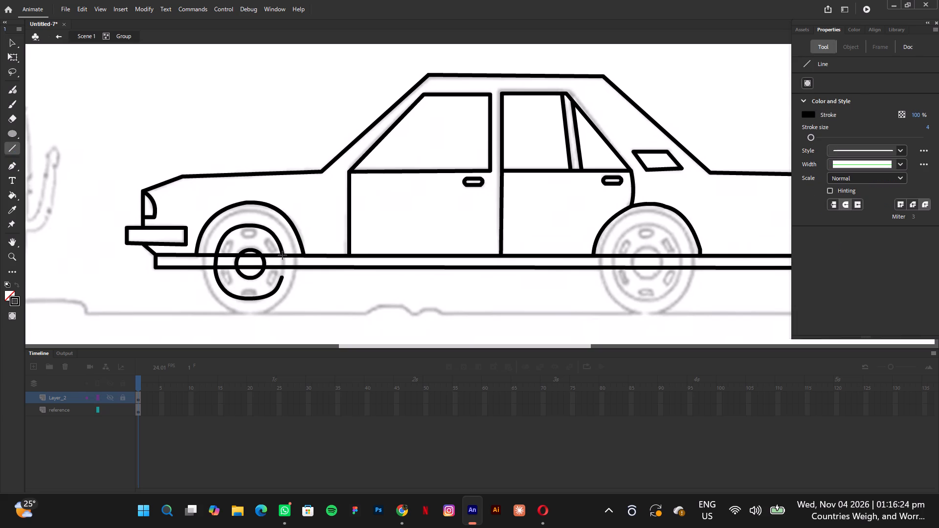
left_click_drag(282, 255, 282, 264)
left_click(9, 39)
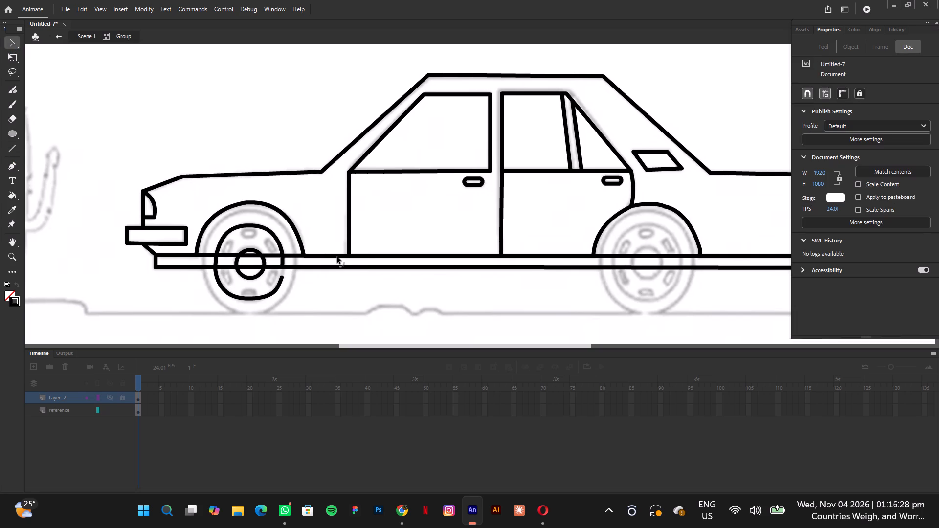
left_click(283, 260)
Extend the lower rim curve's open rear end up to the sill bar's lower edge to meet the bridging line.
left_click_drag(281, 277, 281, 272)
left_click_drag(281, 272, 281, 269)
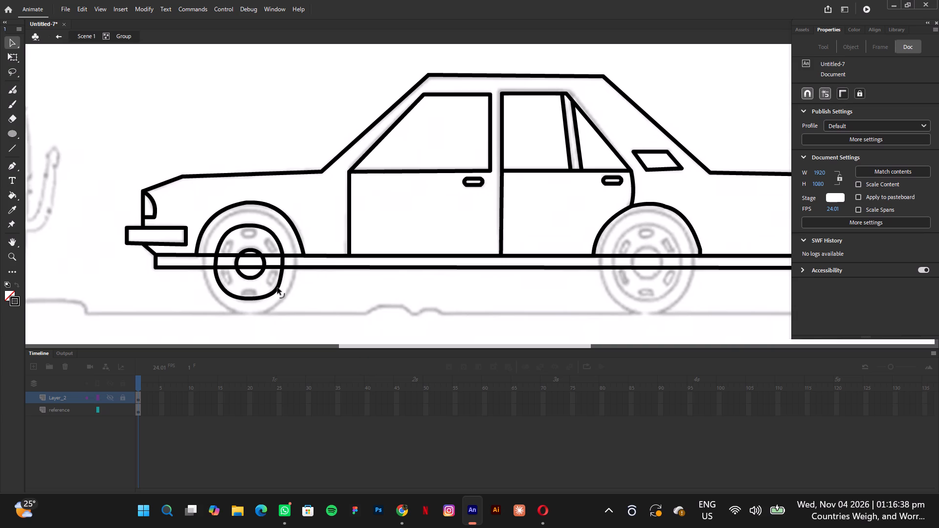
Reshape the lower rim curve along its rear side, lower corner and bottom to follow the sketched ring.
left_click(277, 287)
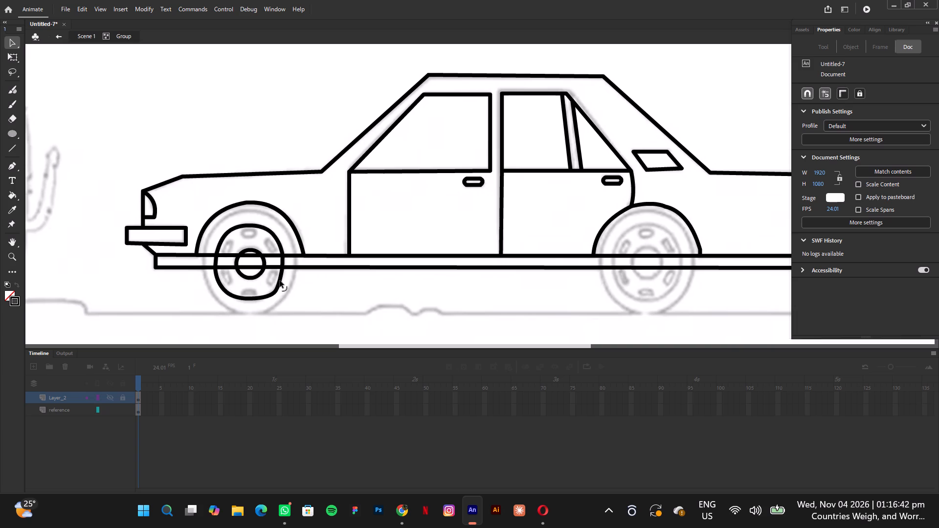
left_click(280, 281)
left_click(281, 278)
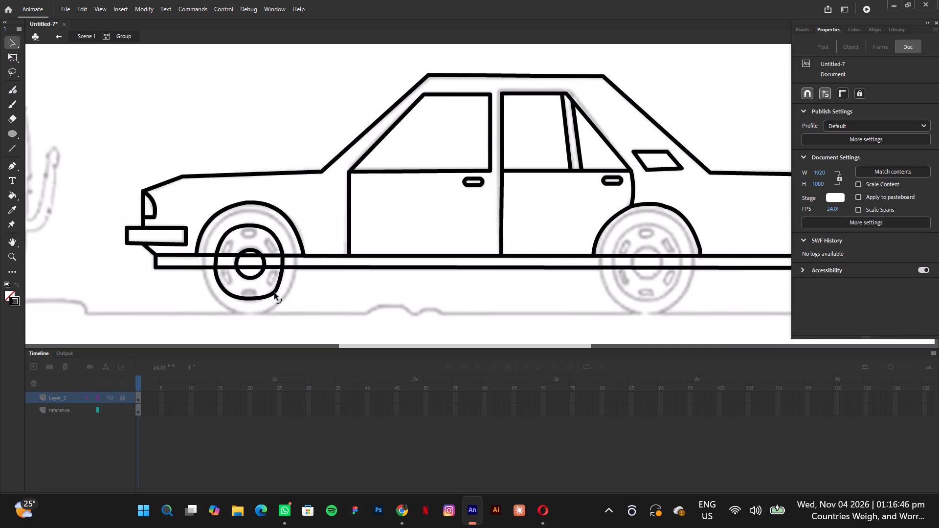
left_click(274, 293)
left_click(276, 292)
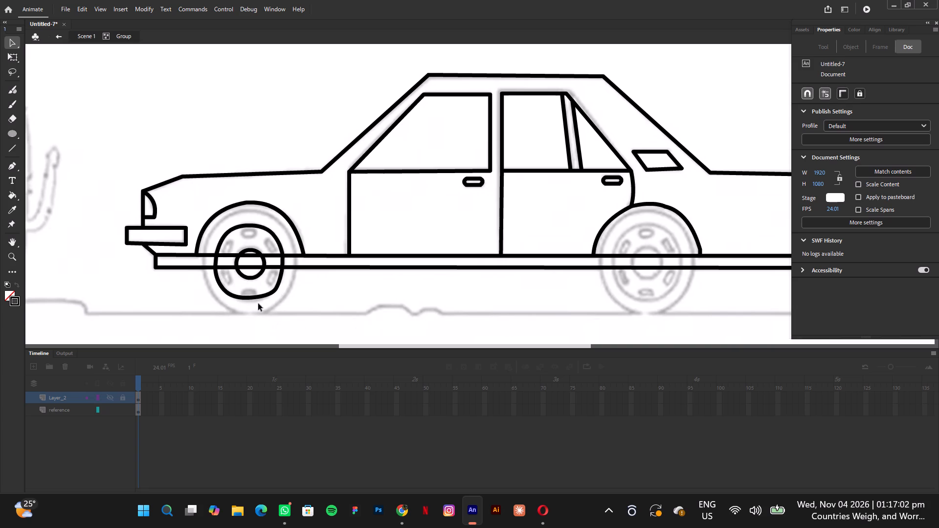
left_click(256, 296)
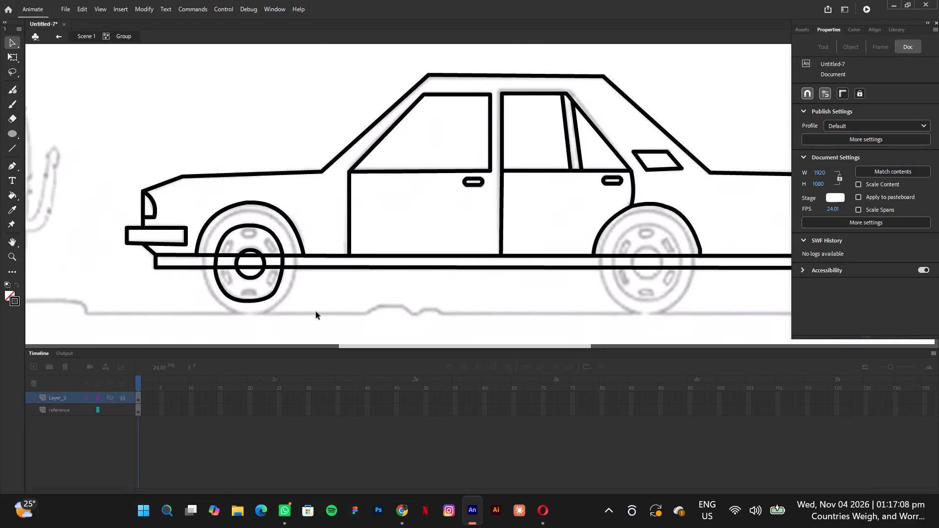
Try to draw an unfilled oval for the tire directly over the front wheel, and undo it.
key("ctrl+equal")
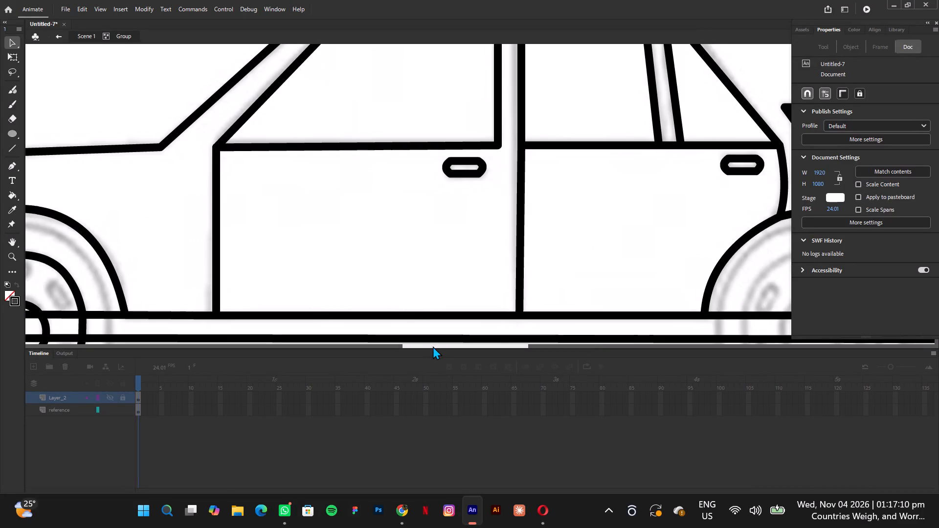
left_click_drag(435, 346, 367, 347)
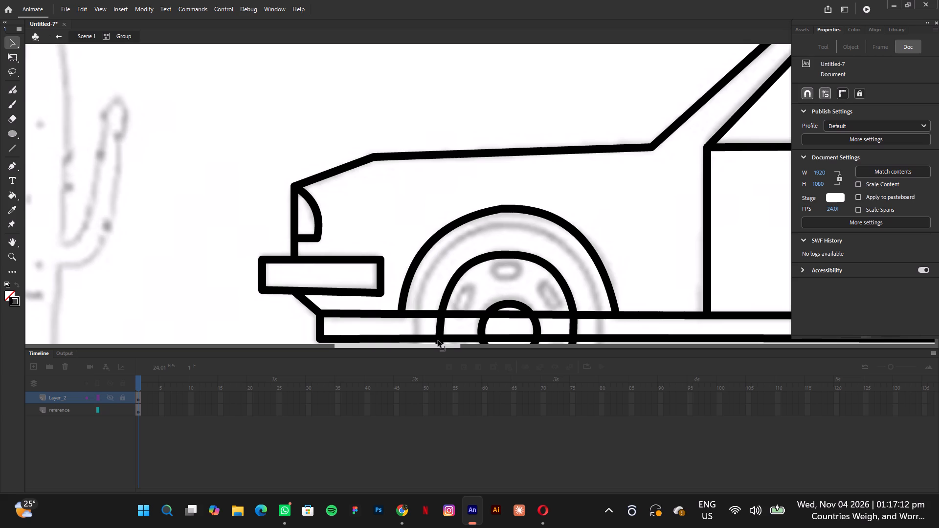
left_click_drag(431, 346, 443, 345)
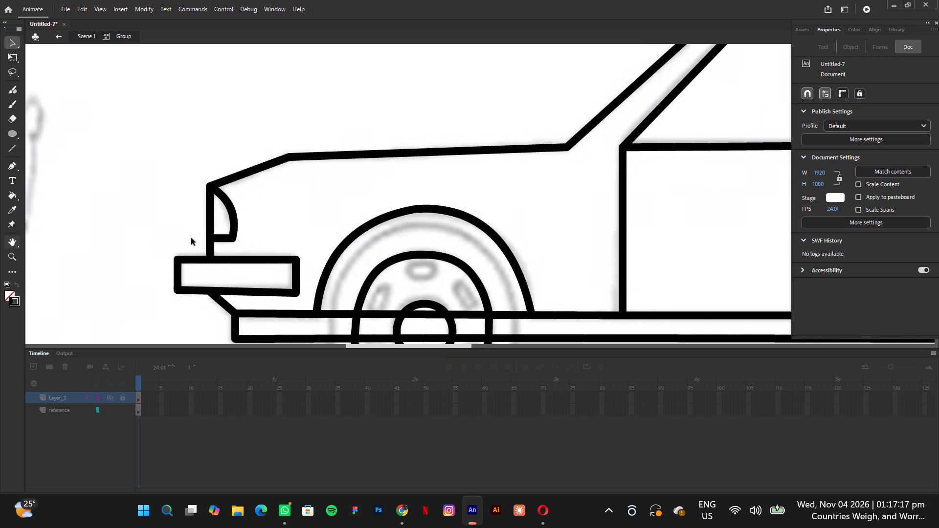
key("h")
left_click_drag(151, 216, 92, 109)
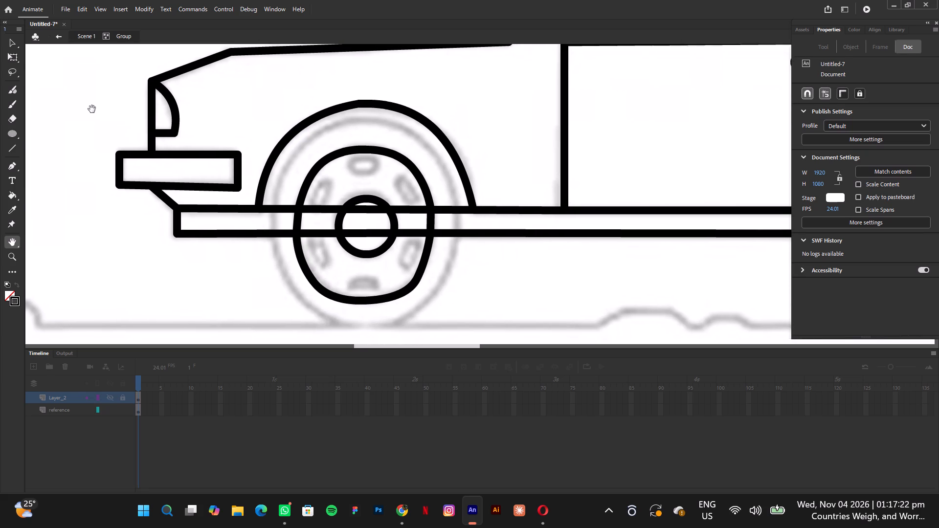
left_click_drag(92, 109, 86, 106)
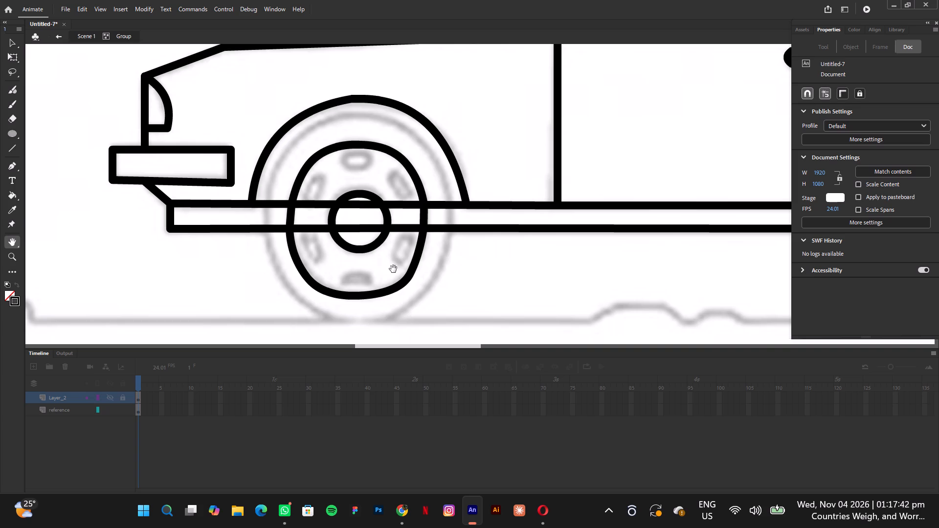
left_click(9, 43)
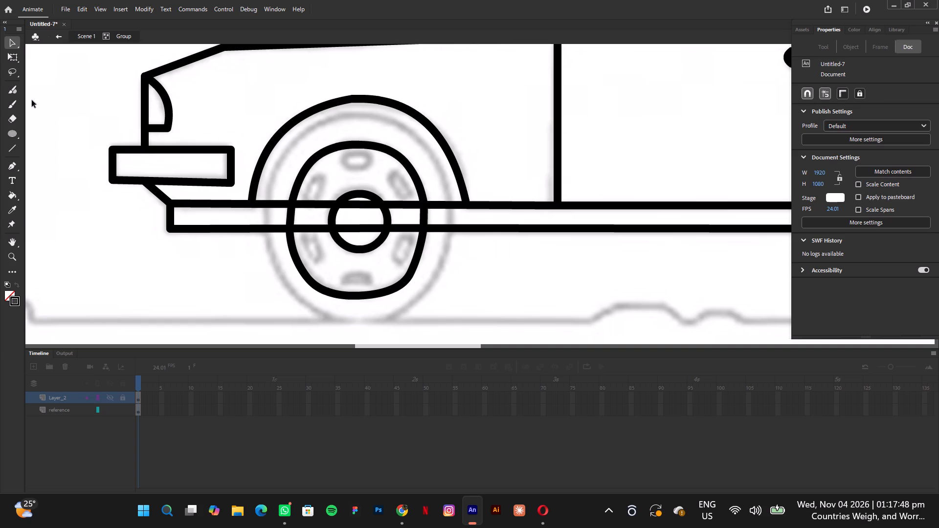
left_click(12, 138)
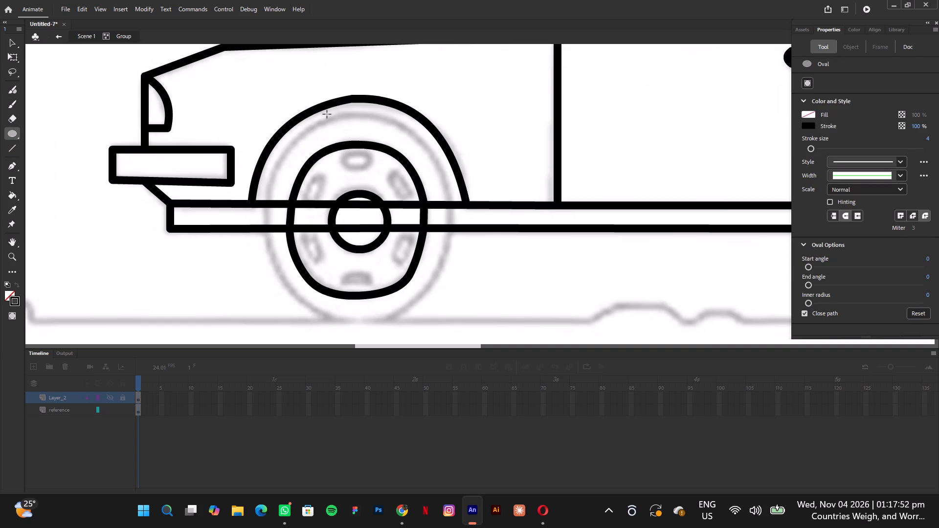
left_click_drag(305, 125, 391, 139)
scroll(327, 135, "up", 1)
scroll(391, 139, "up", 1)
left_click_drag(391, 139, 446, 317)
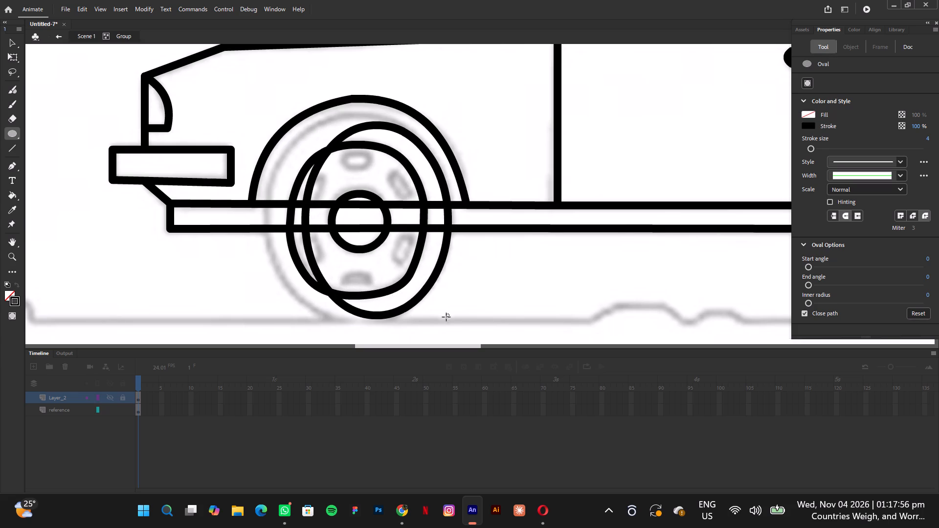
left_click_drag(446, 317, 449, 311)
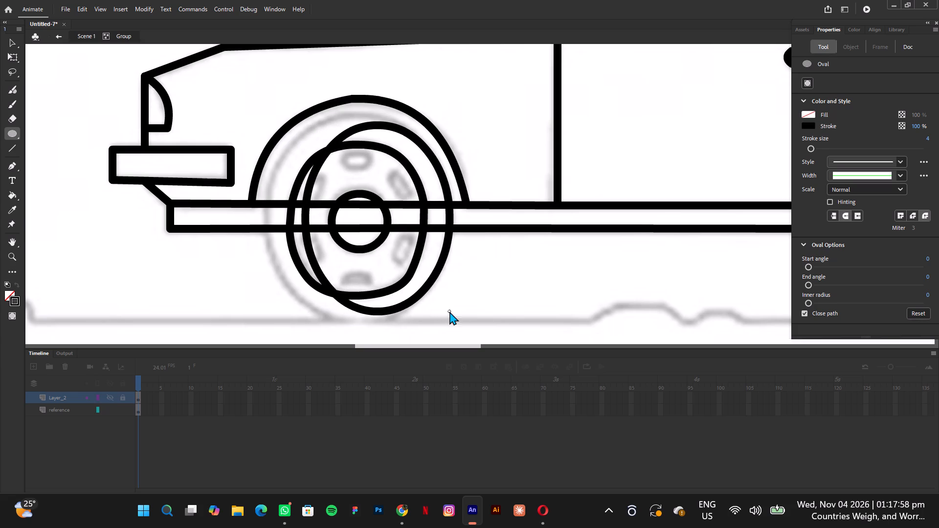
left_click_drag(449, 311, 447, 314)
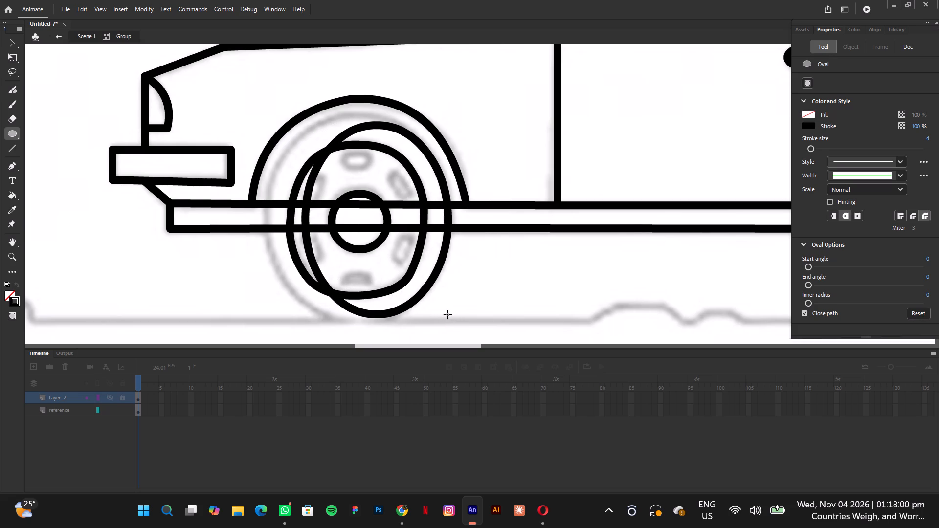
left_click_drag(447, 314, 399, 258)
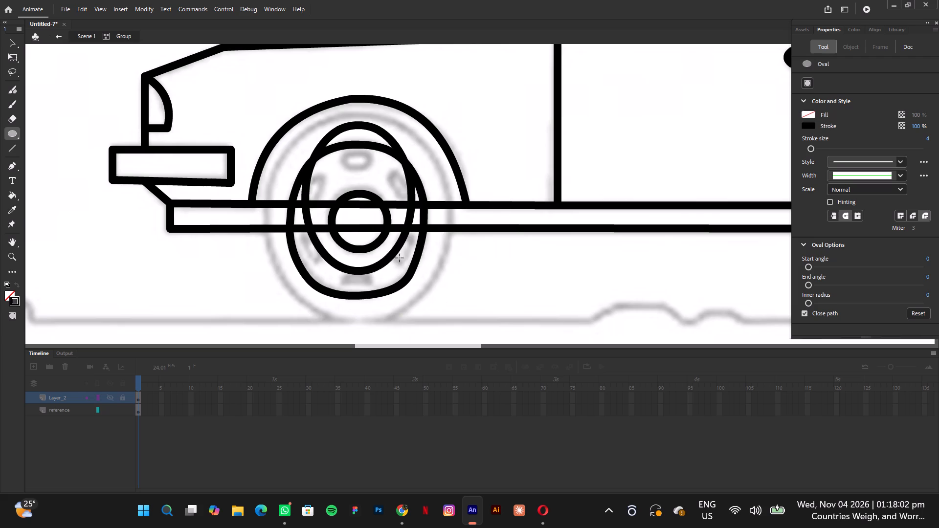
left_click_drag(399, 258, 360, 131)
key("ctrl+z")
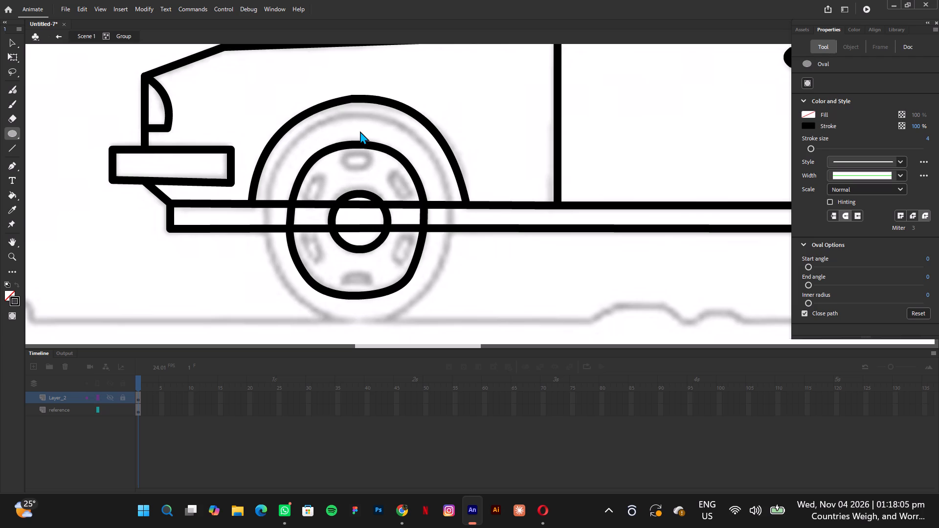
Draw an unfilled black oval about 100 by 112 px over the cactus ahead of the car, clear of the car's outlines.
key("ctrl+minus")
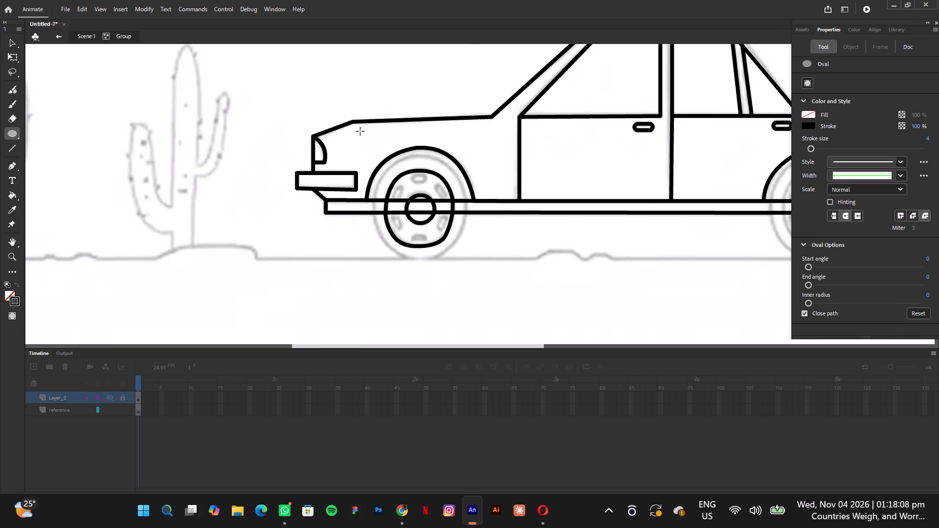
left_click_drag(86, 140, 227, 277)
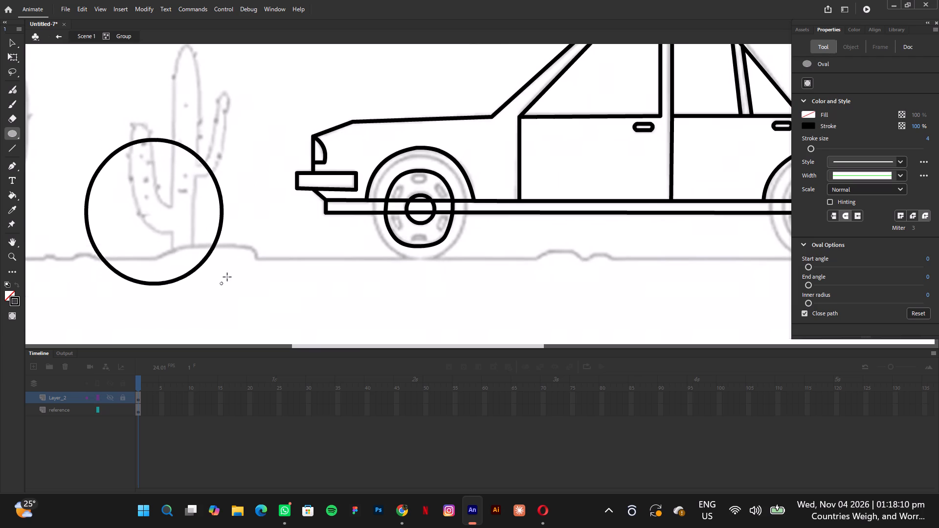
left_click_drag(227, 277, 189, 254)
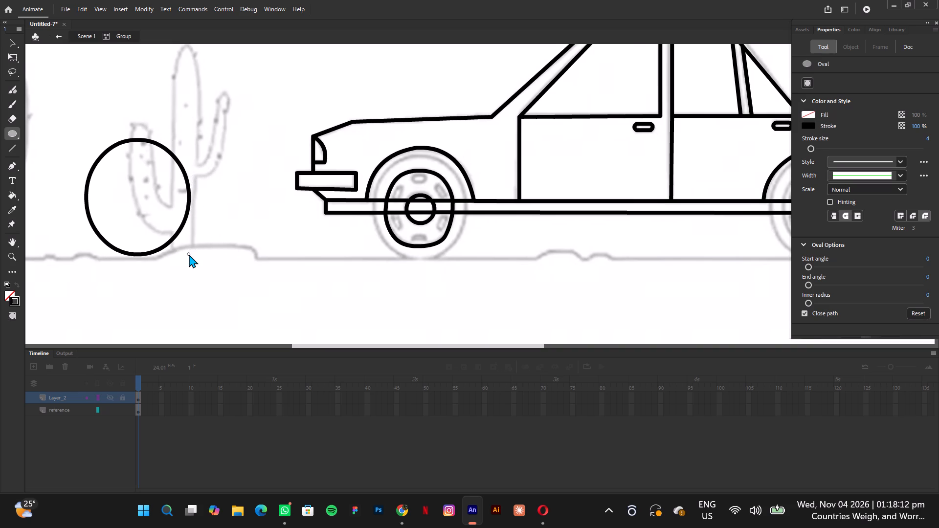
left_click_drag(189, 254, 184, 249)
Check the new oval's fit against the sketched tire ring by moving it over the front wheel and back to the cactus.
left_click(9, 39)
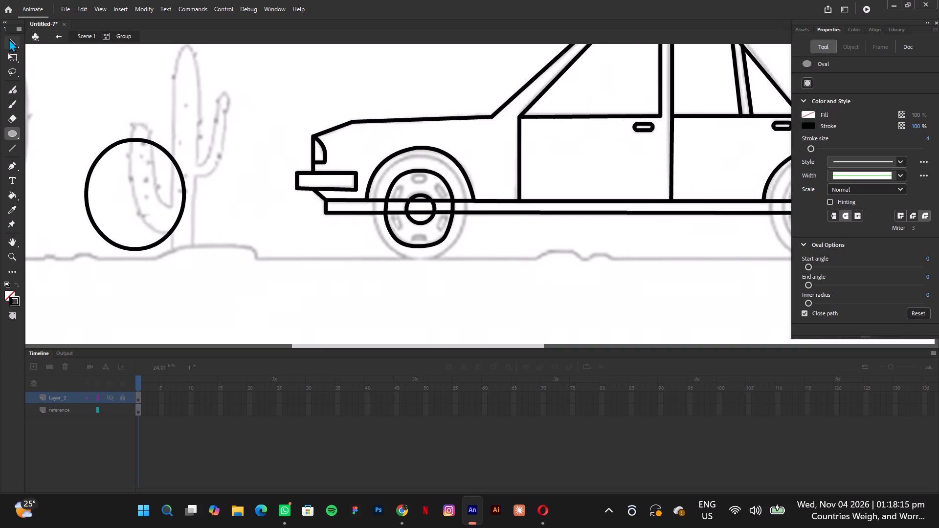
left_click_drag(50, 103, 220, 297)
scroll(60, 134, "up", 1)
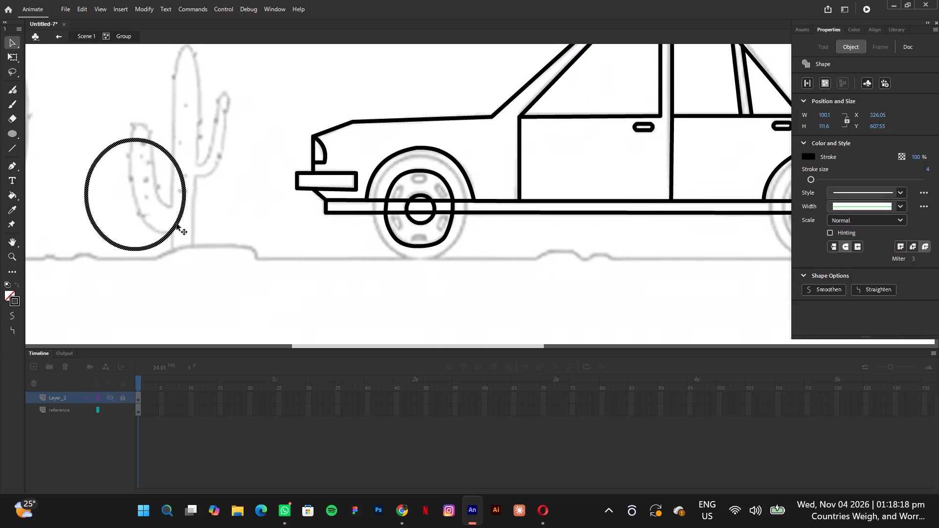
left_click_drag(177, 223, 451, 242)
scroll(188, 228, "right", 1)
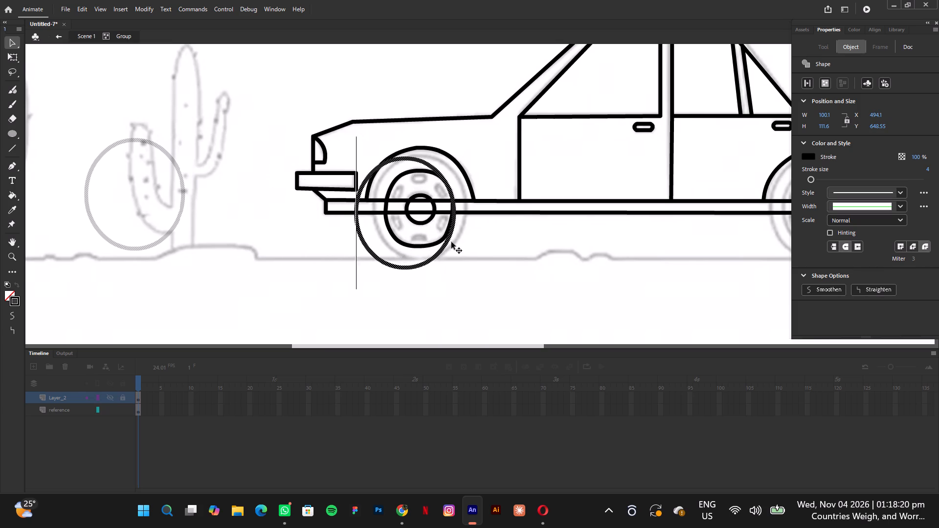
left_click_drag(451, 242, 462, 239)
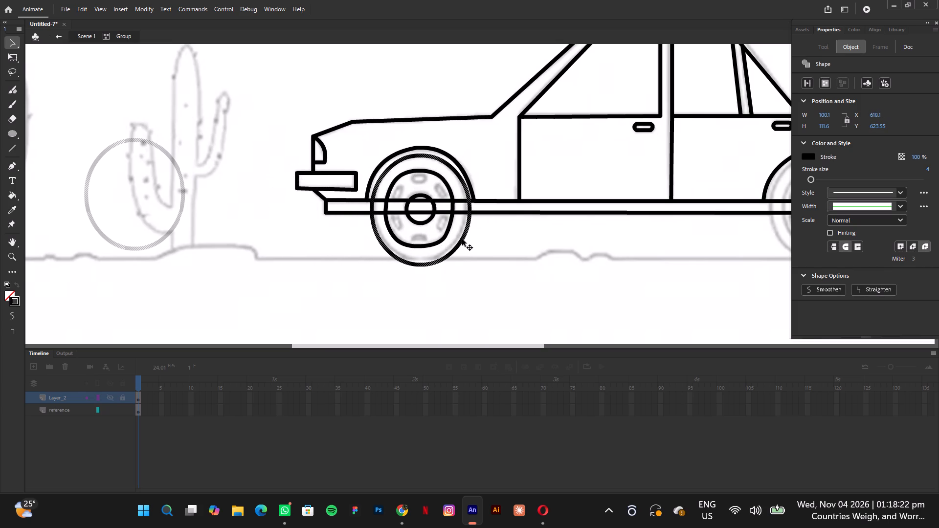
left_click_drag(462, 239, 460, 239)
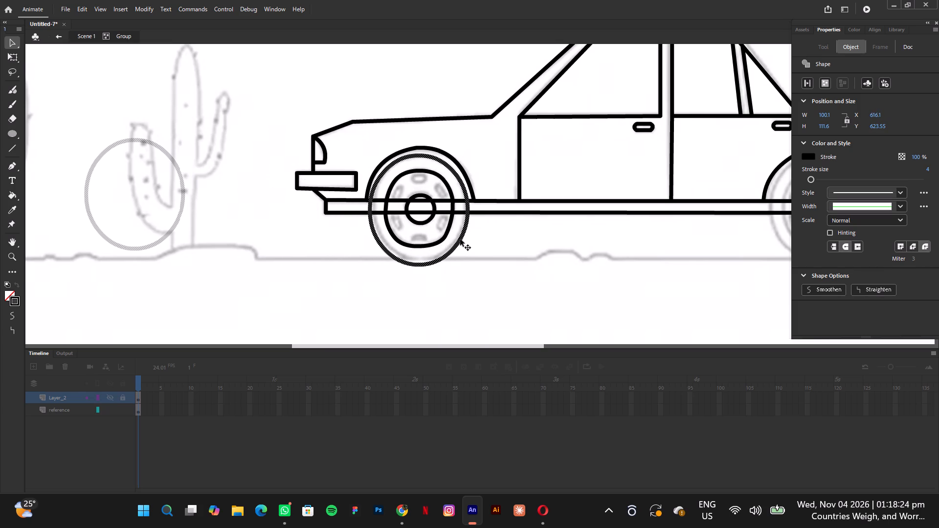
left_click_drag(460, 239, 461, 239)
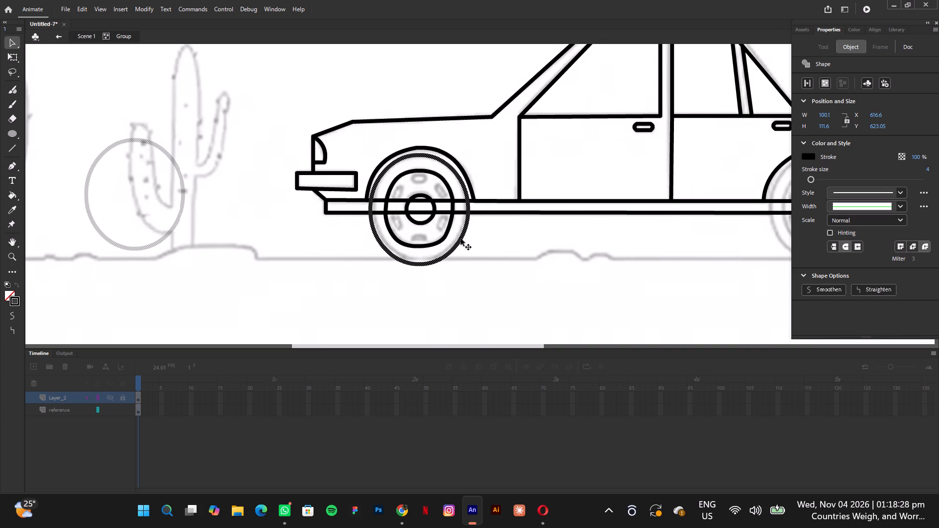
left_click_drag(461, 239, 163, 211)
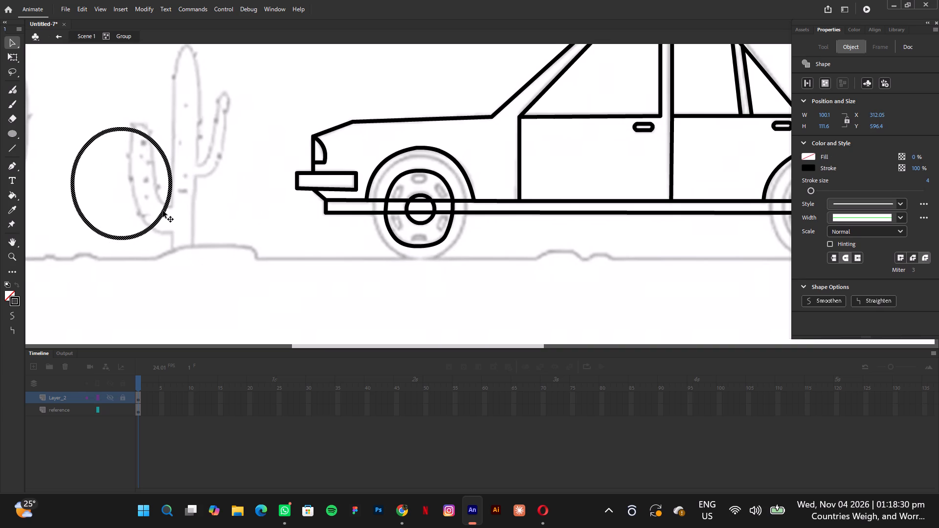
Copy the selected oval.
key("ctrl+c")
key("ctrl+c")
Compare the oval with the front wheel's sketched tire ring again, return it to the cactus area, and deselect it.
left_click_drag(163, 211, 458, 243)
scroll(197, 219, "right", 1)
scroll(455, 249, "left", 1)
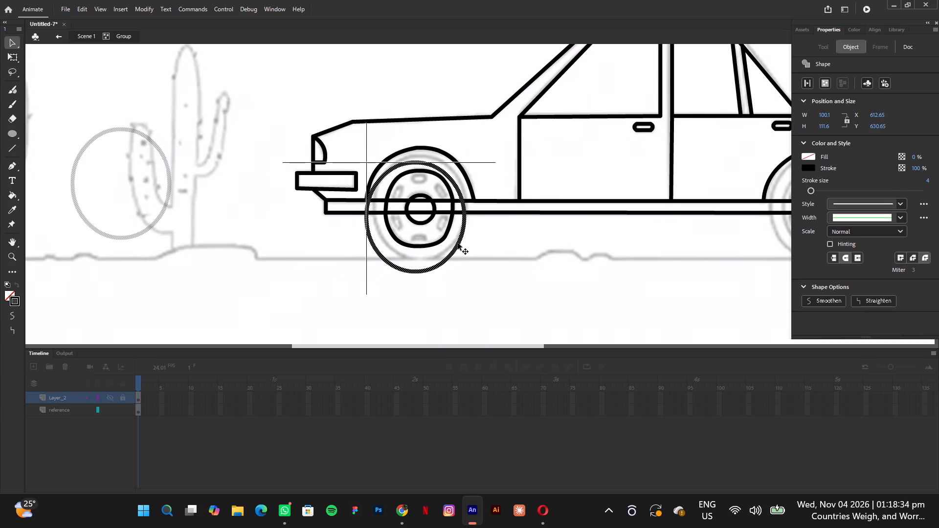
scroll(458, 243, "left", 1)
left_click_drag(458, 243, 460, 239)
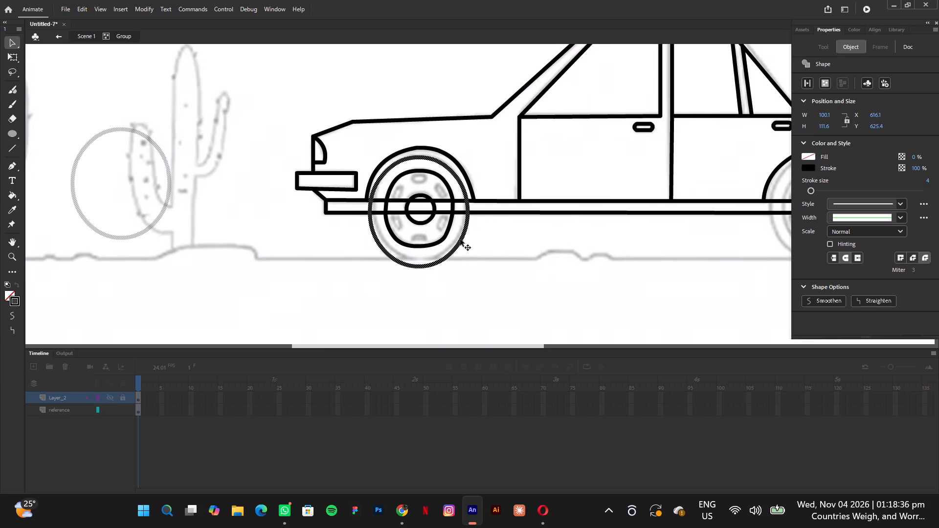
left_click_drag(460, 239, 178, 214)
scroll(461, 239, "left", 2)
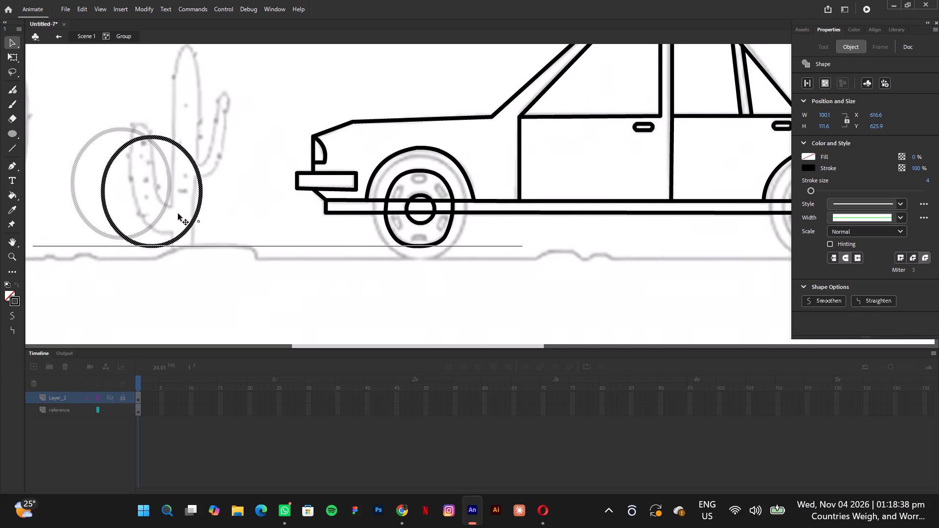
scroll(178, 214, "left", 1)
left_click_drag(178, 214, 176, 209)
left_click(150, 255)
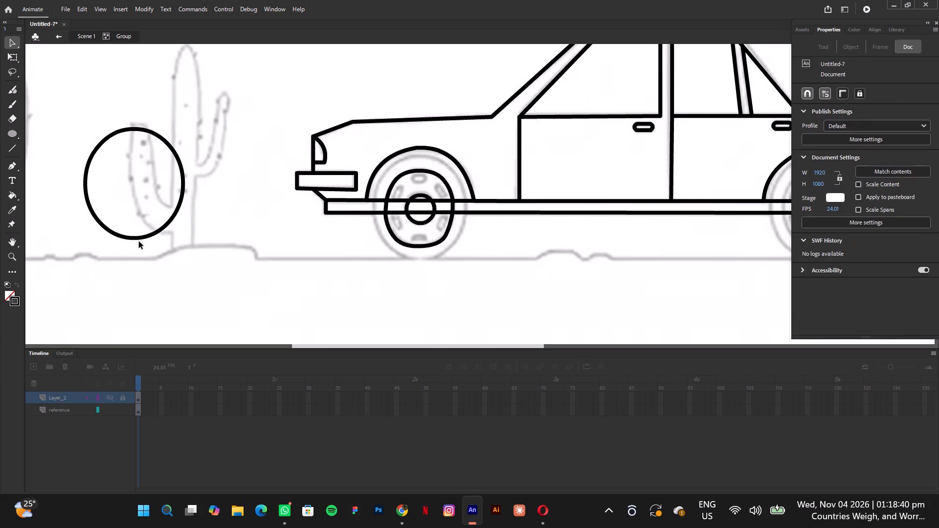
Scale the oval with Free Transform to about 98 px wide and 103 px high, keeping it over the cactus.
left_click(13, 59)
left_click_drag(85, 103, 229, 279)
scroll(86, 148, "up", 1)
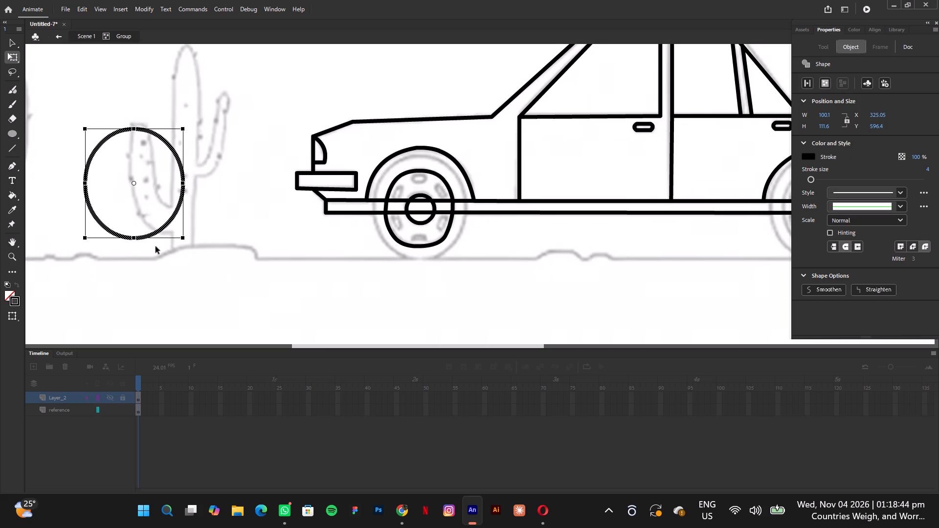
left_click_drag(133, 239, 134, 232)
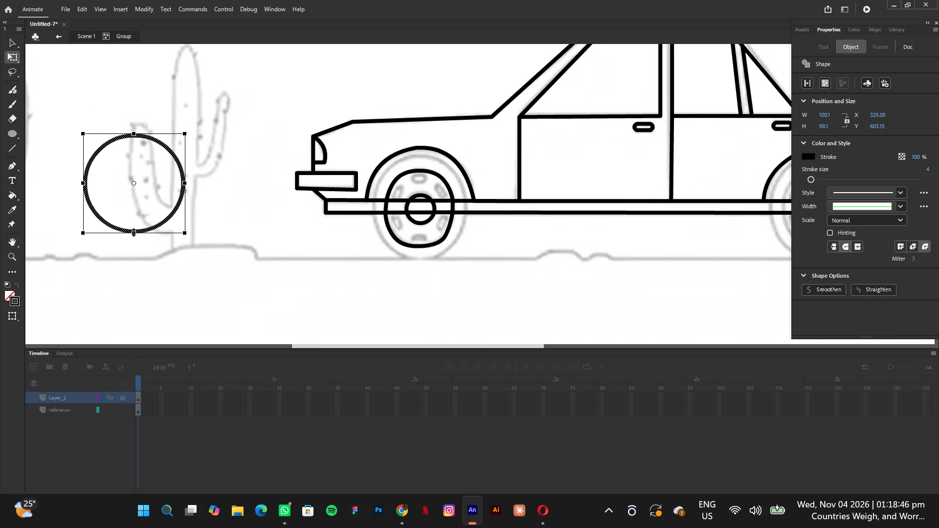
left_click_drag(134, 232, 133, 234)
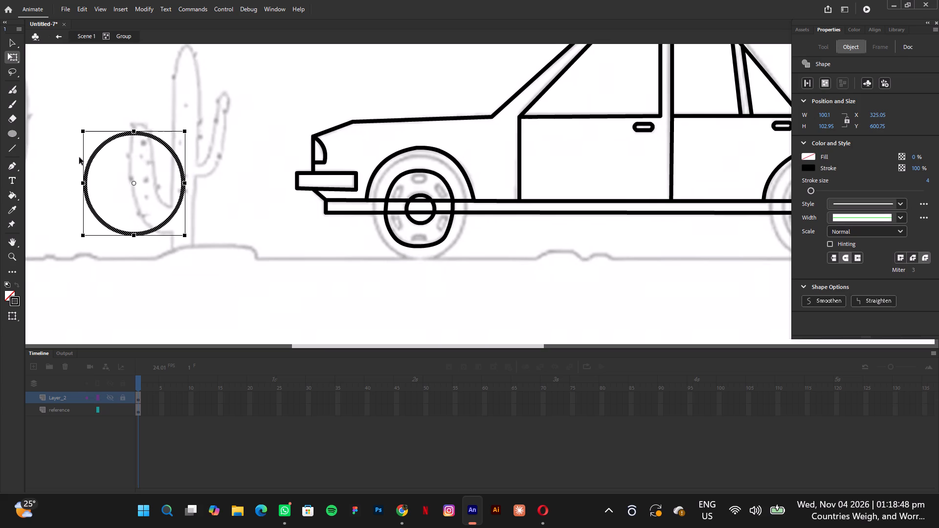
left_click(89, 162)
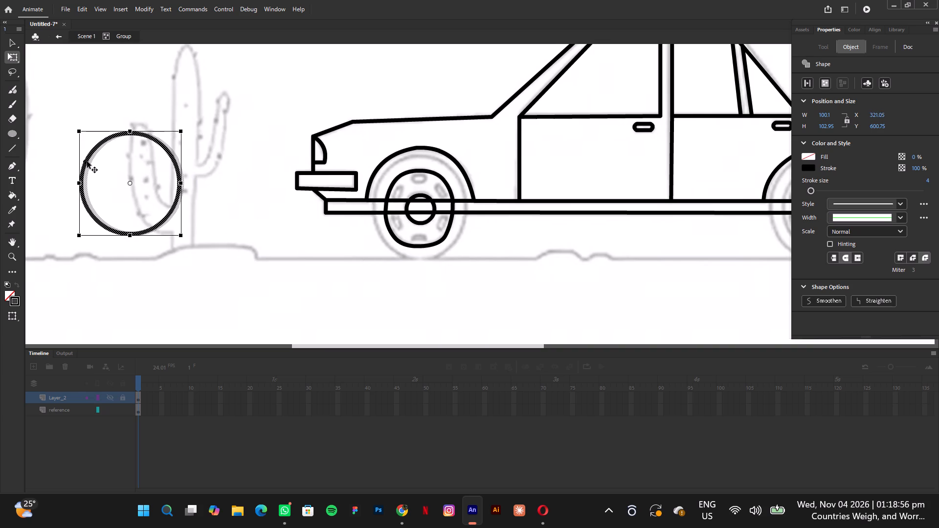
left_click(182, 184)
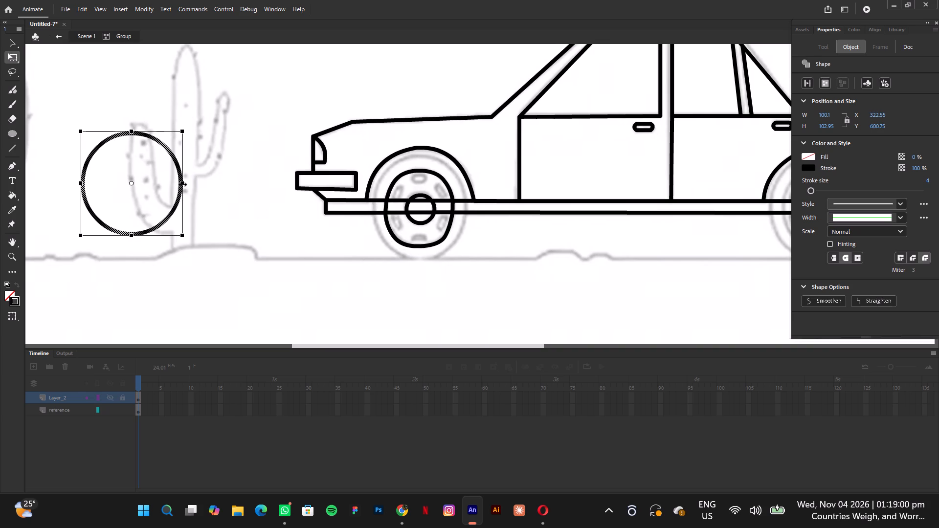
left_click(182, 184, "shift")
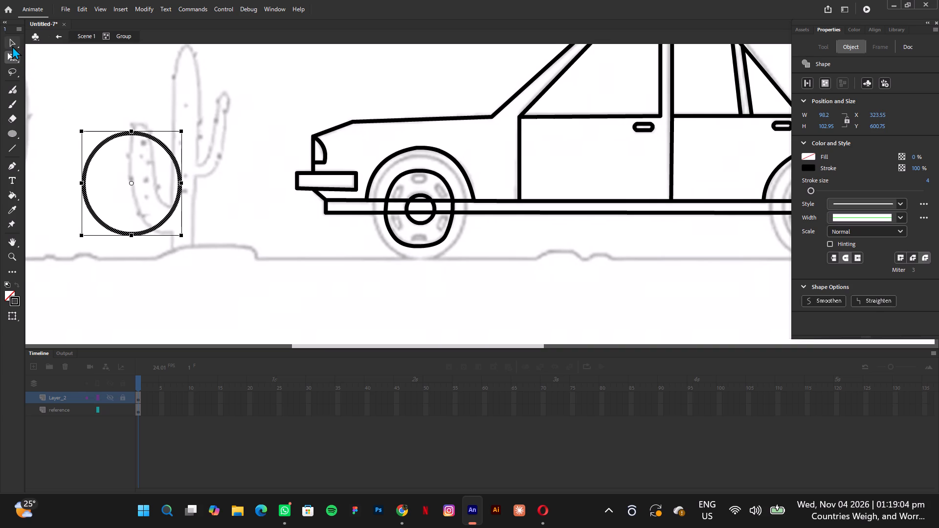
Check the scaled oval's fit against the front wheel's sketched tire ring with fine position adjustments, then return it to the cactus.
left_click_drag(92, 152, 130, 160)
scroll(92, 152, "right", 2)
left_click_drag(130, 160, 379, 179)
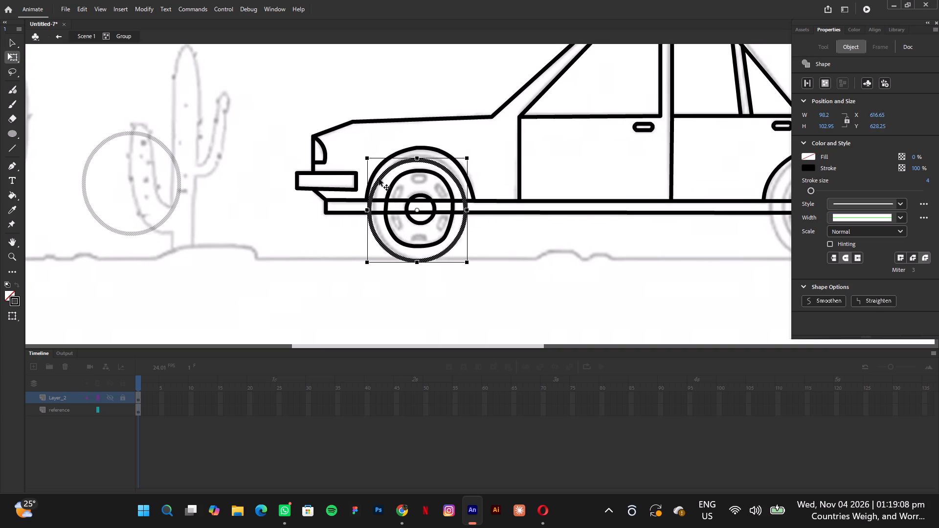
left_click_drag(379, 179, 379, 176)
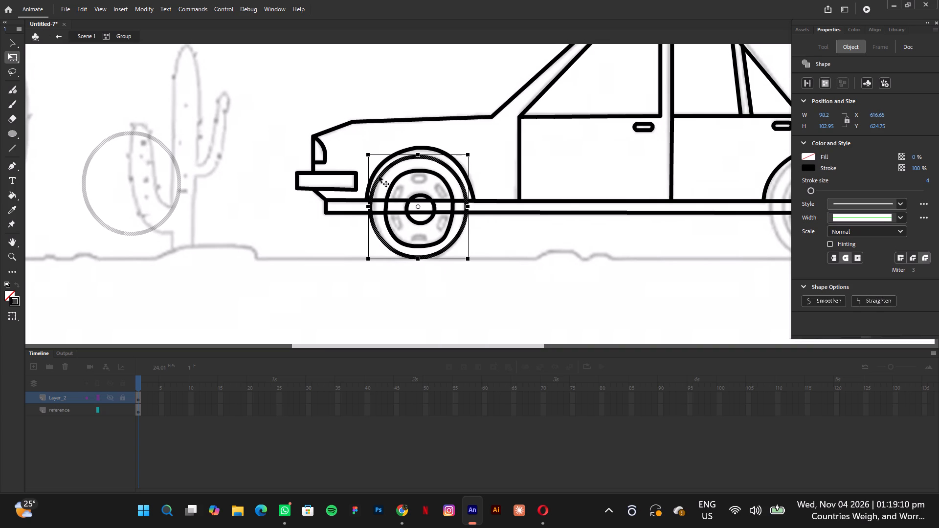
left_click_drag(379, 176, 379, 176)
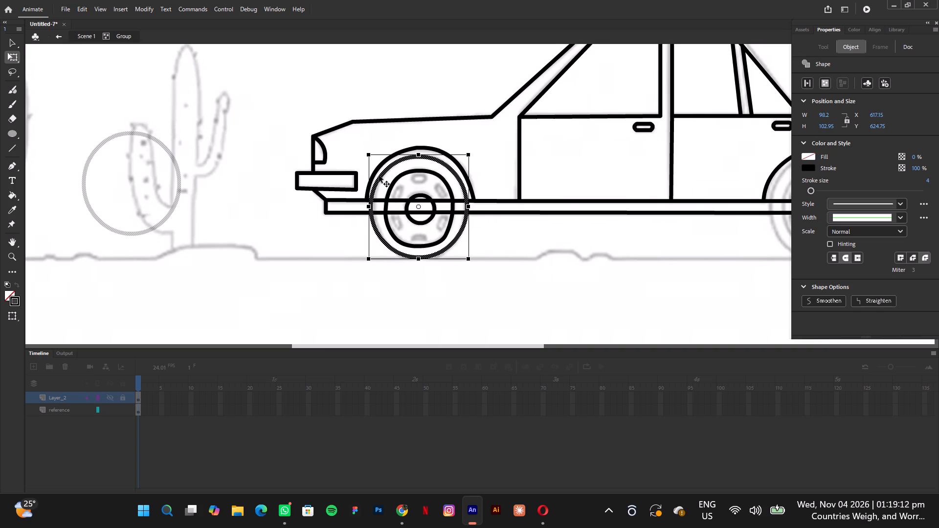
left_click_drag(379, 176, 380, 176)
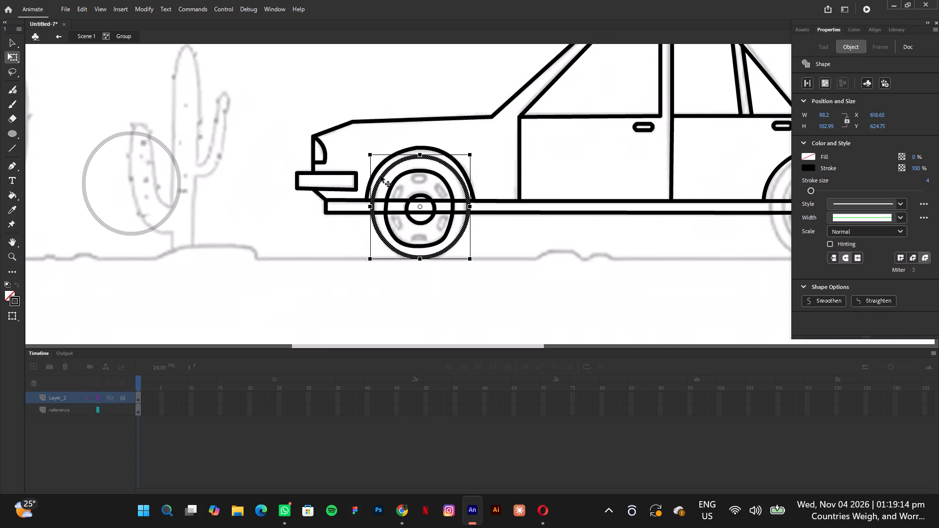
left_click_drag(380, 176, 380, 176)
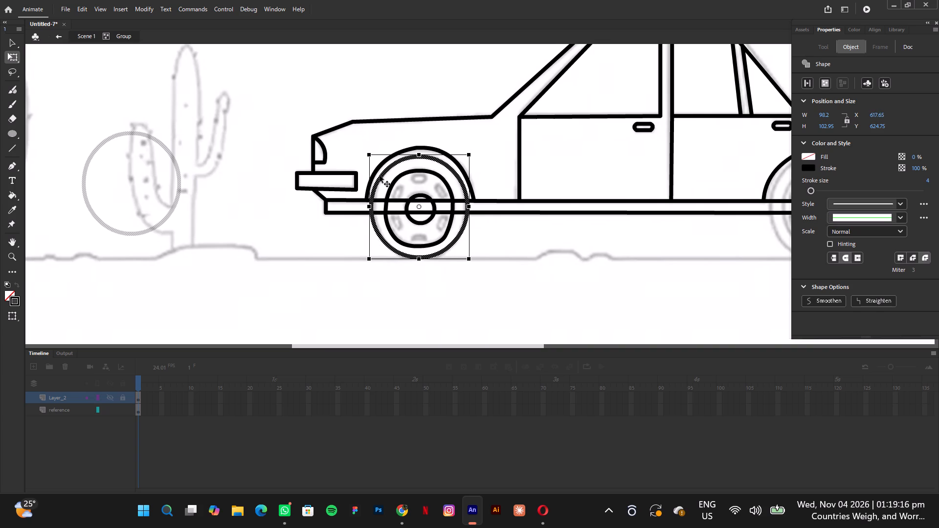
left_click_drag(380, 176, 380, 175)
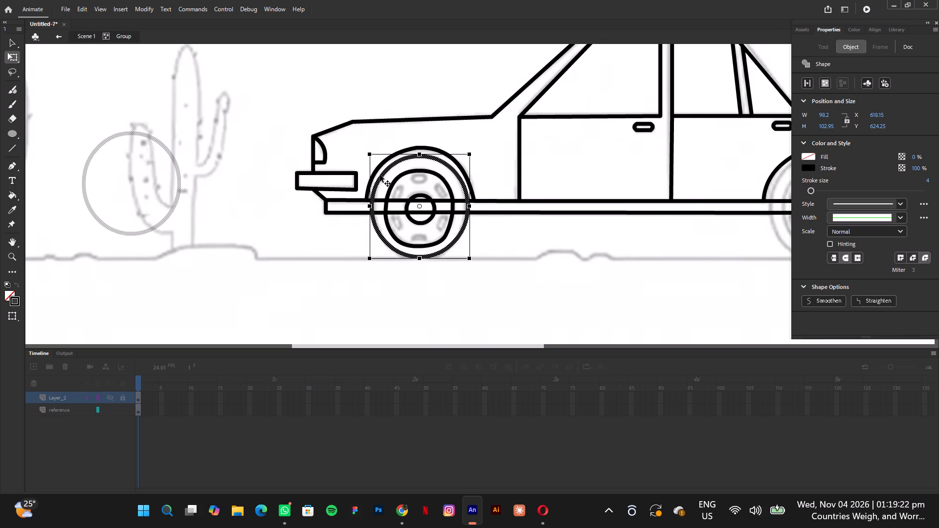
left_click_drag(380, 175, 380, 176)
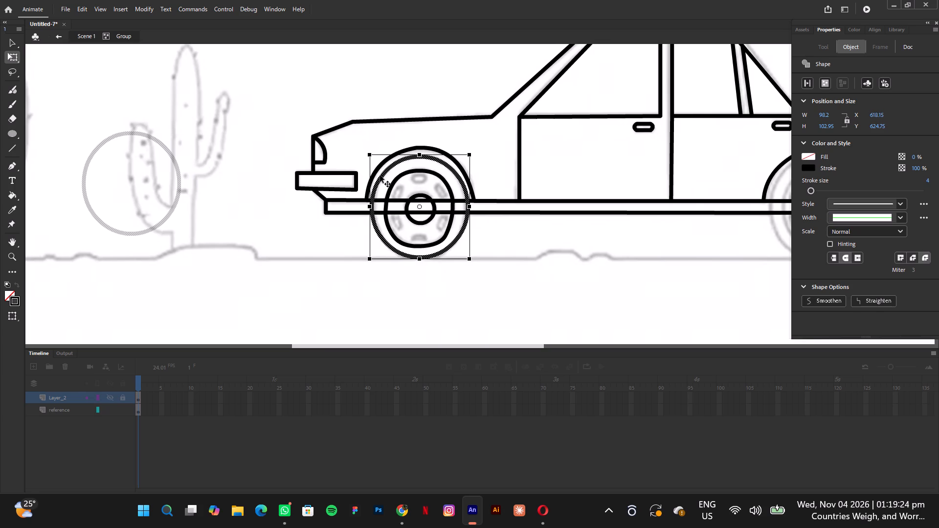
left_click_drag(380, 176, 380, 176)
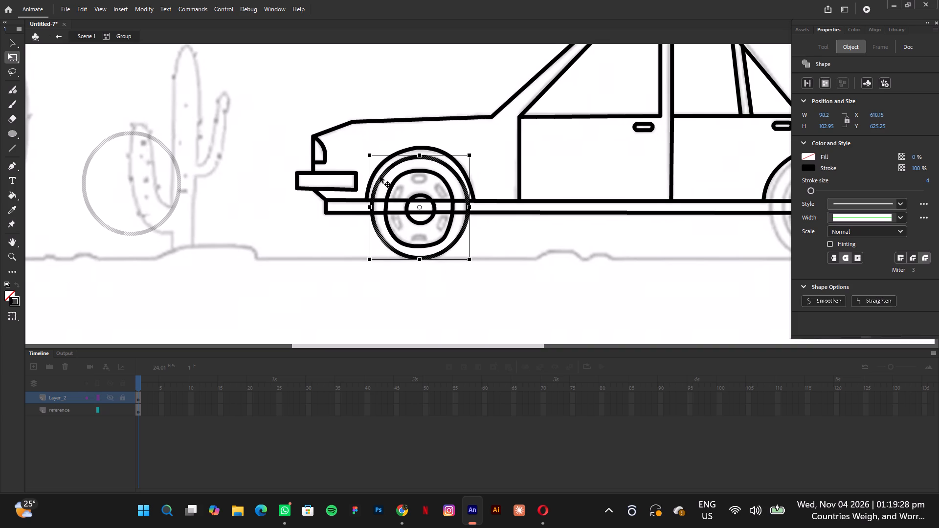
left_click_drag(380, 176, 137, 139)
Copy the scaled tire oval.
key("ctrl+c")
key("ctrl+c")
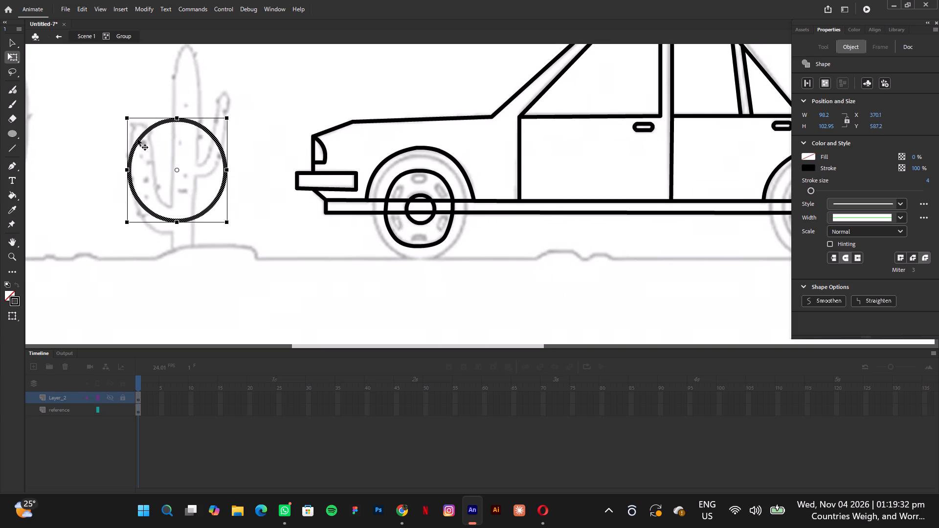
Place the tire oval over the front wheel's sketched outer ring at about X 619, Y 625, and deselect it.
left_click_drag(139, 137, 389, 197)
scroll(170, 153, "down", 1)
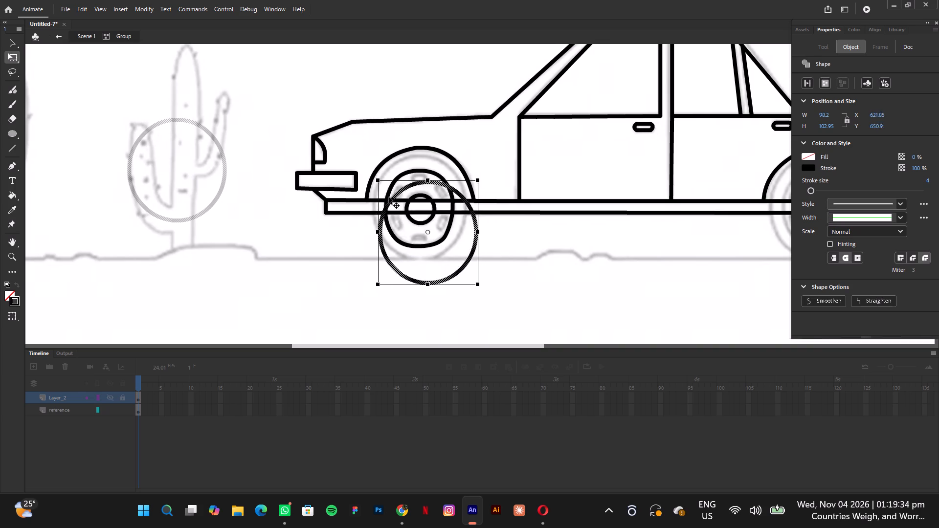
scroll(389, 197, "down", 1)
left_click_drag(389, 197, 383, 175)
scroll(383, 175, "down", 2)
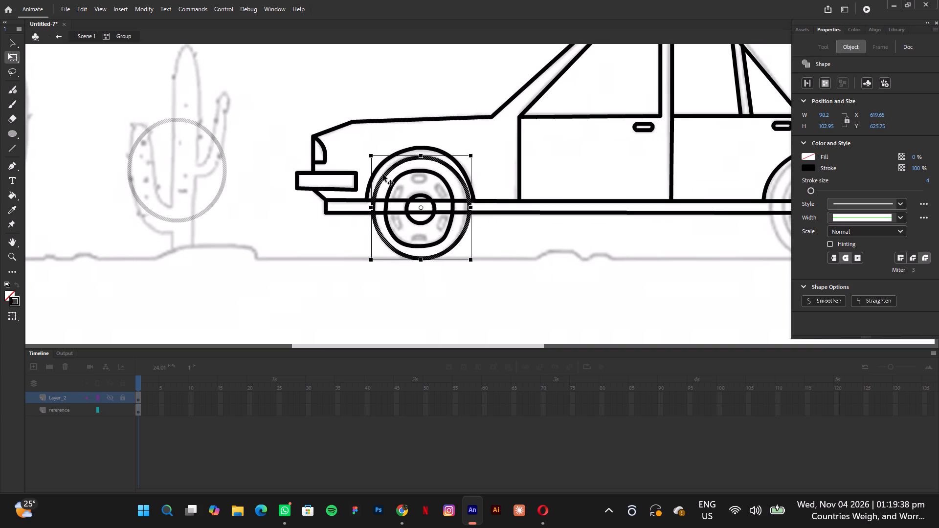
scroll(383, 175, "down", 1)
left_click_drag(383, 175, 382, 174)
scroll(380, 174, "down", 1)
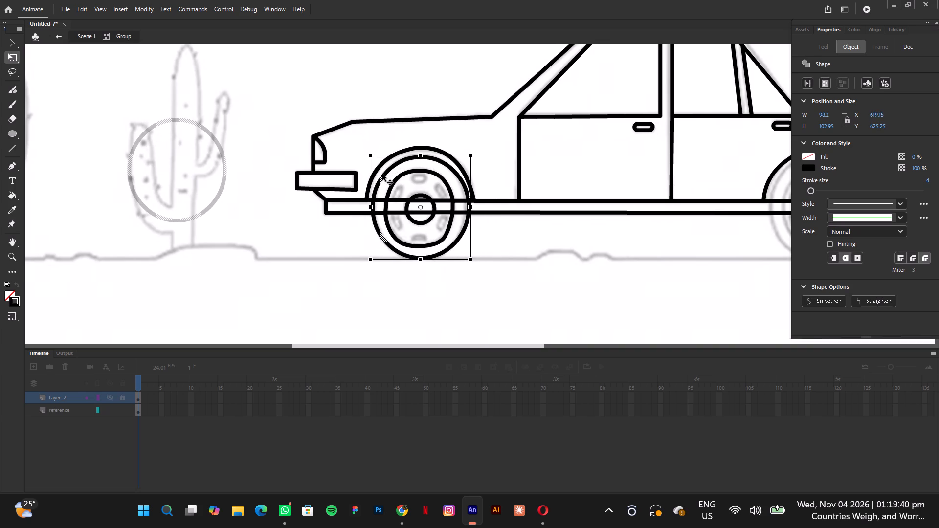
left_click_drag(382, 174, 381, 174)
scroll(382, 174, "down", 3)
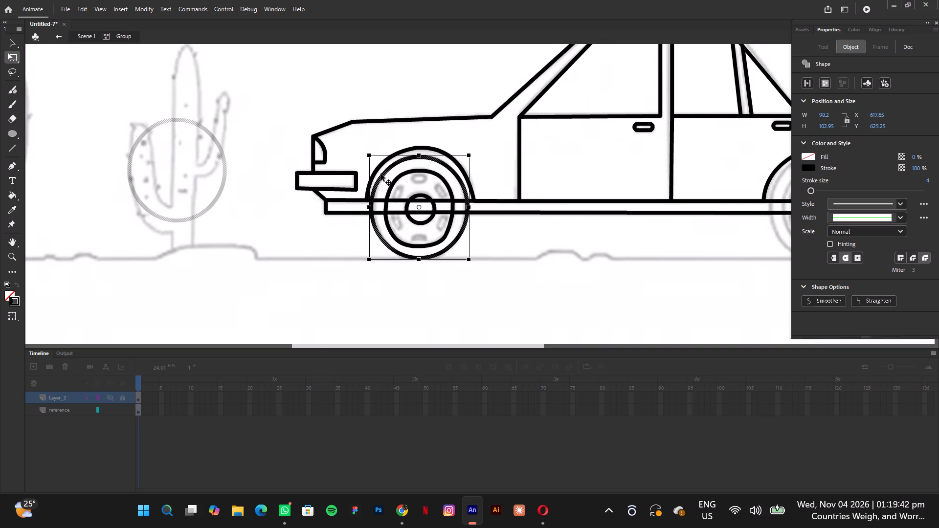
scroll(381, 174, "down", 1)
left_click_drag(381, 174, 382, 174)
scroll(382, 174, "down", 1)
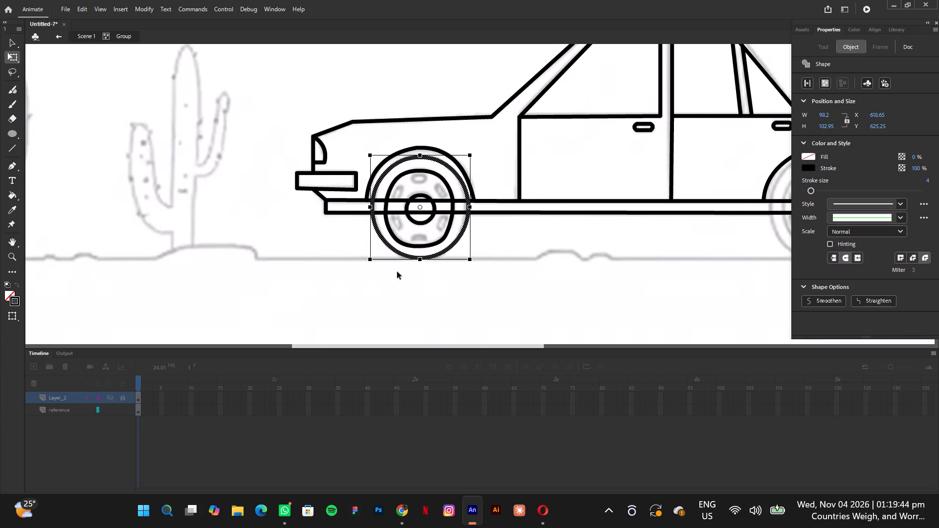
left_click(384, 299)
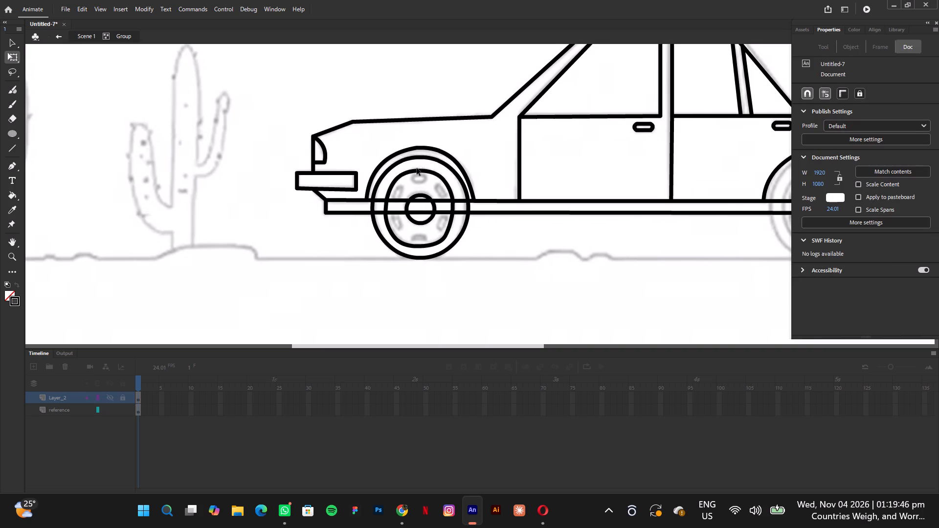
Delete all segments of the uneven rim circle between the front wheel's hub and outer tire circle.
left_click(416, 172)
key("Delete")
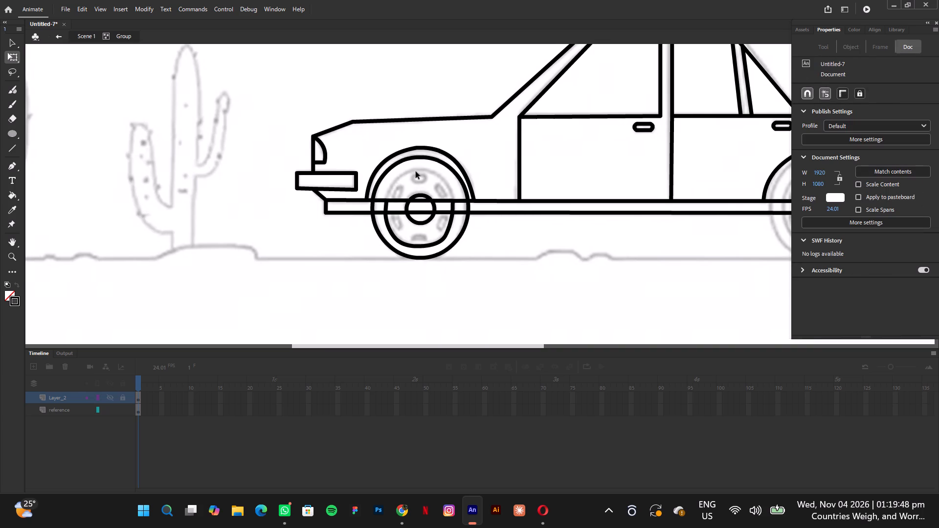
left_click(434, 242)
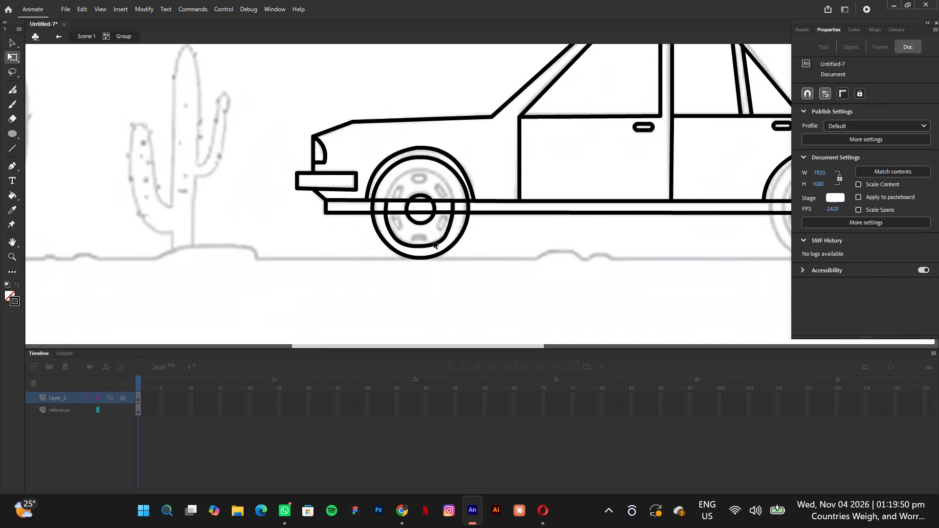
left_click(426, 243)
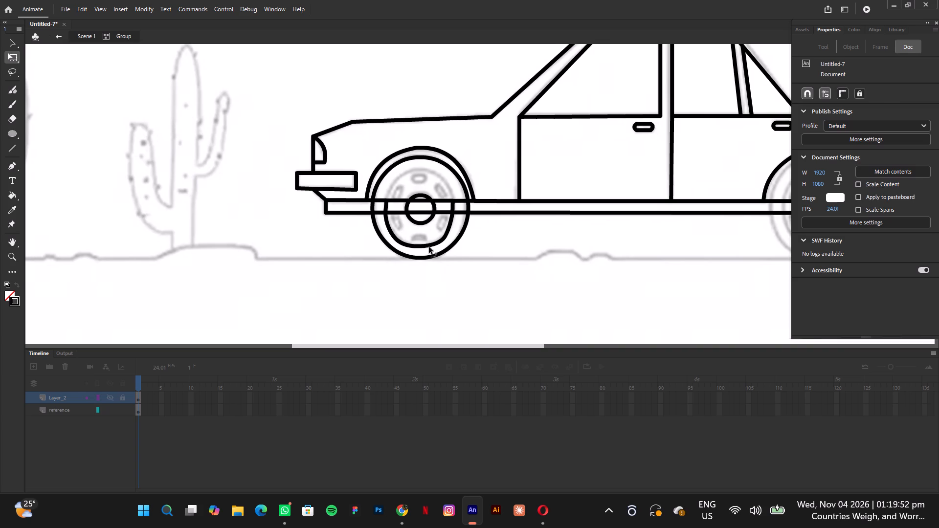
left_click(425, 237)
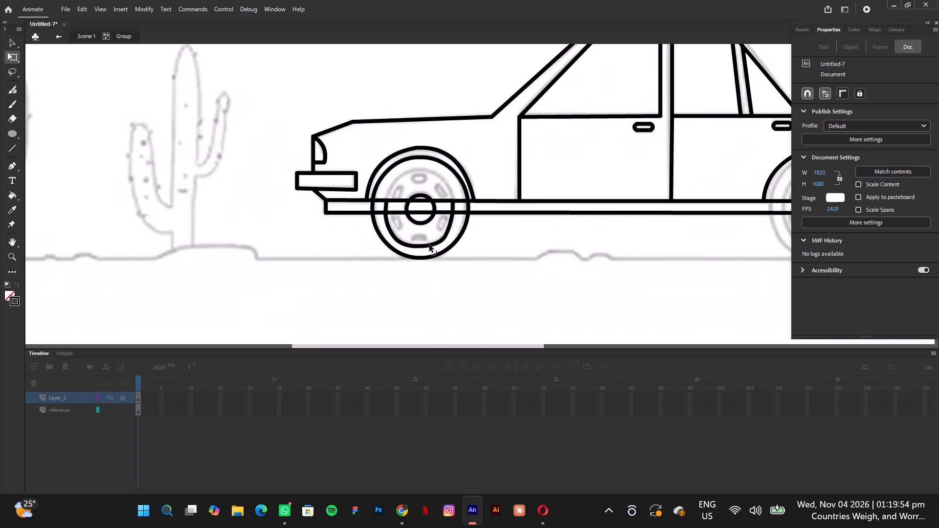
left_click(429, 245)
key("Delete")
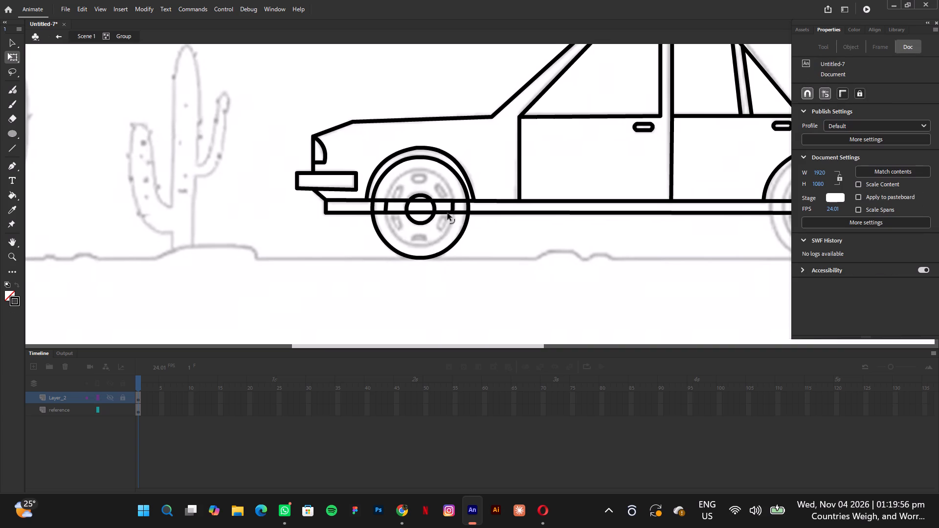
left_click(454, 206)
key("Delete")
left_click(389, 207)
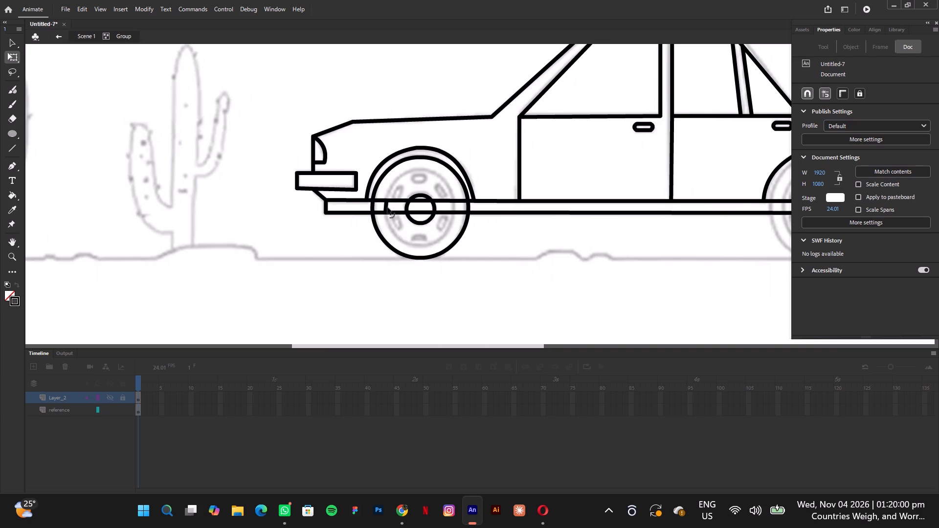
left_click(386, 207)
key("Delete")
Draw a new unfilled oval over the cactus and widen it with Free Transform to about 71 px wide and 78 px high.
left_click(13, 127)
left_click(14, 134)
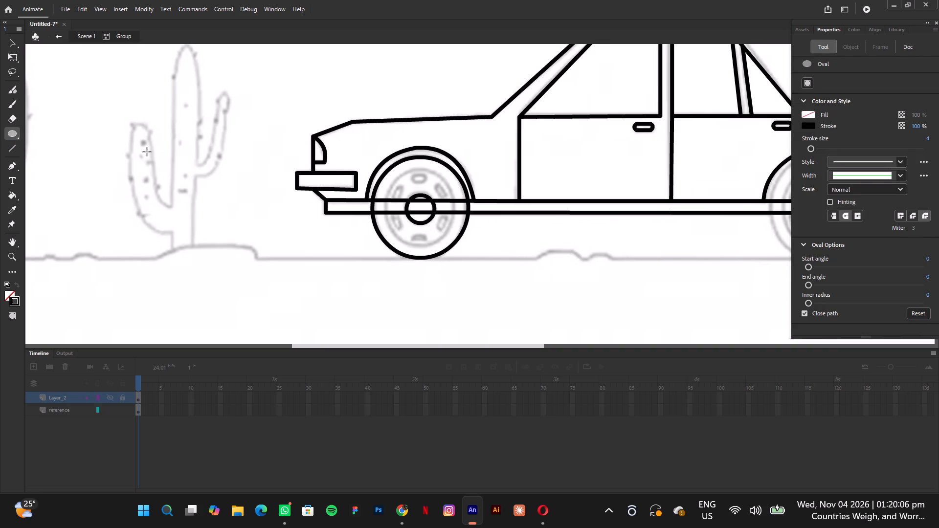
left_click_drag(147, 152, 188, 212, "shift")
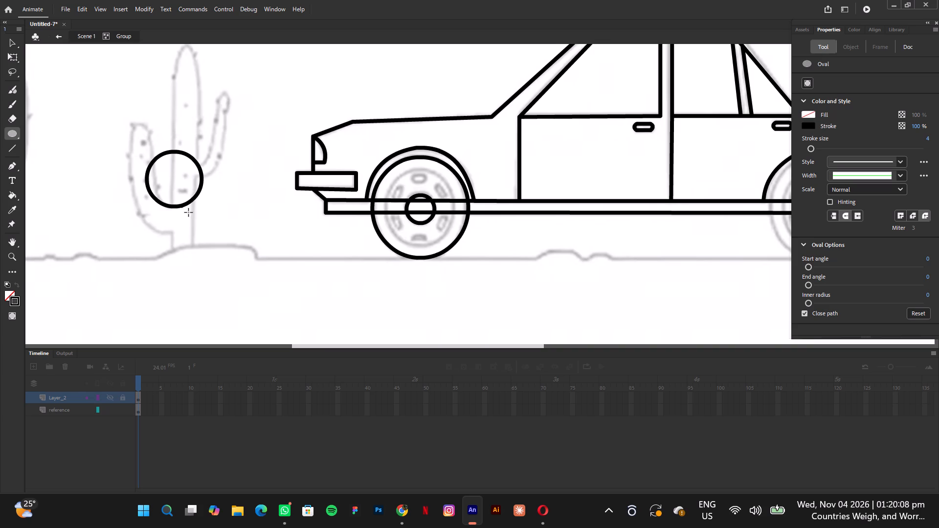
left_click_drag(188, 212, 197, 224, "shift")
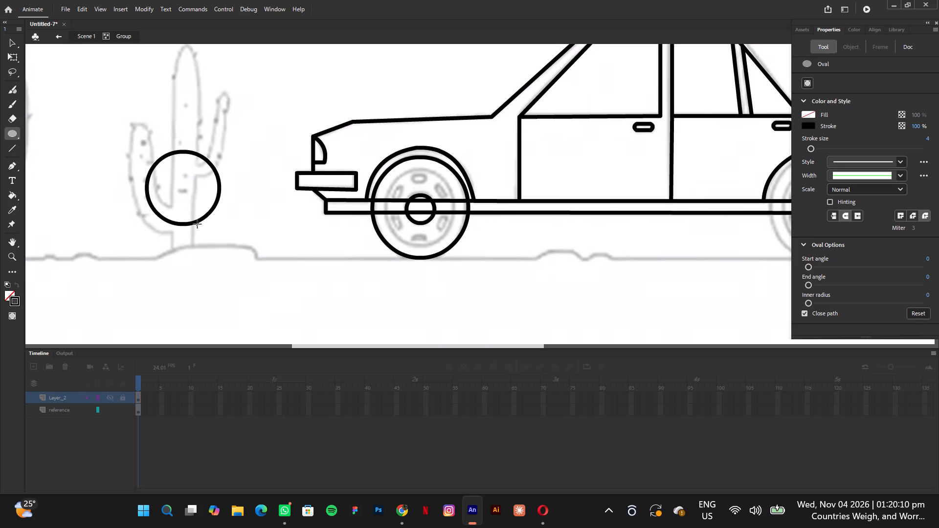
left_click_drag(197, 224, 200, 227, "shift")
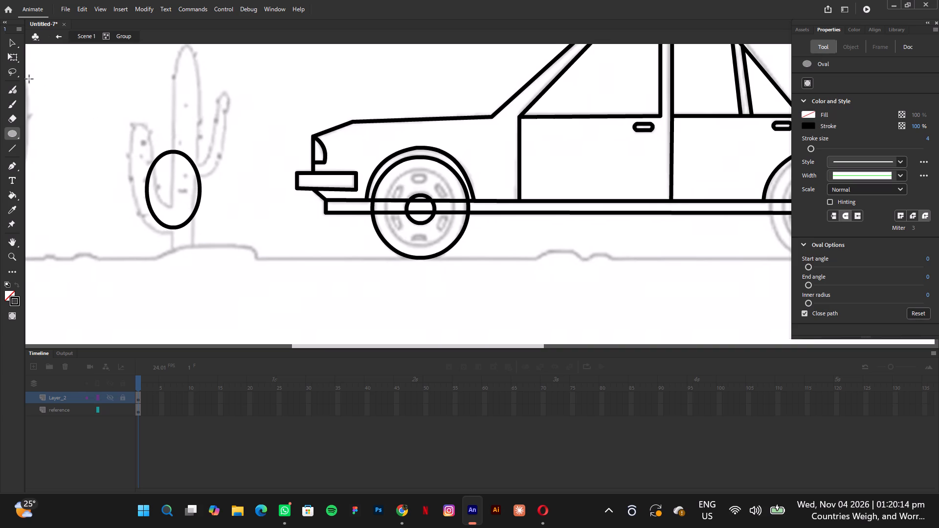
left_click(13, 57)
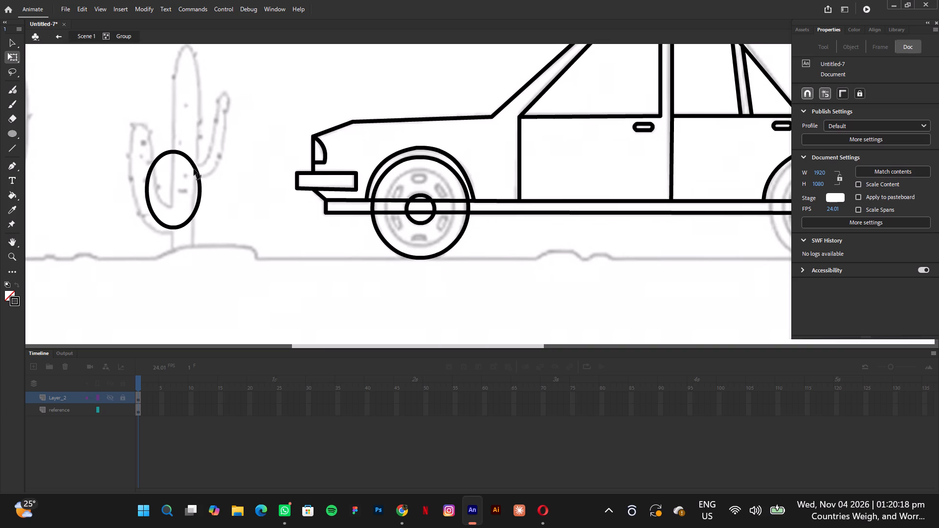
left_click(194, 169)
left_click_drag(201, 192, 210, 195, "shift")
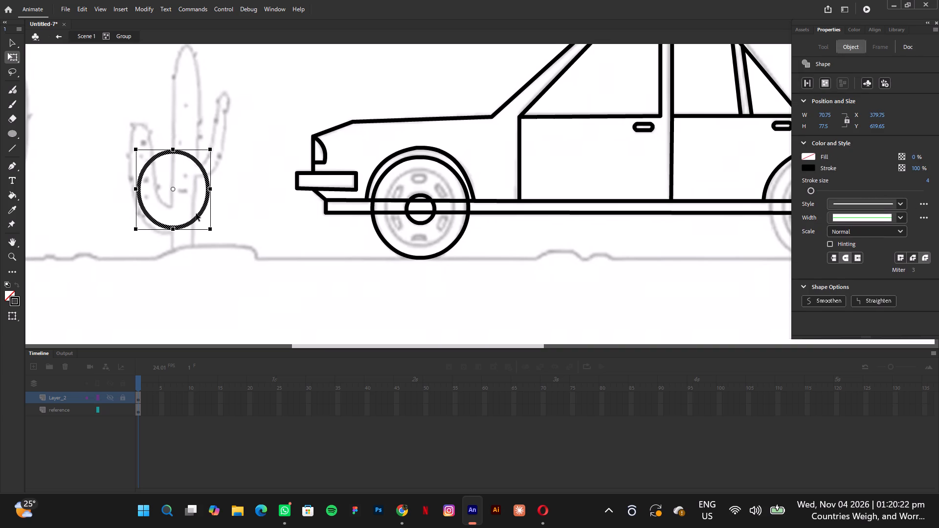
Compare the new oval with the front wheel's sketched rim ring and return it to the cactus area.
left_click_drag(196, 218, 441, 234)
scroll(218, 218, "right", 1)
scroll(441, 234, "right", 4)
left_click_drag(441, 234, 228, 211)
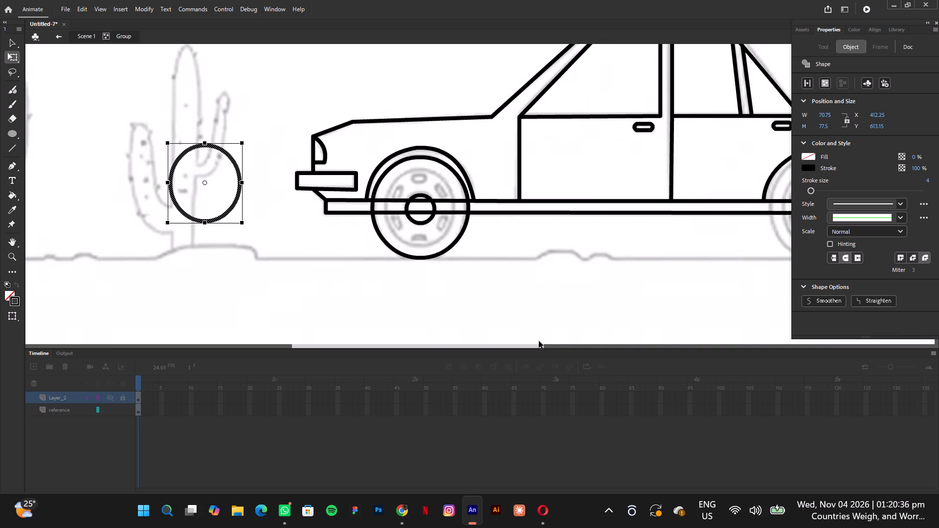
Paste a copy of the tire oval and move it across the car onto the rear wheel's sketched outer ring.
left_click_drag(539, 348, 566, 344)
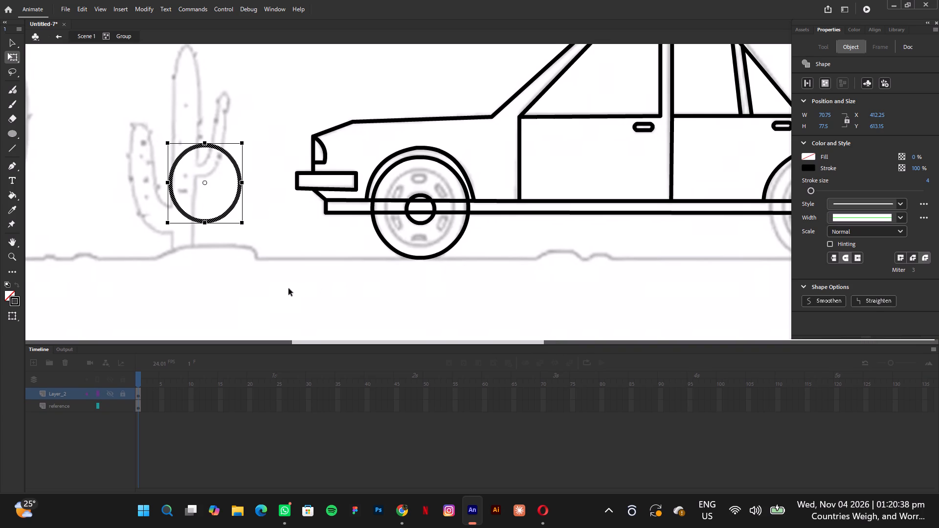
key("ctrl+v")
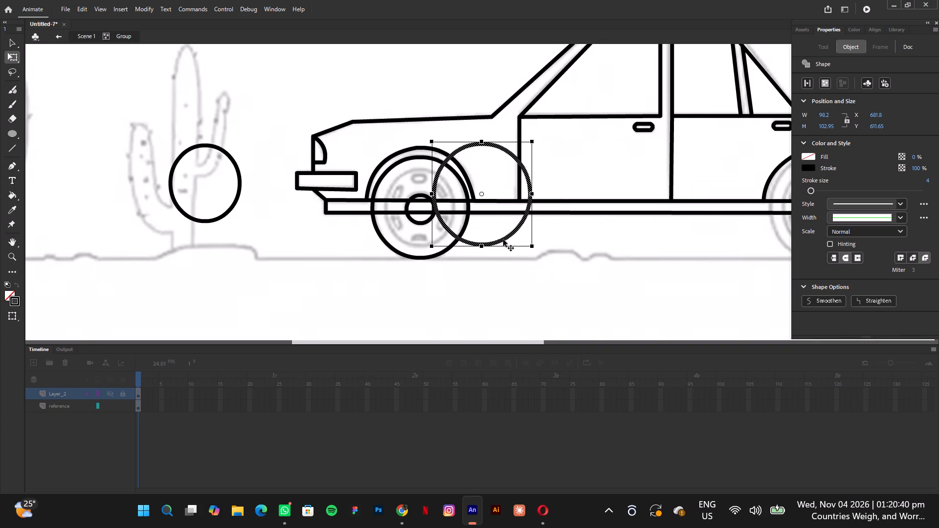
left_click_drag(503, 240, 653, 250)
scroll(503, 240, "right", 1)
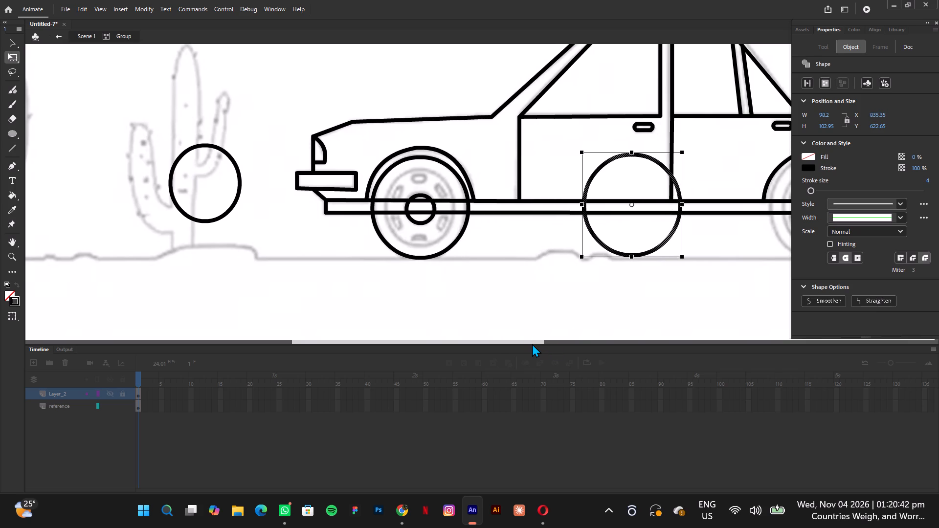
left_click_drag(533, 340, 585, 341)
left_click_drag(473, 243, 633, 243)
scroll(485, 243, "right", 1)
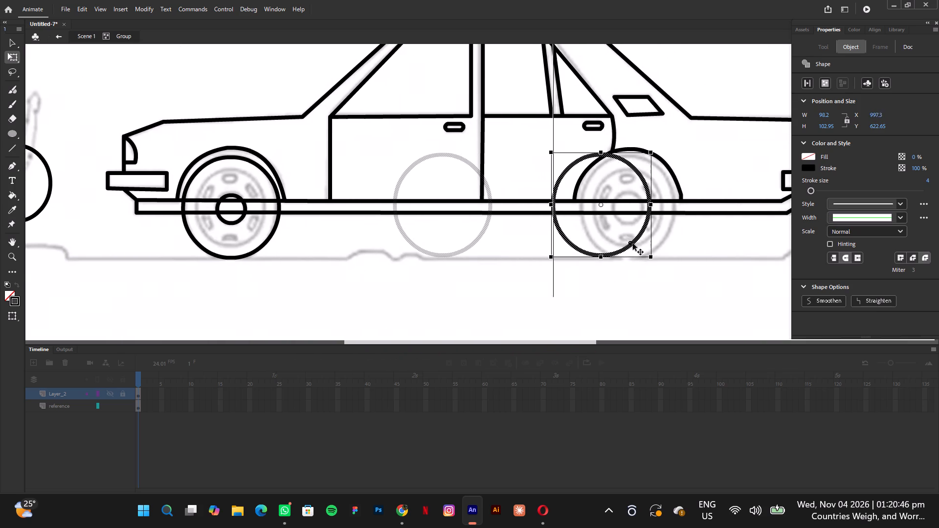
scroll(633, 243, "right", 1)
left_click_drag(633, 243, 658, 247)
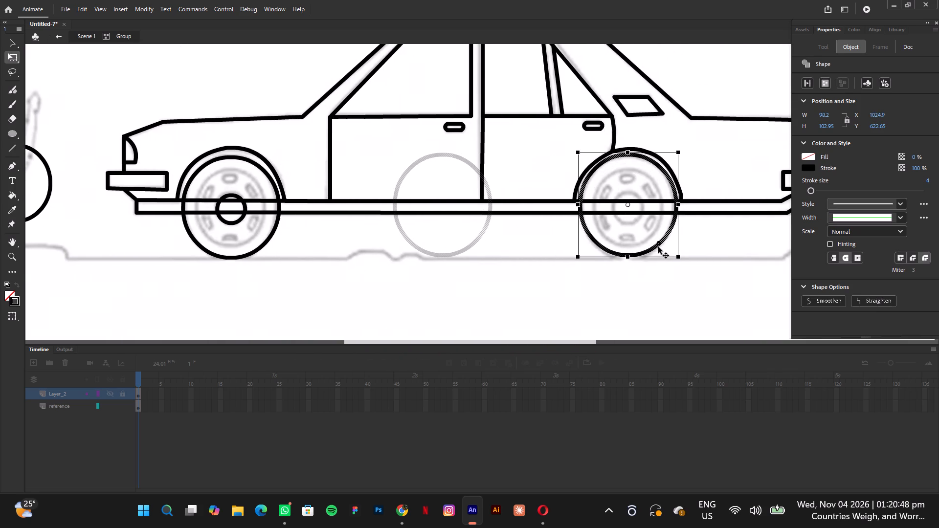
Fine-align the pasted tire oval on the rear wheel's sketched outer ring at about X 1025, Y 624, and deselect it.
left_click_drag(658, 247, 658, 247)
scroll(658, 247, "right", 3)
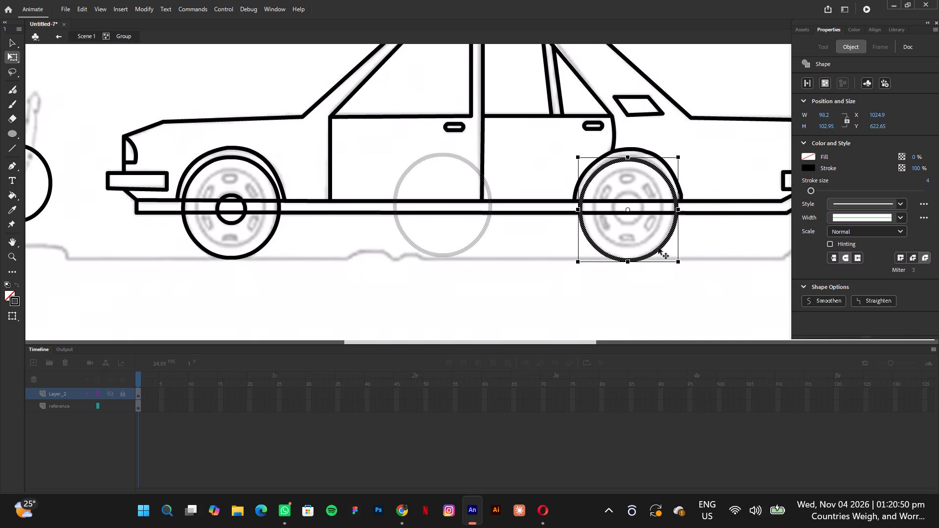
scroll(658, 247, "right", 1)
left_click_drag(658, 247, 658, 247)
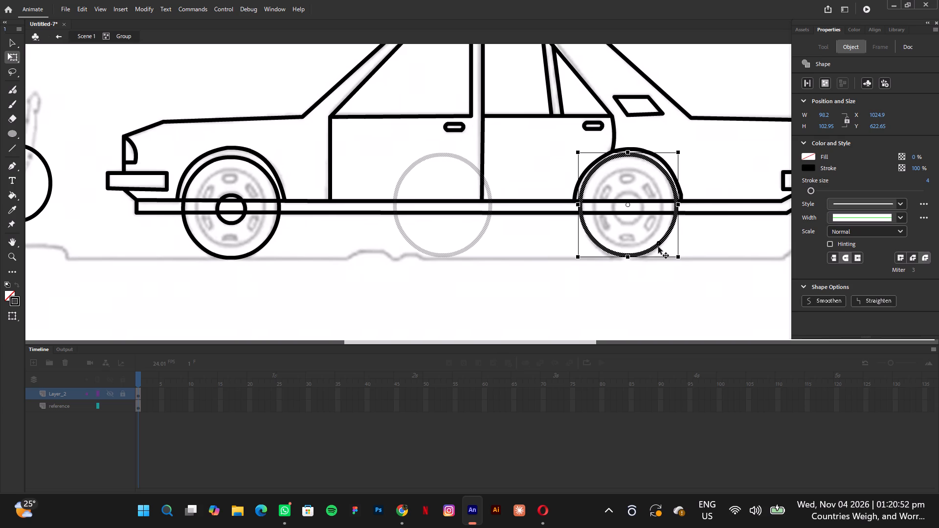
left_click_drag(658, 247, 658, 249)
scroll(658, 247, "right", 1)
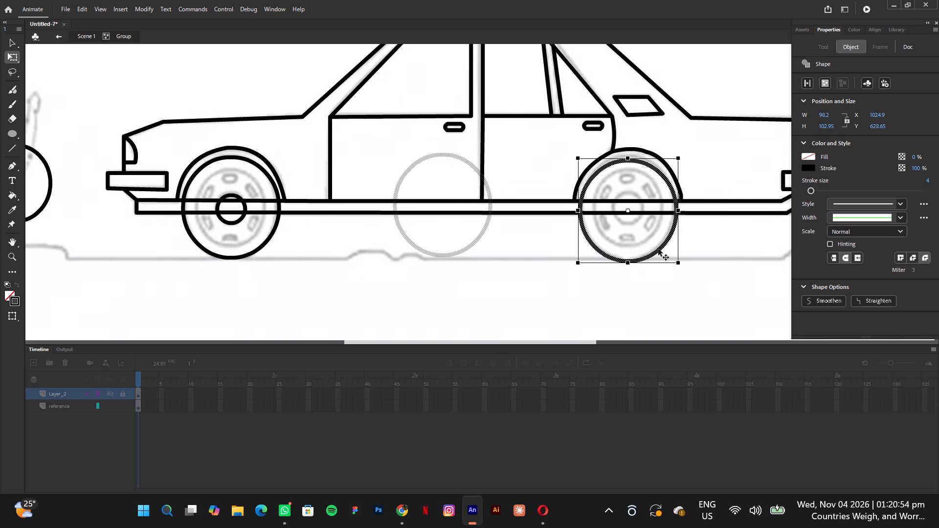
left_click_drag(658, 249, 658, 247)
scroll(658, 248, "right", 3)
key("Down")
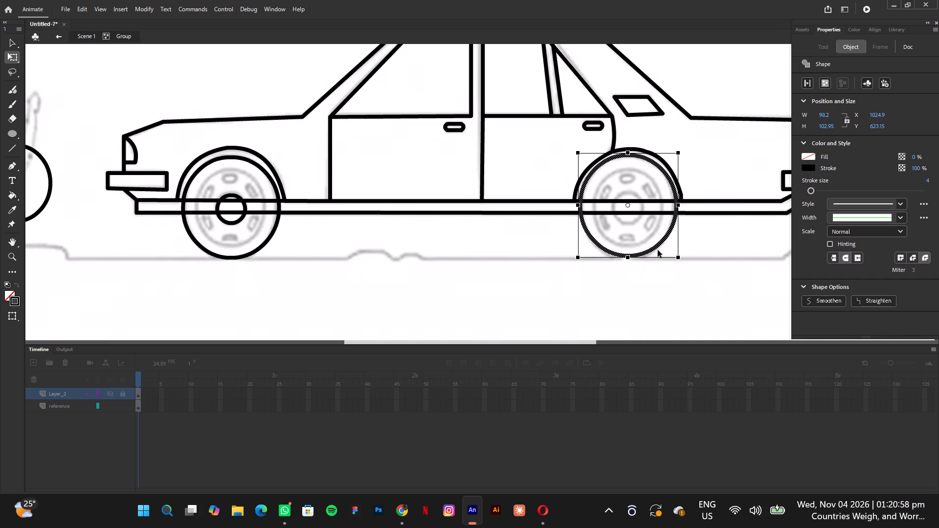
key("Down")
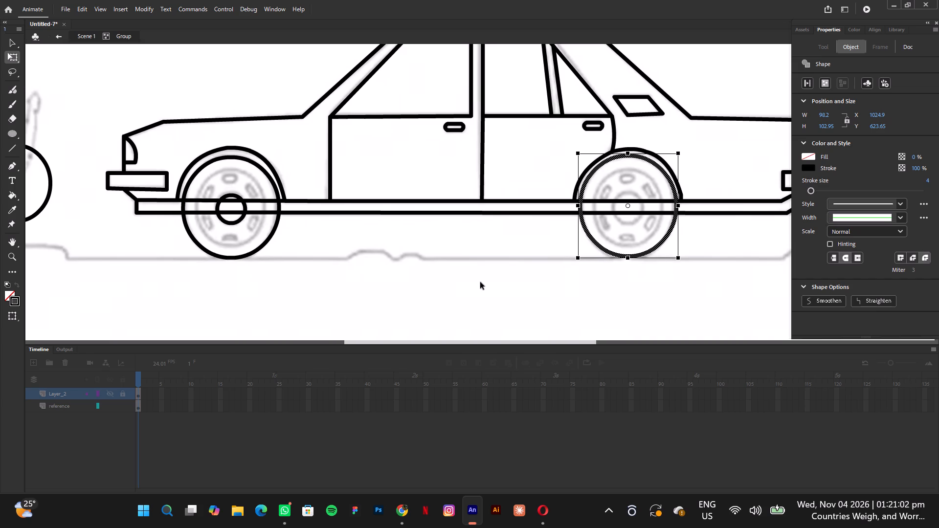
left_click(143, 272)
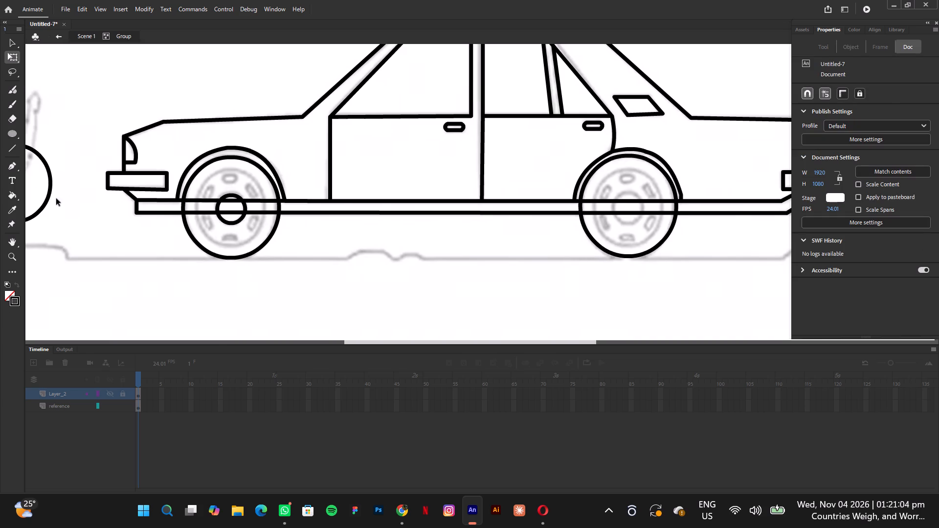
Duplicate the rim oval over the cactus and place the copy on the front wheel's sketched rim ring at about X 633, Y 637.
left_click_drag(385, 343, 308, 306)
scroll(365, 341, "left", 1)
scroll(308, 306, "left", 1)
left_click_drag(232, 61, 353, 266)
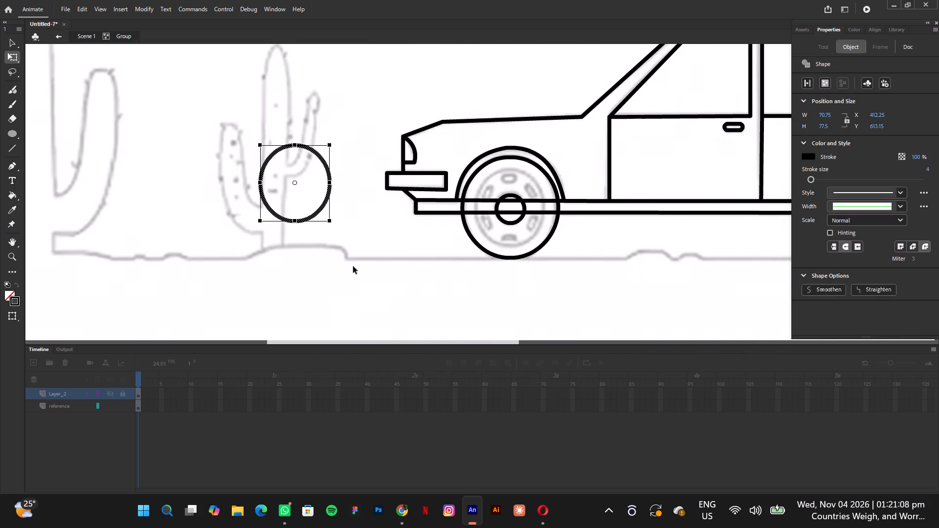
key("ctrl+c")
key("ctrl+v")
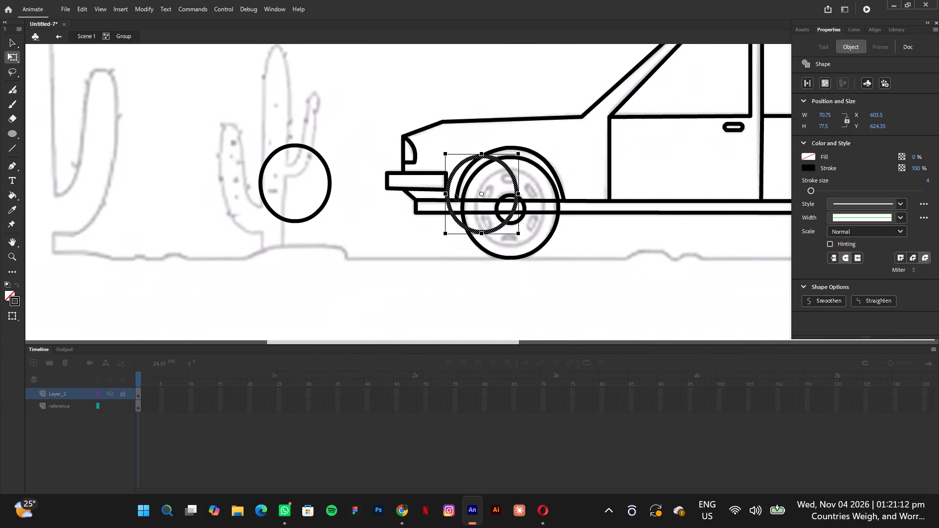
left_click_drag(451, 211, 483, 228)
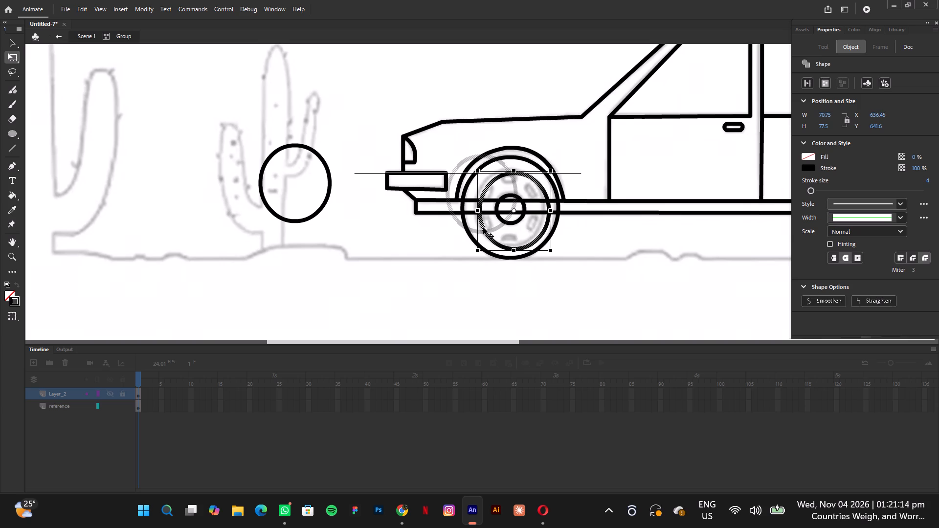
left_click_drag(483, 228, 480, 223)
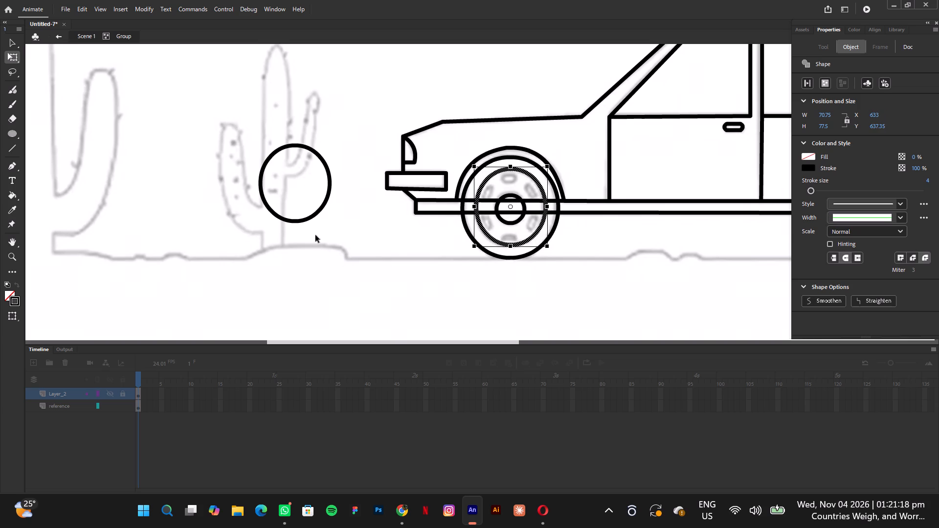
left_click(319, 253)
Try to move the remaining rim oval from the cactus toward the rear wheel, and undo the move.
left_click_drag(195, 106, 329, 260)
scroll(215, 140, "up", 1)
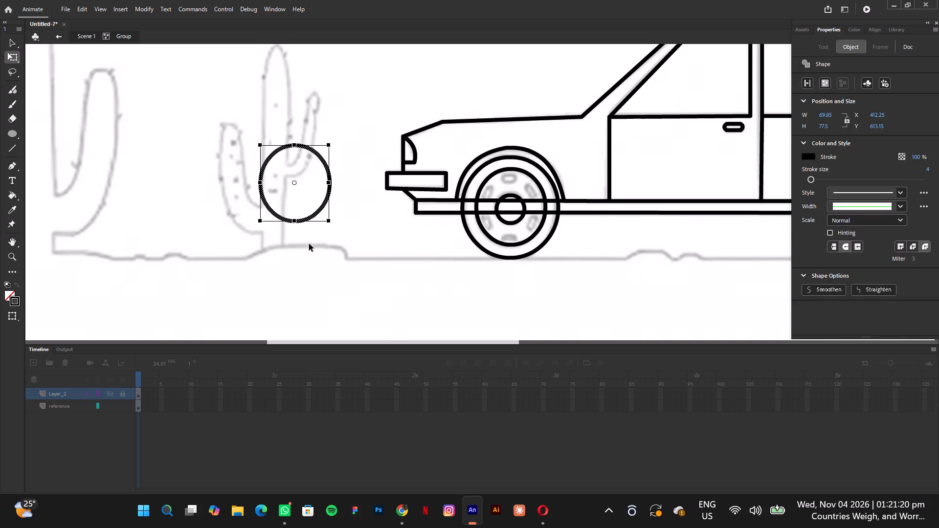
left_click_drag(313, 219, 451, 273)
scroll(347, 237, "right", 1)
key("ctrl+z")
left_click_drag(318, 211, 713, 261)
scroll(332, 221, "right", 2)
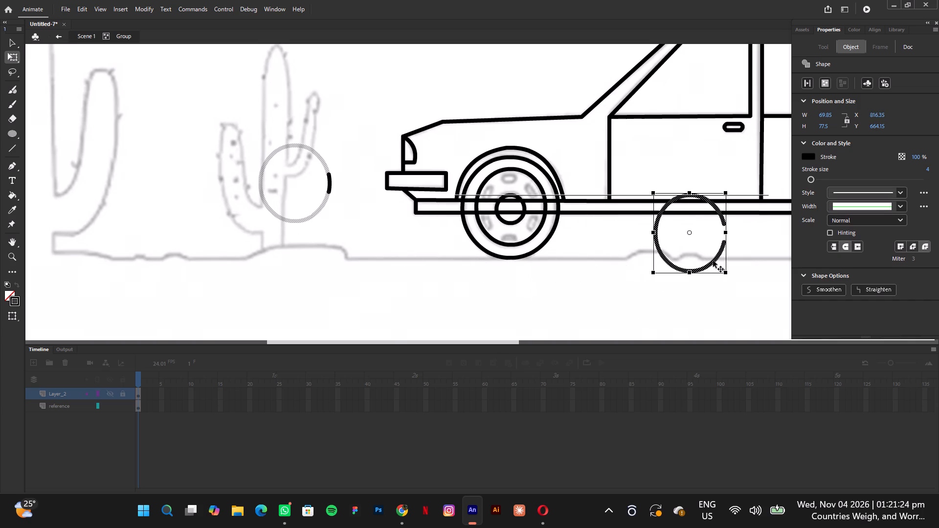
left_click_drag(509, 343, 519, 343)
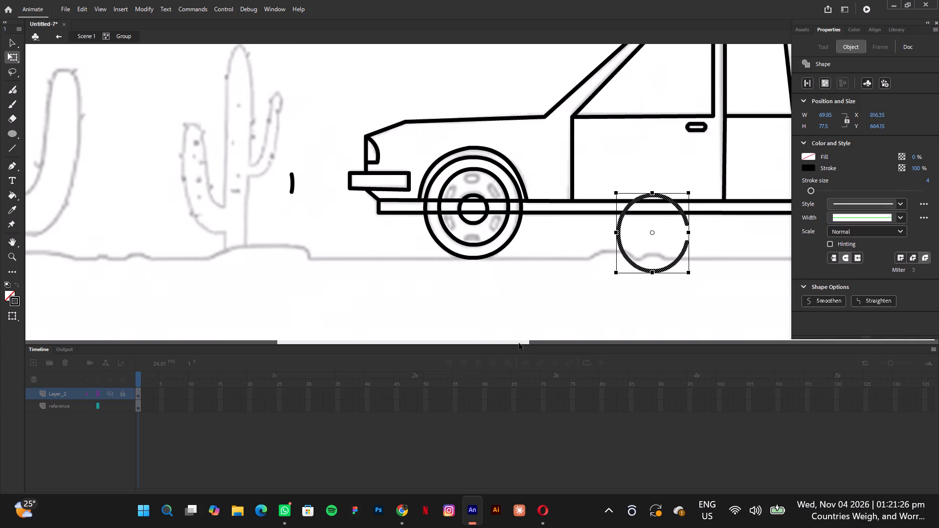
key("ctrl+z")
Select the complete rim oval over the cactus and move it onto the rear wheel inside its tire circle.
left_click(174, 145)
left_click_drag(166, 116, 307, 262)
scroll(202, 149, "up", 1)
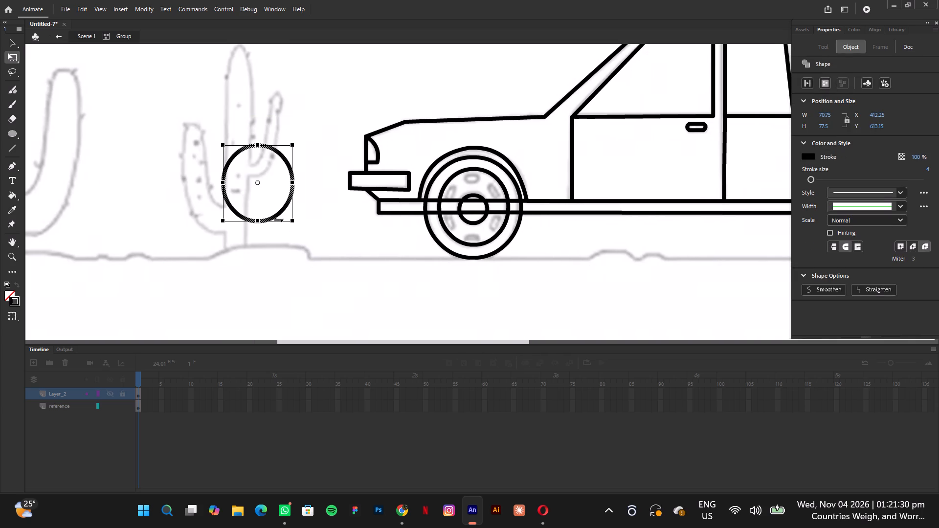
left_click_drag(275, 215, 645, 301)
scroll(306, 235, "right", 2)
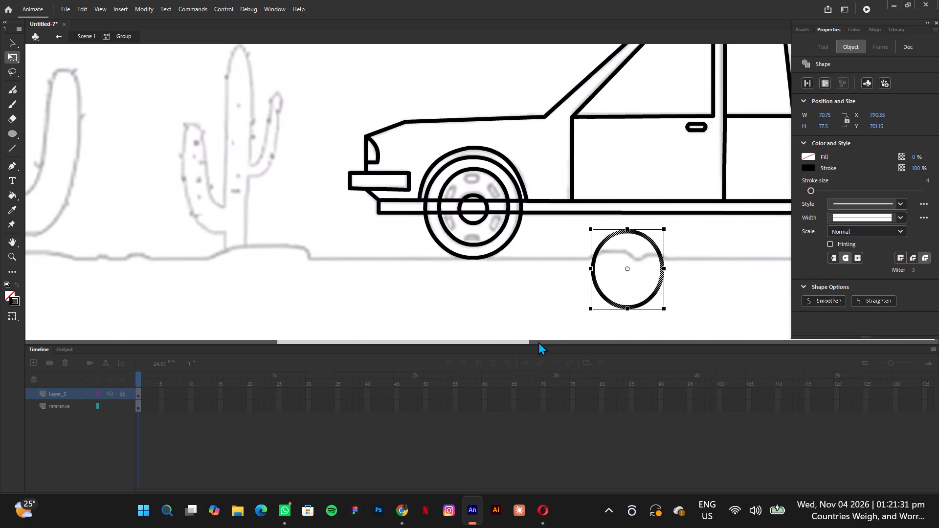
left_click_drag(524, 342, 613, 344)
scroll(549, 343, "right", 1)
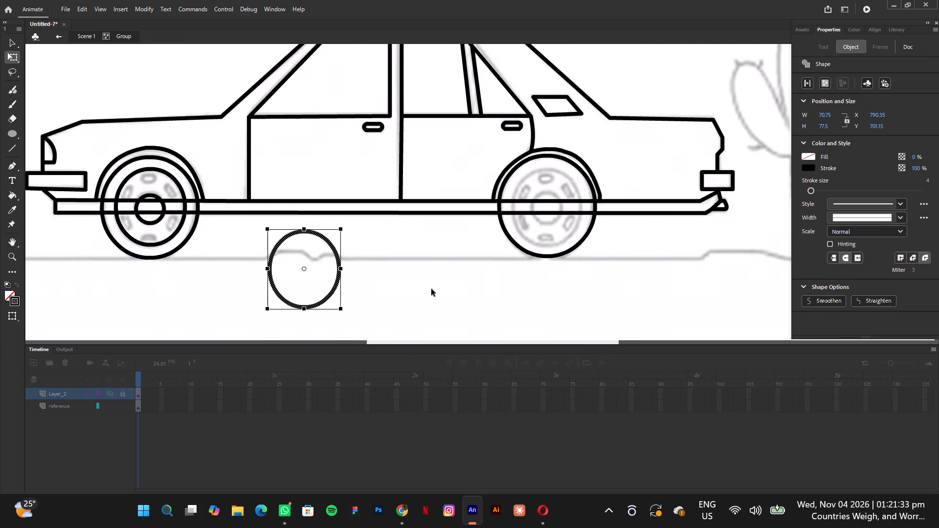
left_click_drag(329, 295, 428, 280)
scroll(329, 295, "right", 1)
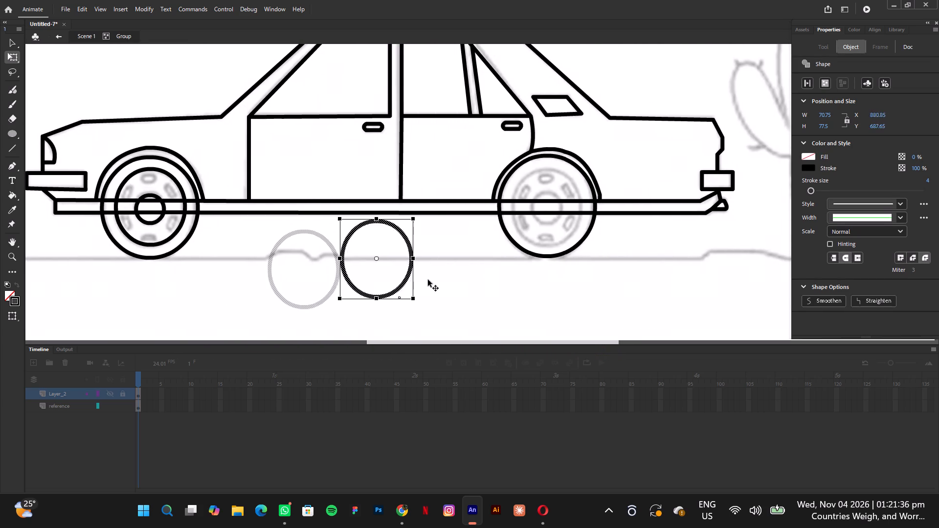
scroll(428, 280, "right", 1)
left_click_drag(428, 280, 570, 229)
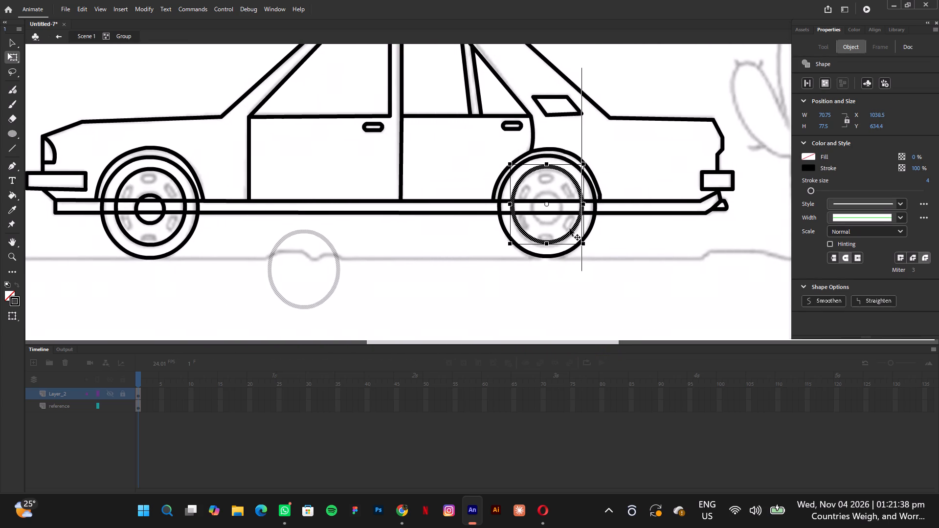
Fine-align the rim oval on the rear wheel's sketched rim ring at about X 1038, Y 639, and deselect it.
left_click_drag(570, 229, 570, 231)
scroll(570, 229, "right", 2)
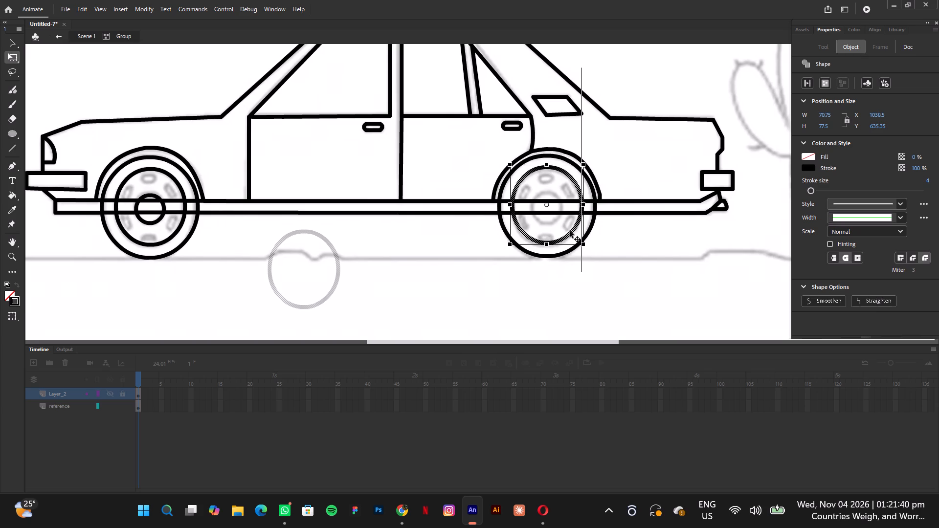
left_click_drag(570, 231, 571, 232)
scroll(569, 232, "right", 2)
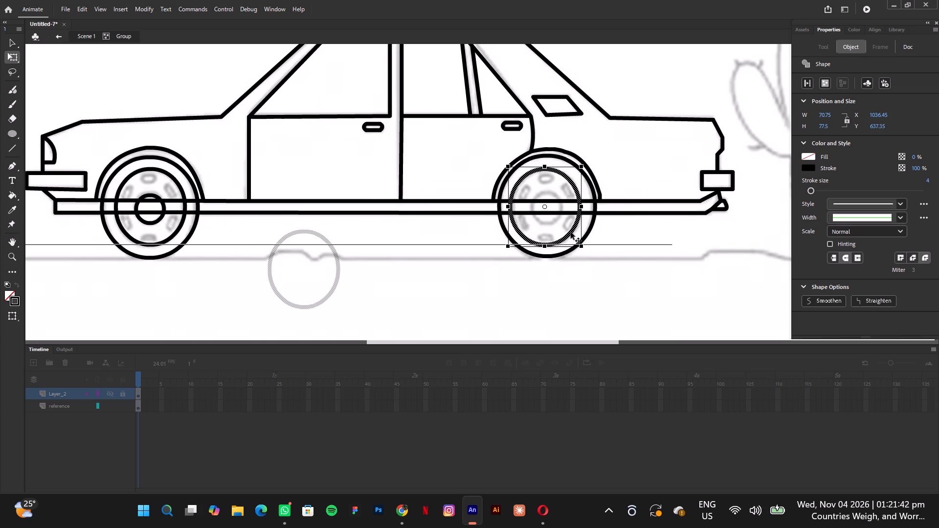
left_click_drag(571, 232, 573, 232)
scroll(571, 232, "right", 2)
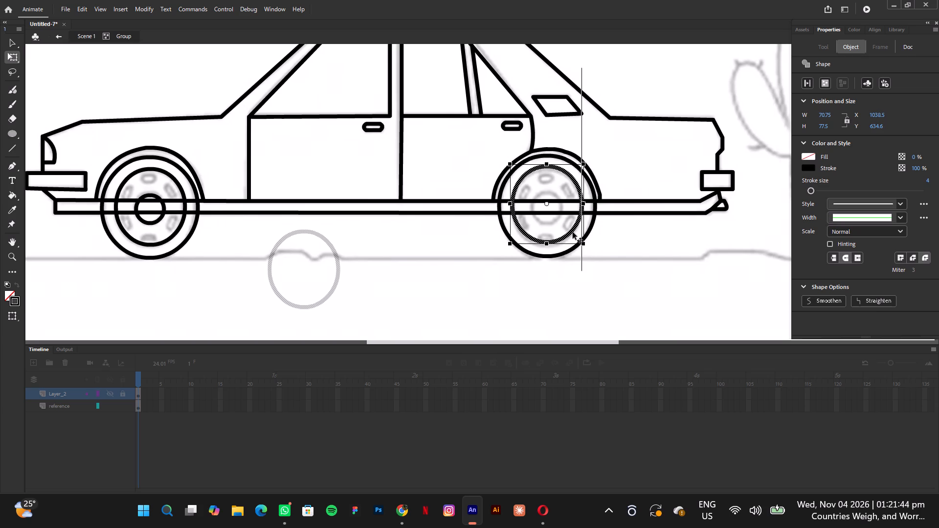
left_click_drag(573, 232, 573, 235)
scroll(573, 232, "right", 2)
key("Up")
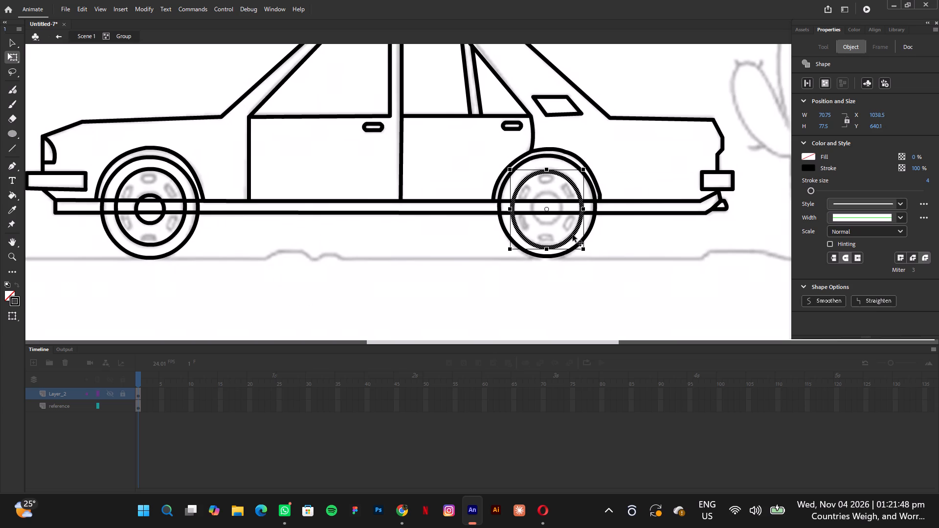
key("Up")
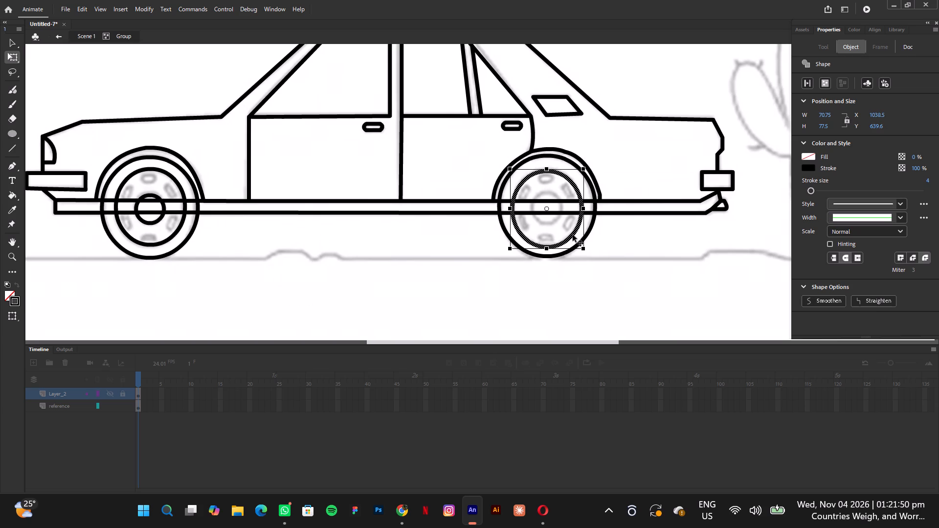
key("Up")
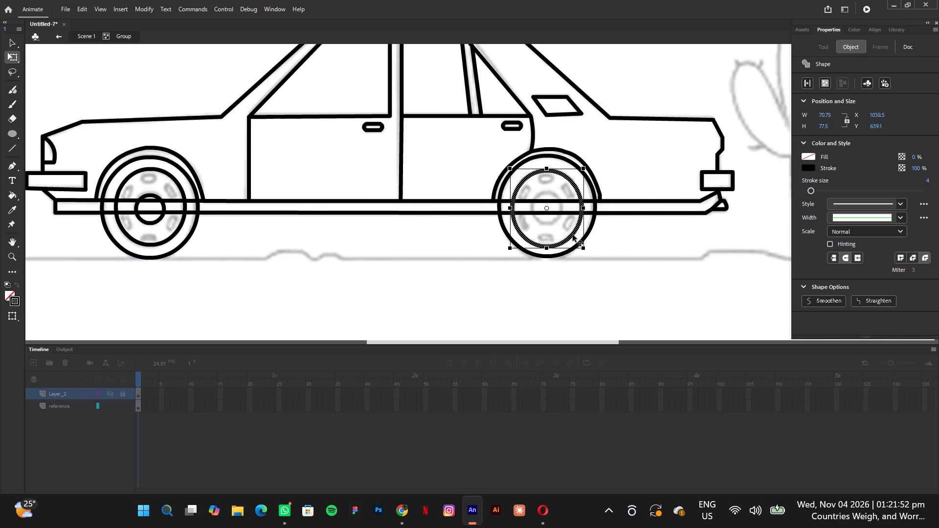
left_click(536, 280)
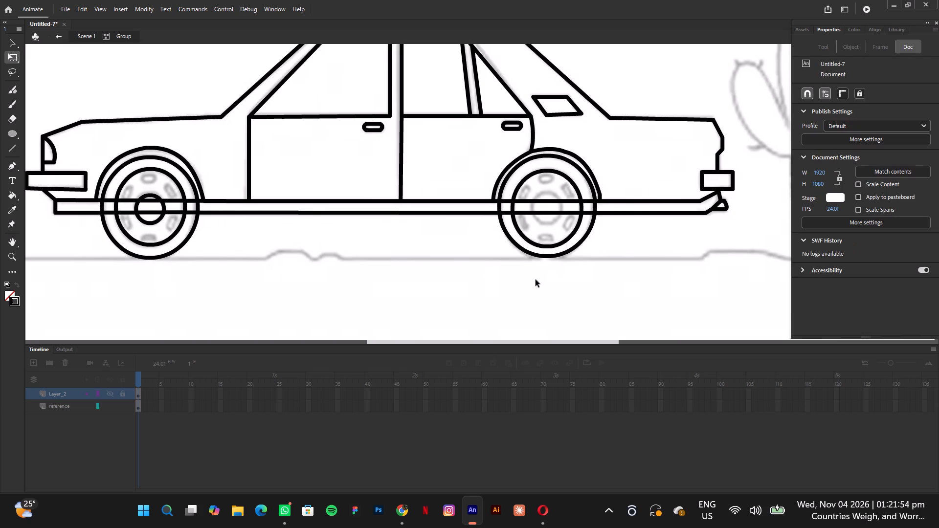
Trace the topmost sketched slot inside the rear wheel's rim as a closed four-sided outline with the Line tool at stroke size 4.
key("ctrl+equal")
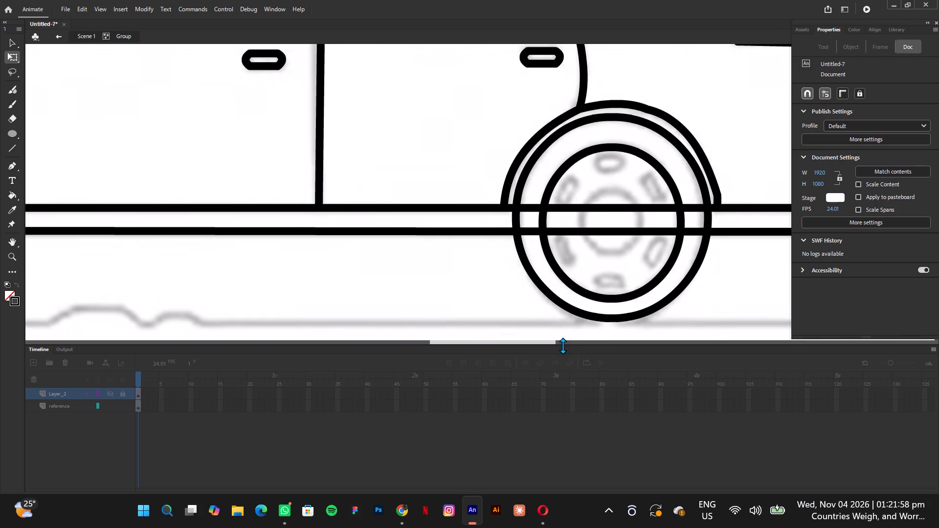
left_click_drag(552, 342, 566, 341)
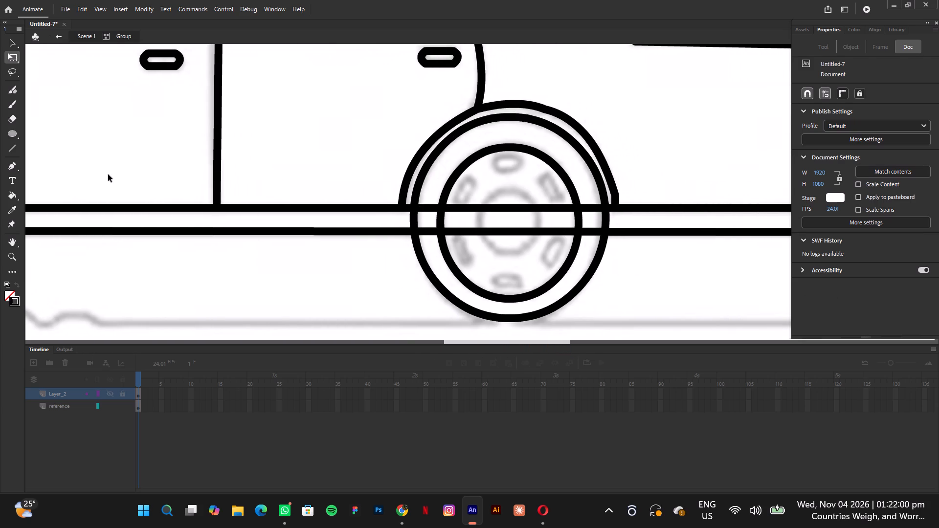
left_click(19, 148)
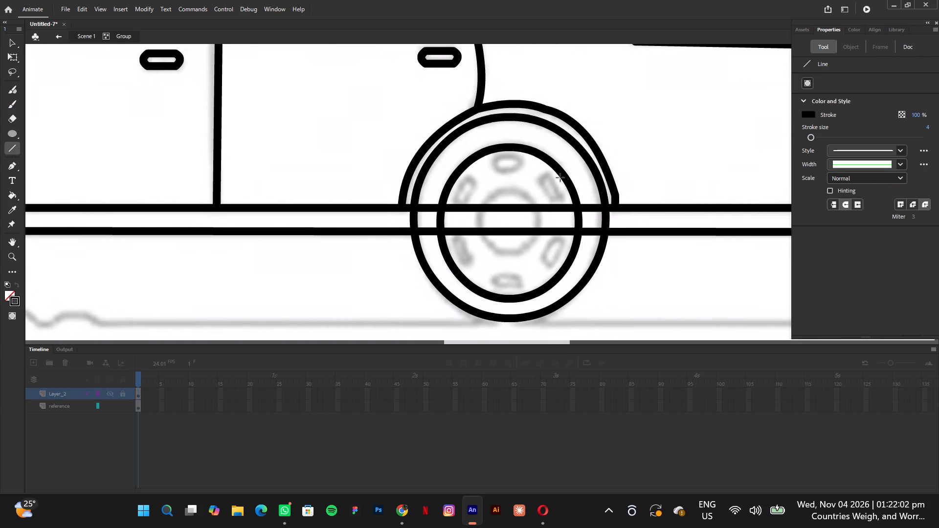
left_click(494, 159)
left_click_drag(494, 159, 501, 159)
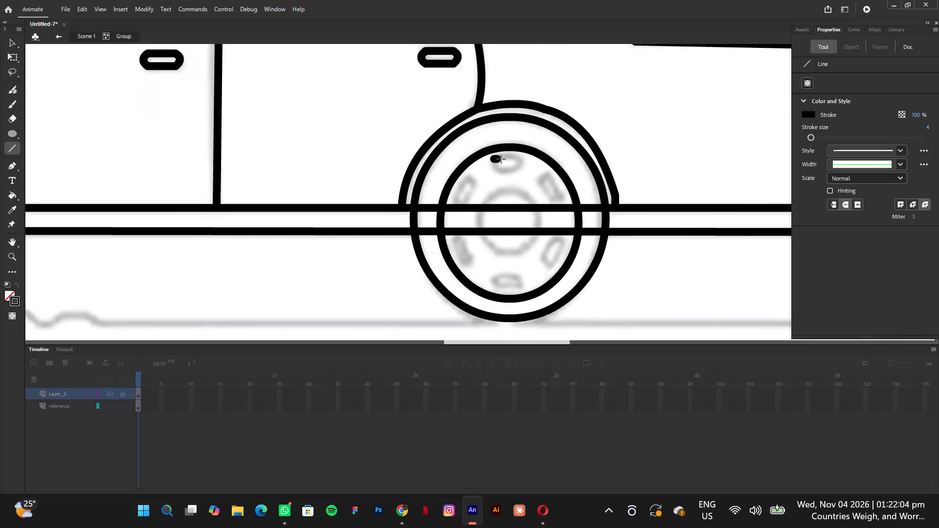
left_click_drag(501, 159, 516, 156)
left_click_drag(493, 161, 499, 171)
left_click_drag(499, 172, 514, 172)
left_click_drag(514, 169, 516, 162)
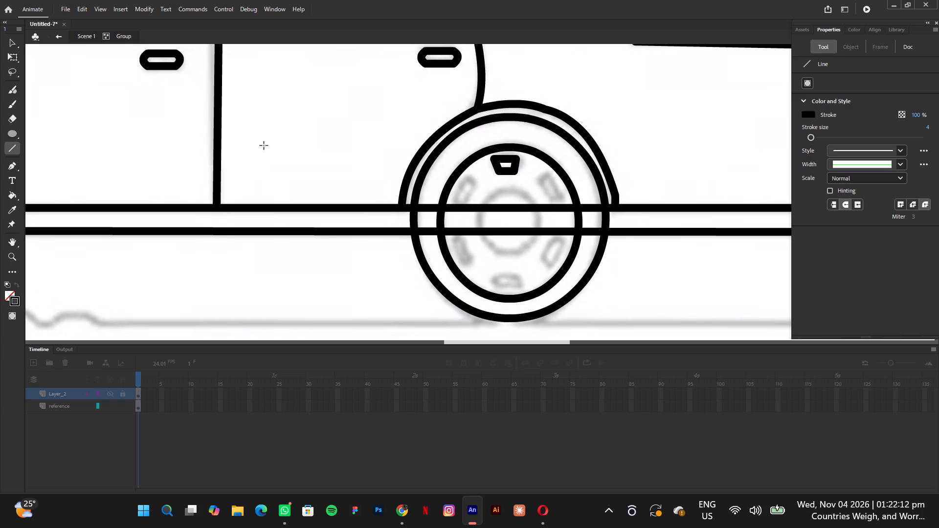
Bend both short sides of the top slot outline outward so the slot is about 14 wide and 6 high.
left_click(12, 42)
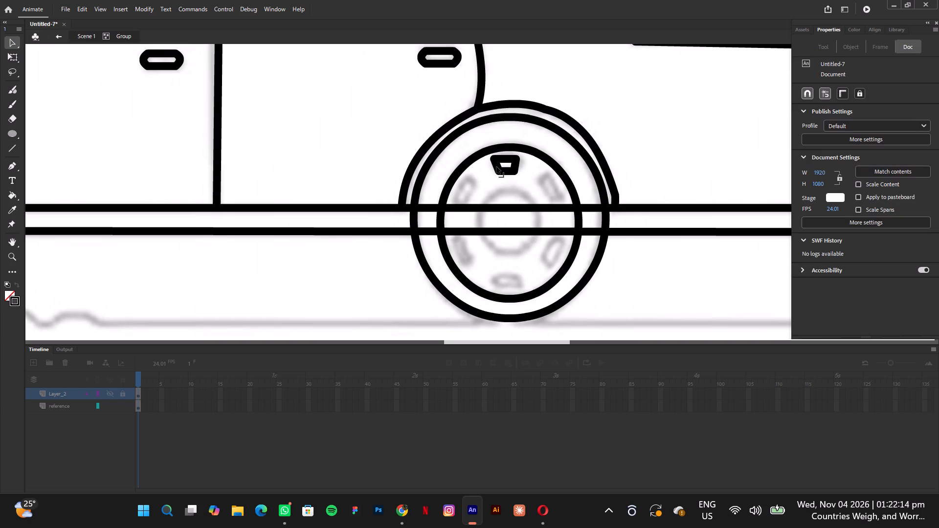
left_click_drag(496, 167, 494, 164)
left_click_drag(494, 164, 491, 166)
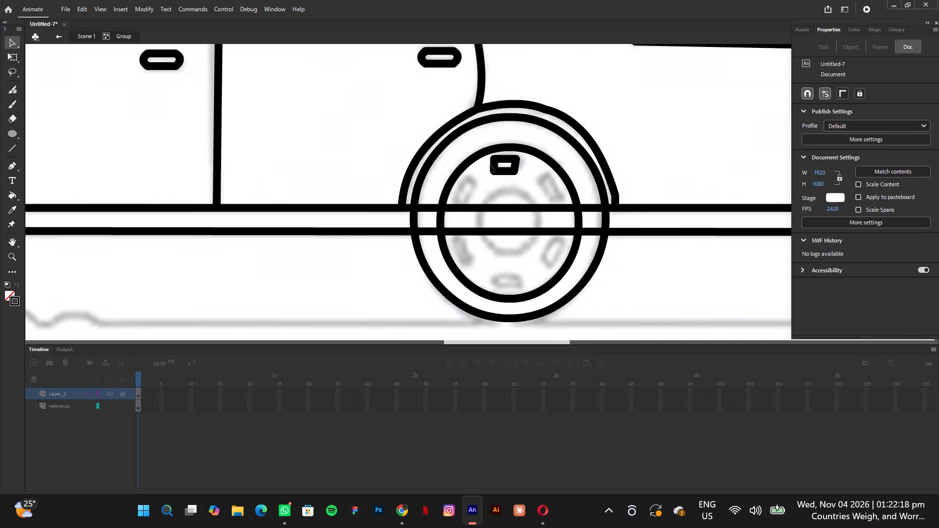
left_click(493, 165)
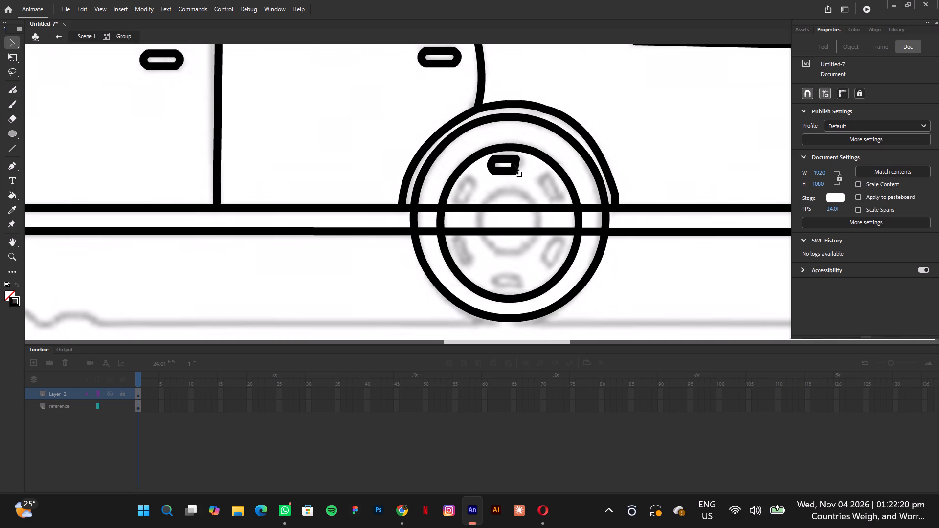
left_click(514, 166)
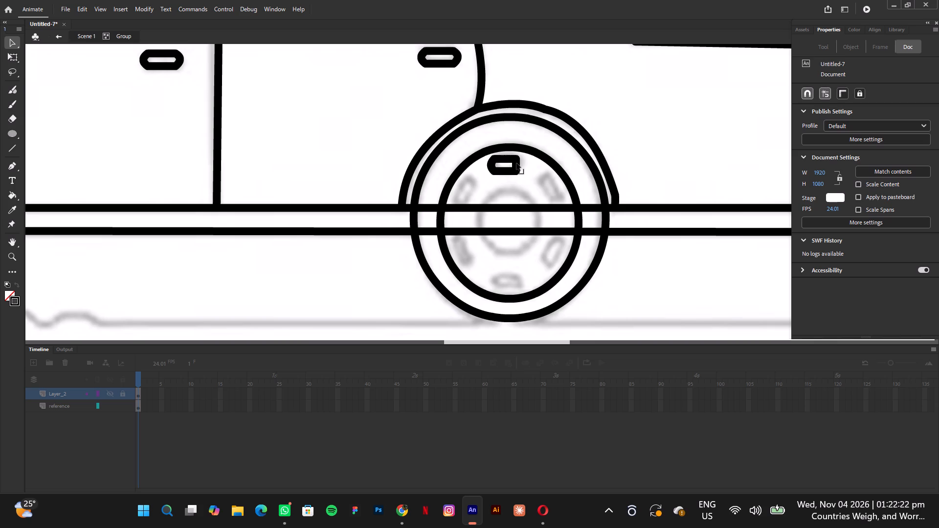
left_click(518, 165)
Duplicate the complete top slot outline and move the copy over the sketched lower-right rim slot at about X 1086, Y 690.
left_click_drag(535, 184, 518, 184)
left_click_drag(518, 184, 483, 157)
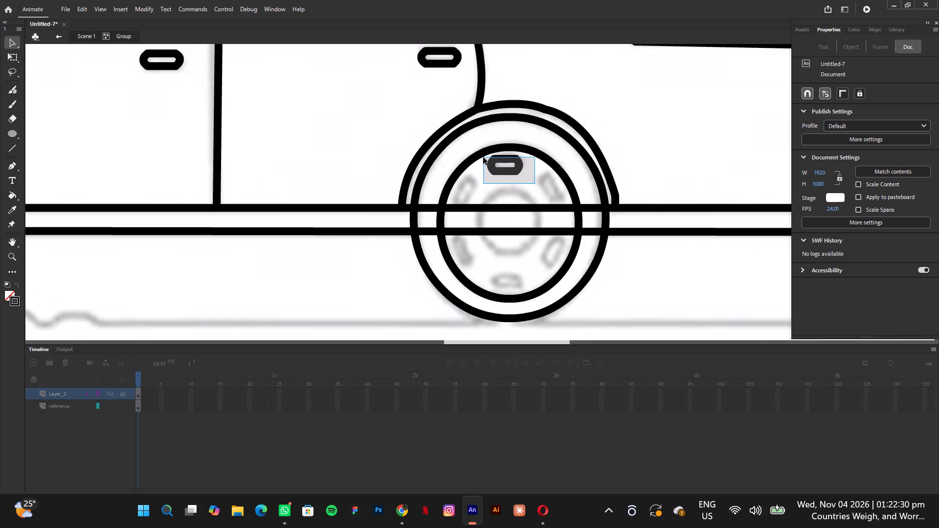
left_click_drag(483, 157, 485, 154)
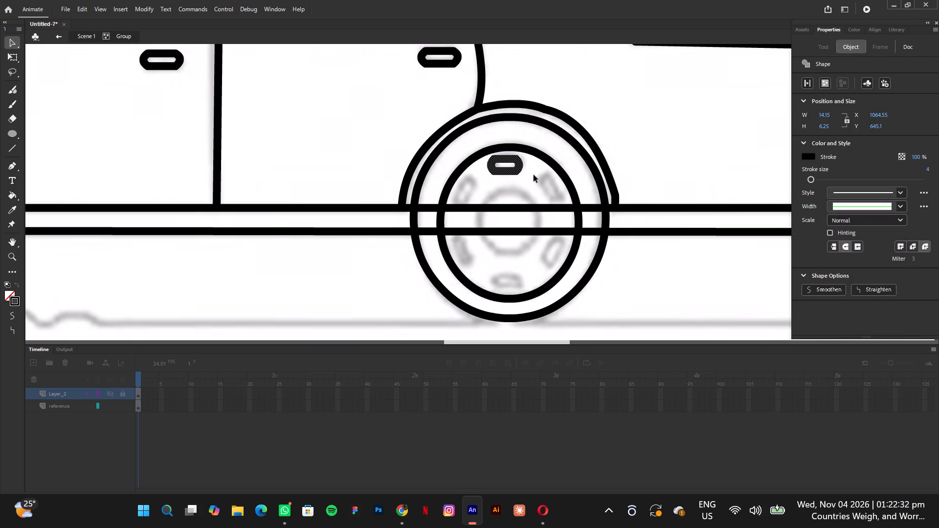
key("ctrl+c")
key("ctrl+c")
key("ctrl+v")
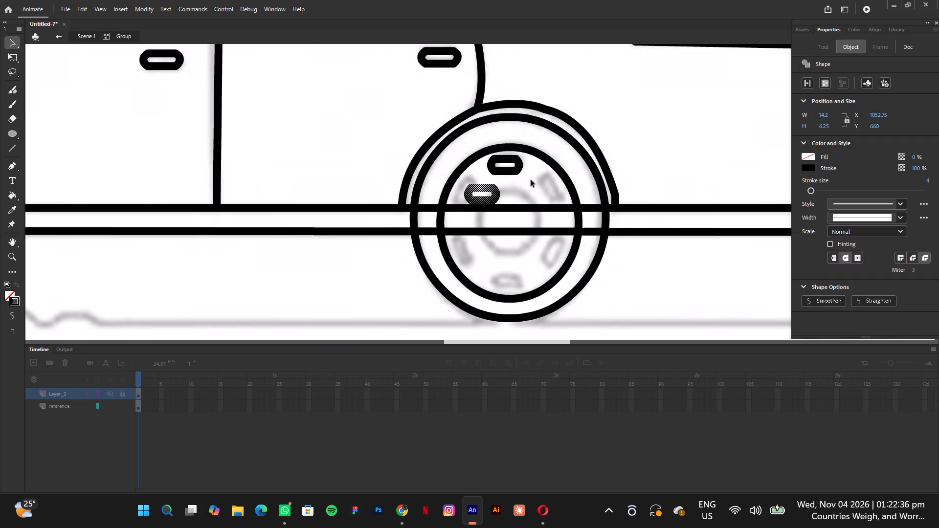
left_click_drag(495, 194, 558, 191)
scroll(508, 193, "right", 1)
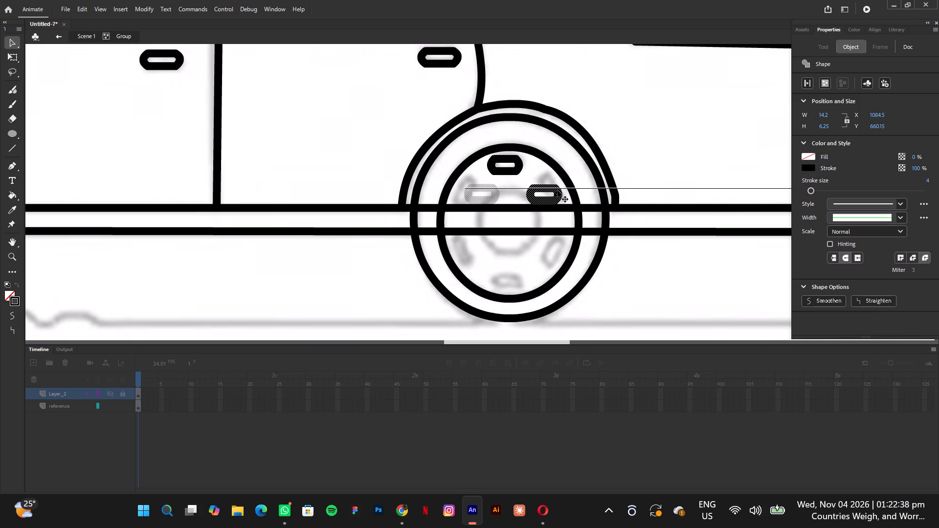
scroll(558, 191, "right", 1)
left_click_drag(558, 191, 561, 251)
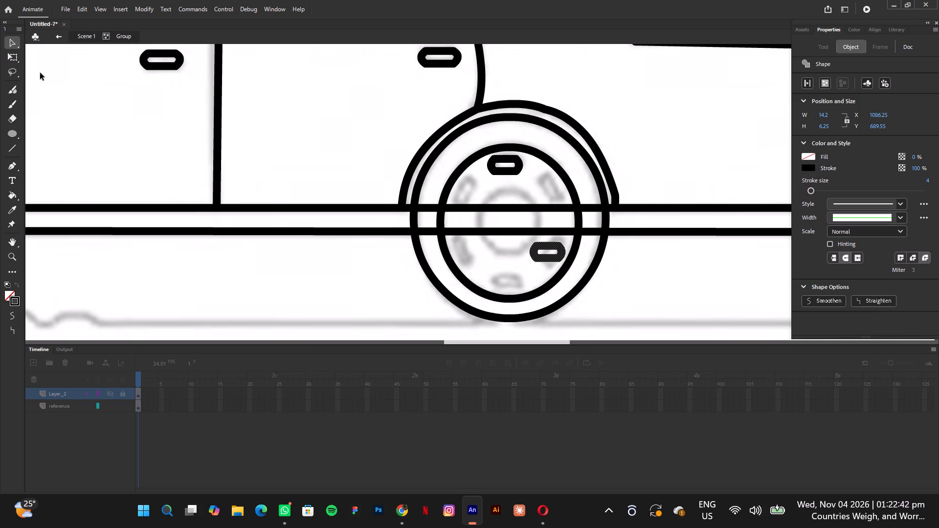
Rotate the slot copy to match the slant of the sketched lower-right slot and align it at about X 1090, Y 686.
left_click(13, 58)
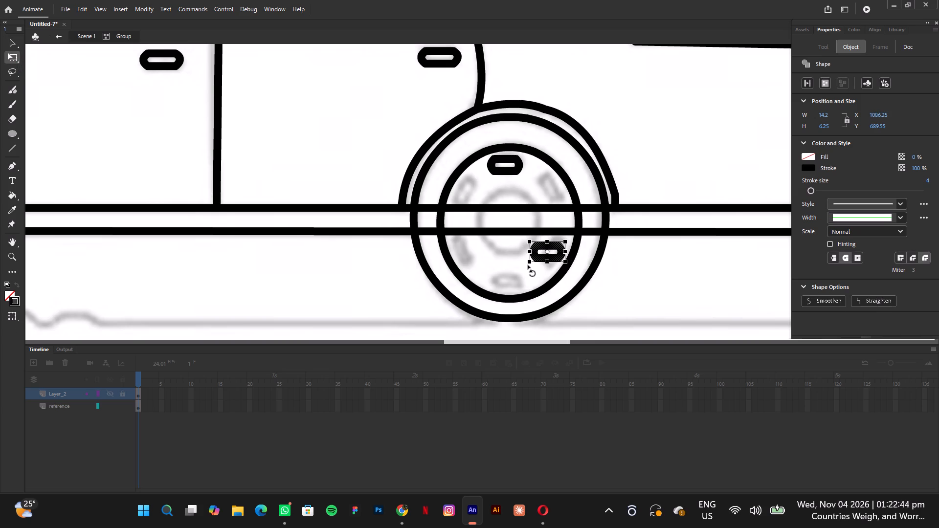
left_click_drag(528, 265, 546, 285)
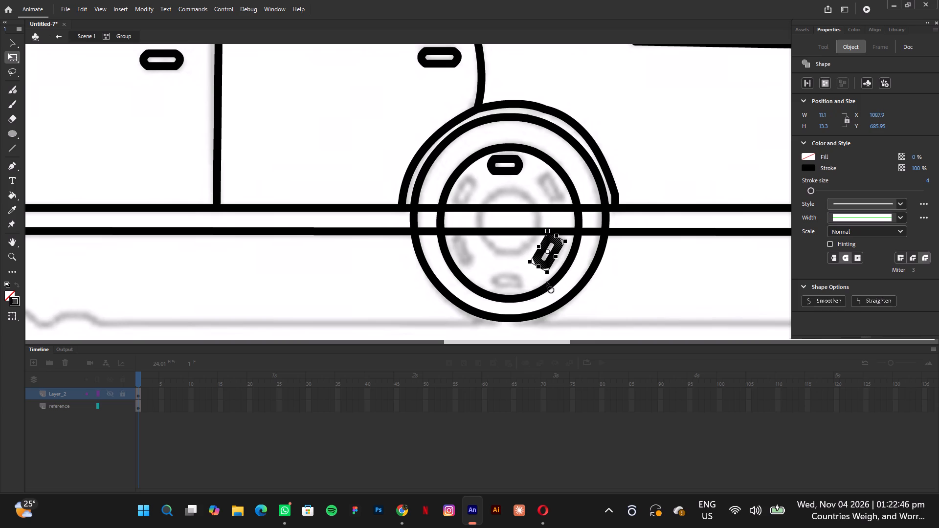
left_click_drag(548, 263, 550, 264)
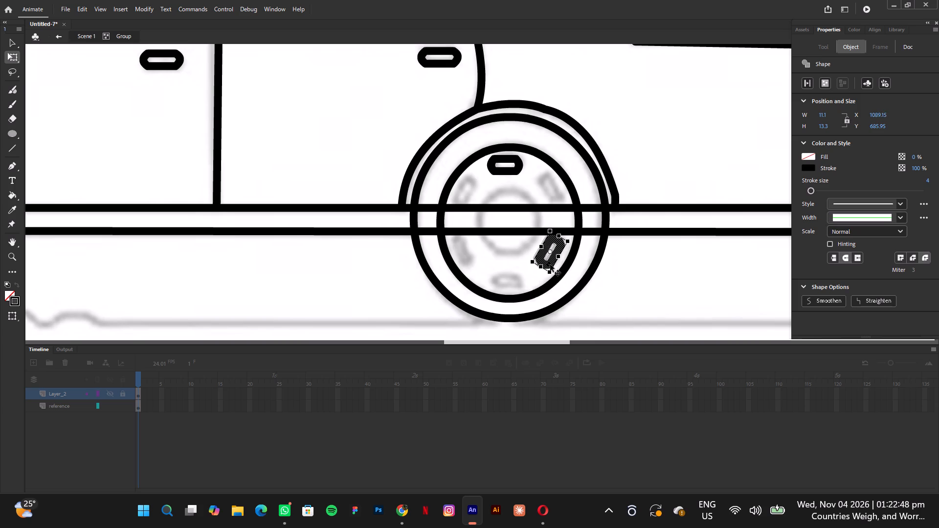
left_click_drag(550, 264, 553, 267)
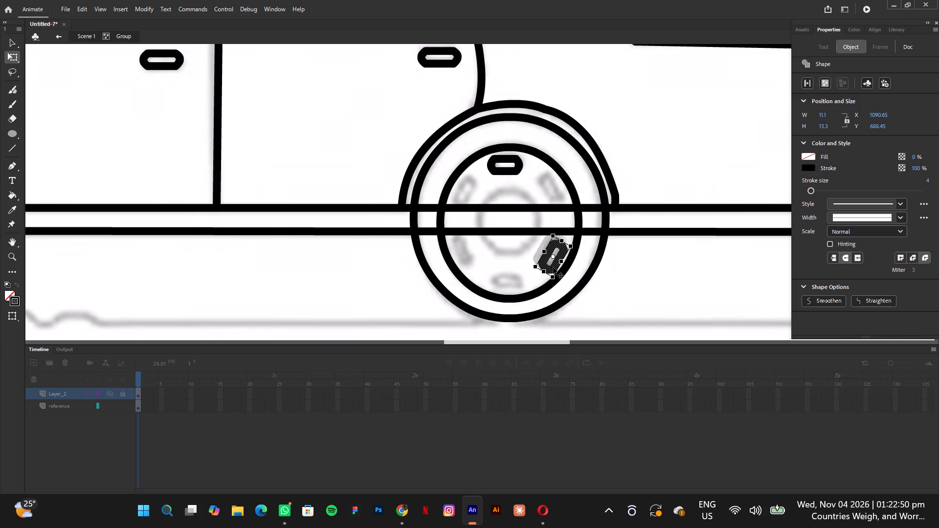
left_click_drag(553, 267, 552, 267)
left_click(657, 284)
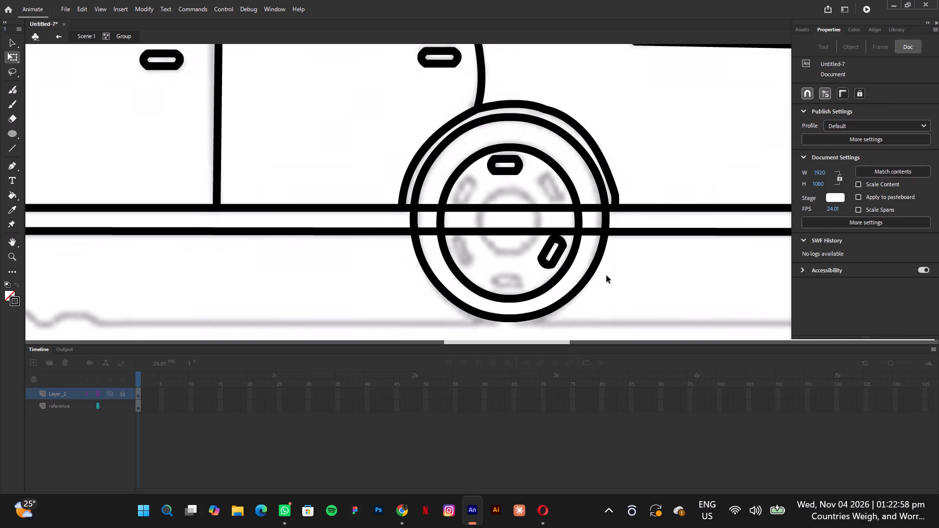
Reselect the lower-right slot copy, scale it down to about W 8.1, H 9.75 on the sketched slot, and deselect it.
key("ctrl+z")
left_click_drag(552, 231, 552, 235)
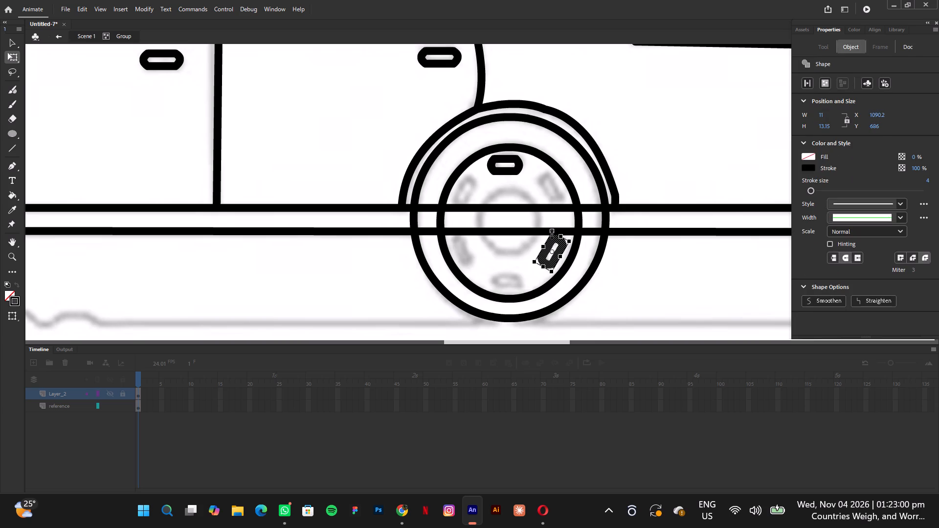
left_click_drag(552, 235, 552, 237)
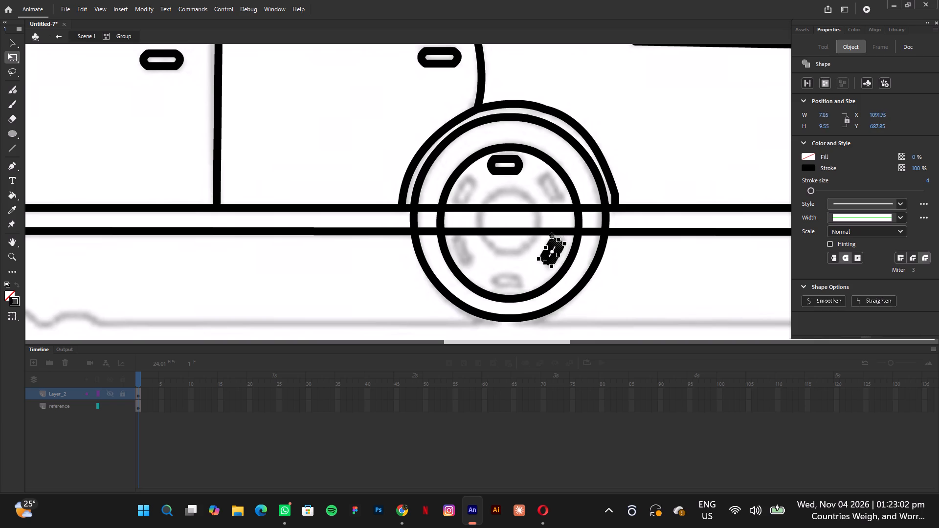
left_click_drag(552, 237, 552, 237)
left_click_drag(552, 237, 552, 236)
left_click_drag(552, 236, 552, 236)
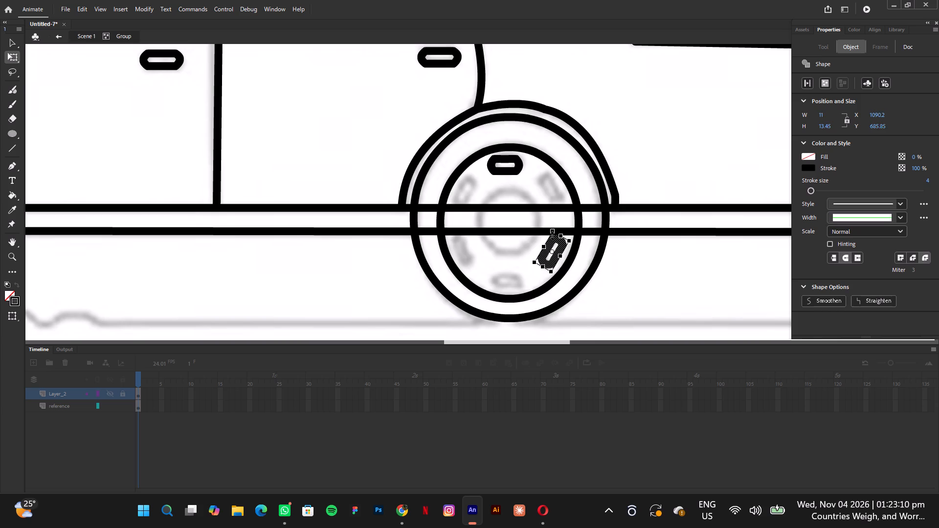
left_click_drag(552, 236, 552, 236)
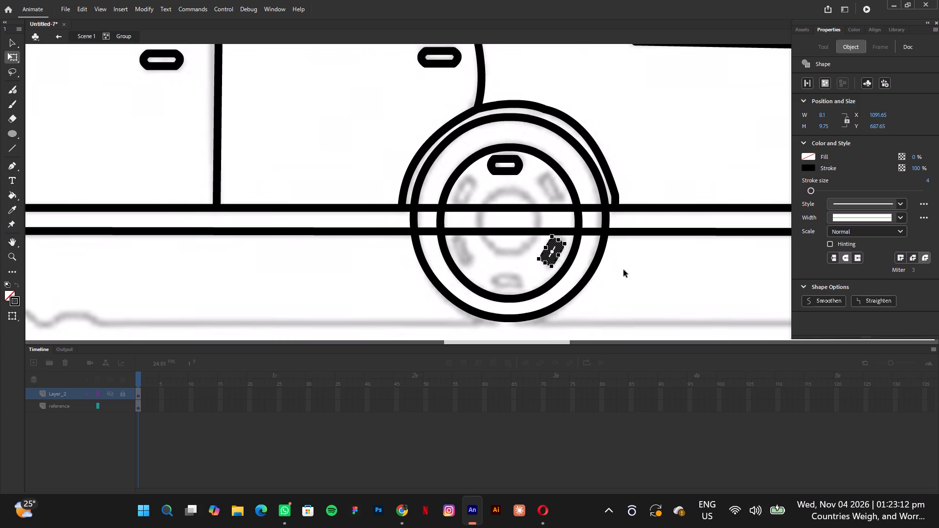
left_click(627, 272)
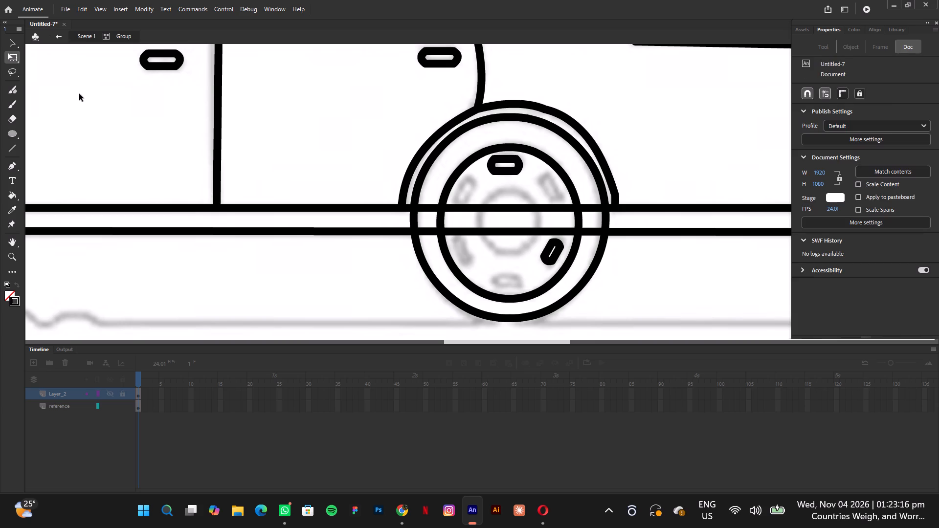
Trace the sketched upper-left slot inside the rear wheel's rim with black size-4 straight lines as a closed four-sided outline.
left_click(15, 142)
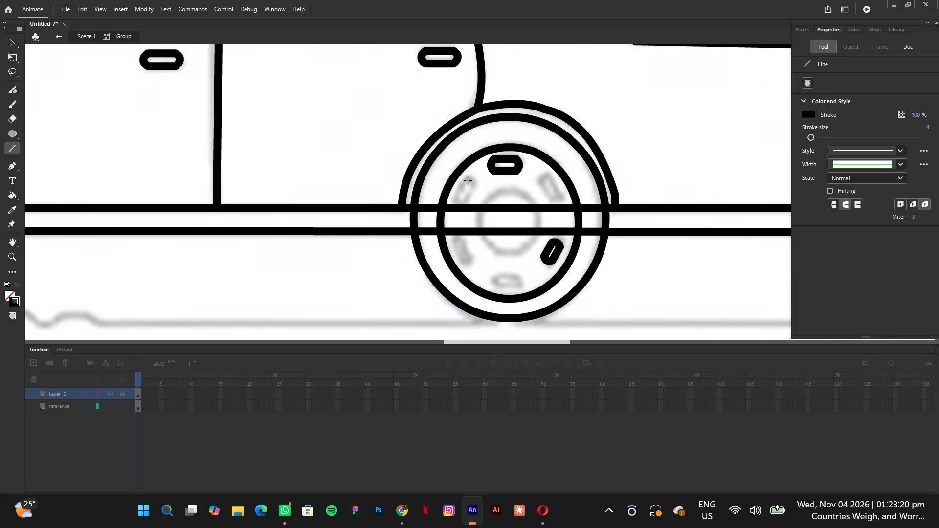
left_click(468, 176)
left_click_drag(467, 177, 473, 185)
left_click_drag(473, 185, 469, 192)
left_click_drag(469, 192, 464, 199)
left_click_drag(464, 199, 457, 202)
left_click_drag(457, 202, 457, 202)
left_click_drag(457, 196, 465, 180)
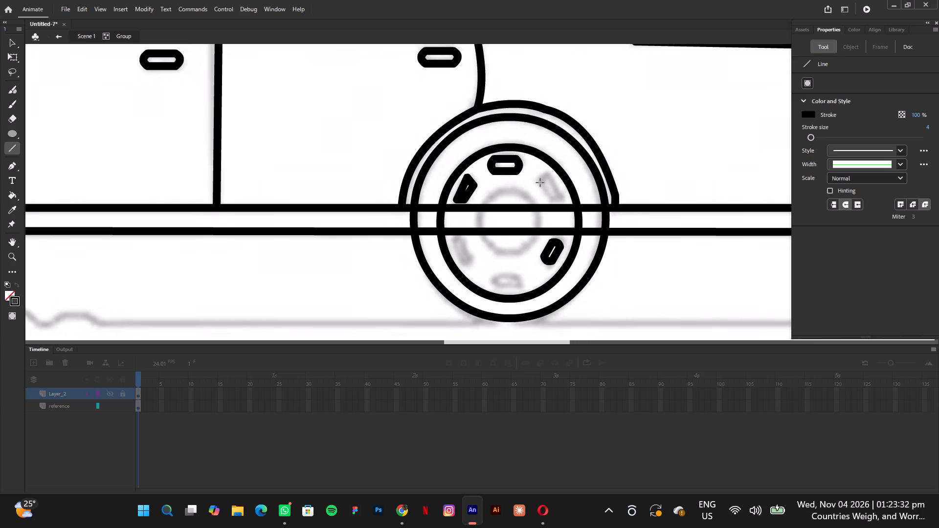
Trace the sketched upper-right slot inside the rear wheel's rim with straight lines as a closed slanted outline.
left_click_drag(540, 183, 546, 173)
left_click_drag(546, 175, 561, 196)
left_click_drag(561, 196, 562, 198)
left_click_drag(562, 198, 552, 198)
left_click_drag(552, 198, 549, 198)
left_click_drag(549, 198, 543, 189)
left_click_drag(543, 189, 541, 186)
Trace the sketched bottom slot of the rear wheel's rim with four straight lines forming a closed horizontal outline.
left_click_drag(497, 274, 520, 275)
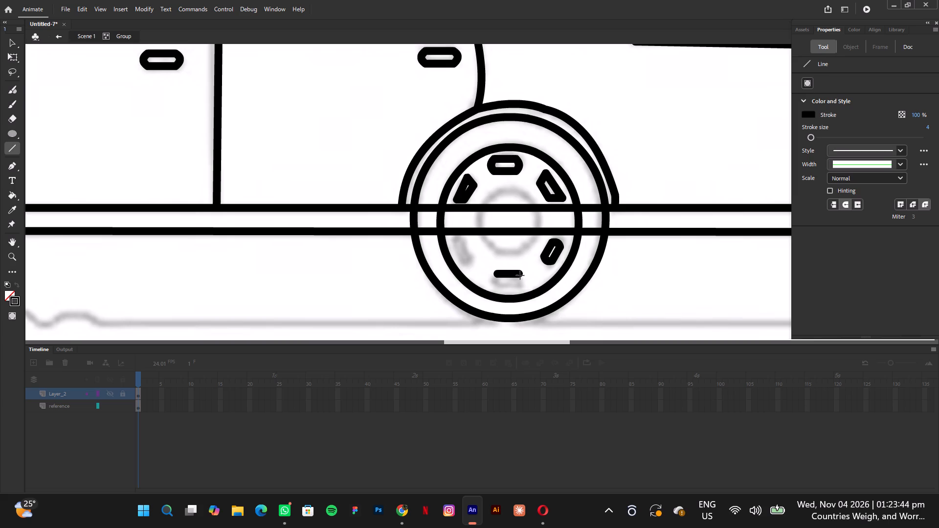
left_click_drag(520, 275, 520, 276)
left_click_drag(520, 276, 521, 285)
left_click_drag(498, 274, 496, 284)
left_click_drag(496, 284, 498, 284)
left_click_drag(500, 284, 520, 284)
Trace the sketched lower-left slot of the rear wheel's rim with straight lines as a closed slanted outline.
left_click_drag(454, 242, 464, 265)
left_click_drag(464, 265, 470, 259)
left_click_drag(470, 255, 470, 252)
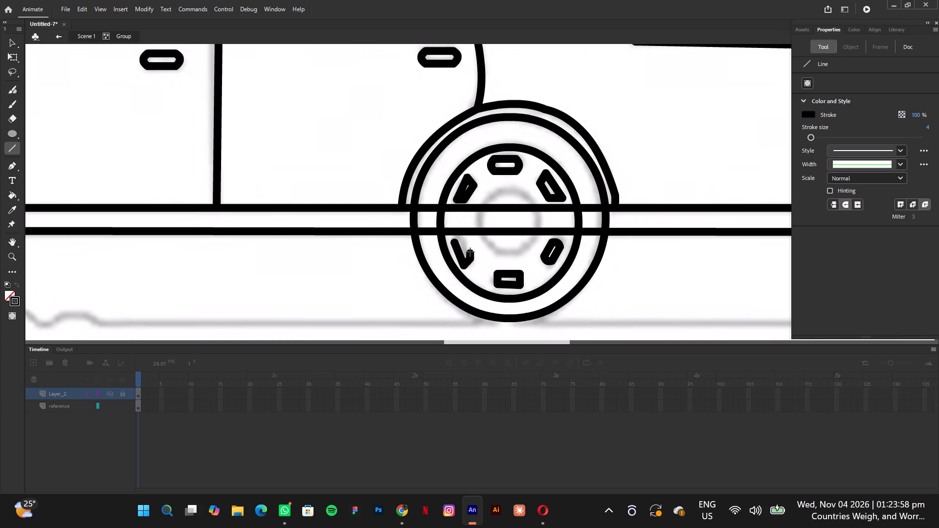
left_click_drag(470, 252, 465, 246)
left_click_drag(458, 240, 464, 242)
left_click_drag(464, 242, 465, 243)
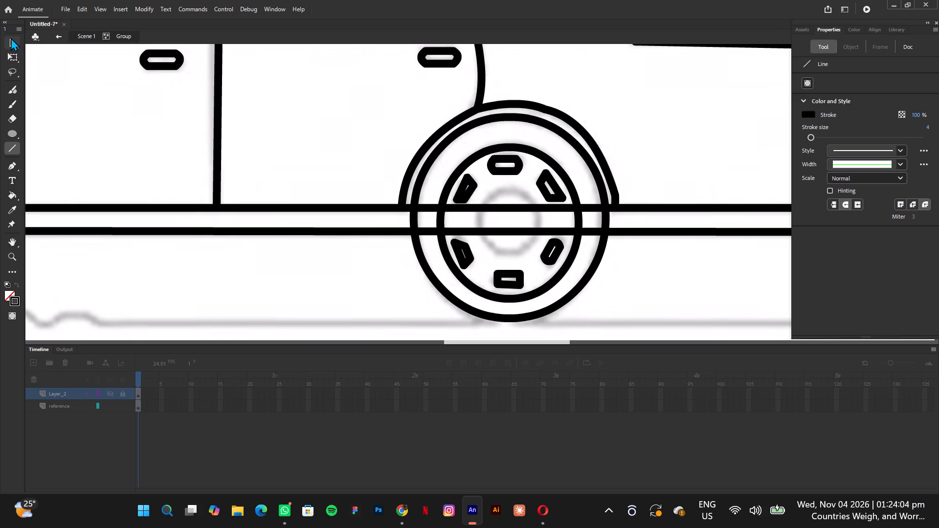
Bend both short sides of the rim's bottom slot outline outward so its ends are rounded.
left_click(12, 40)
left_click(497, 279)
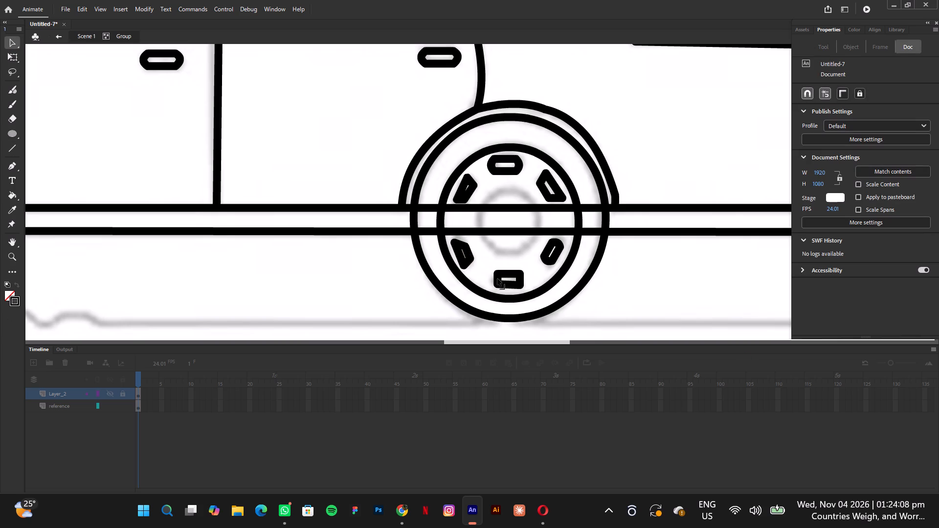
left_click(495, 280)
left_click_drag(522, 279, 528, 279)
left_click_drag(528, 279, 528, 279)
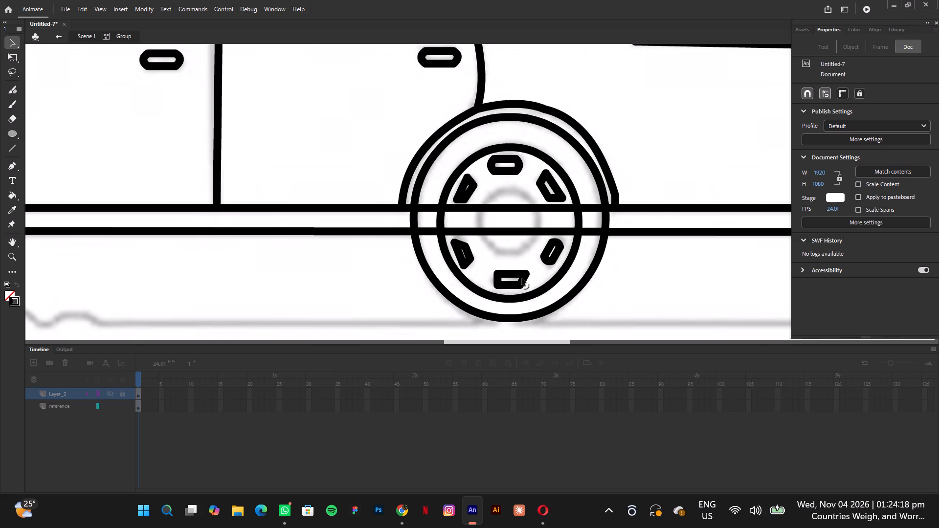
left_click(523, 279)
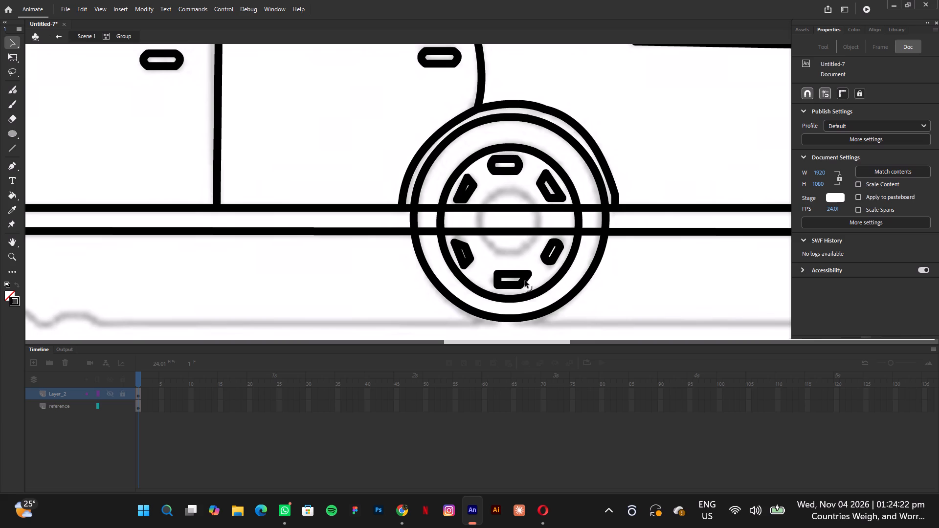
left_click(525, 281)
left_click(500, 279)
Draw an unfilled black circle about 24.6 across with stroke size 4 in the empty area ahead of the rear wheel, below the sill.
left_click(9, 135)
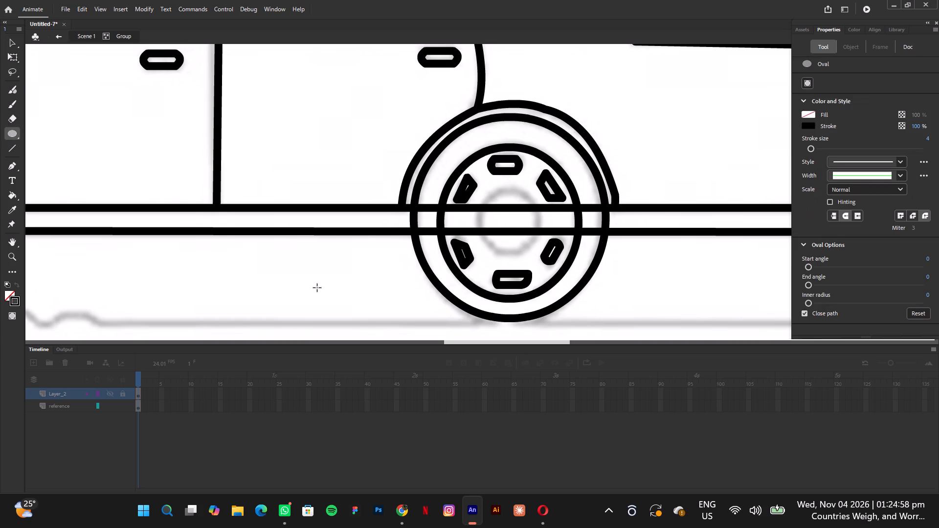
left_click_drag(302, 266, 355, 307)
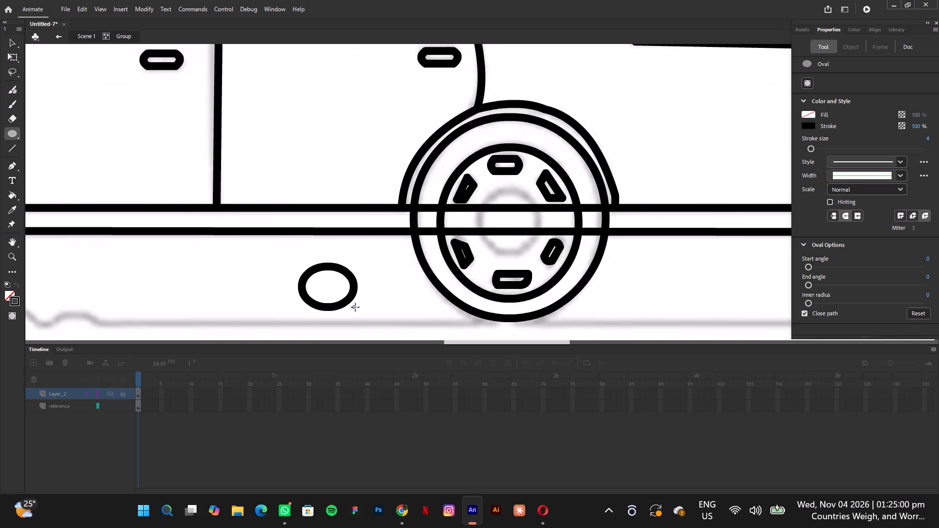
left_click_drag(355, 307, 352, 313)
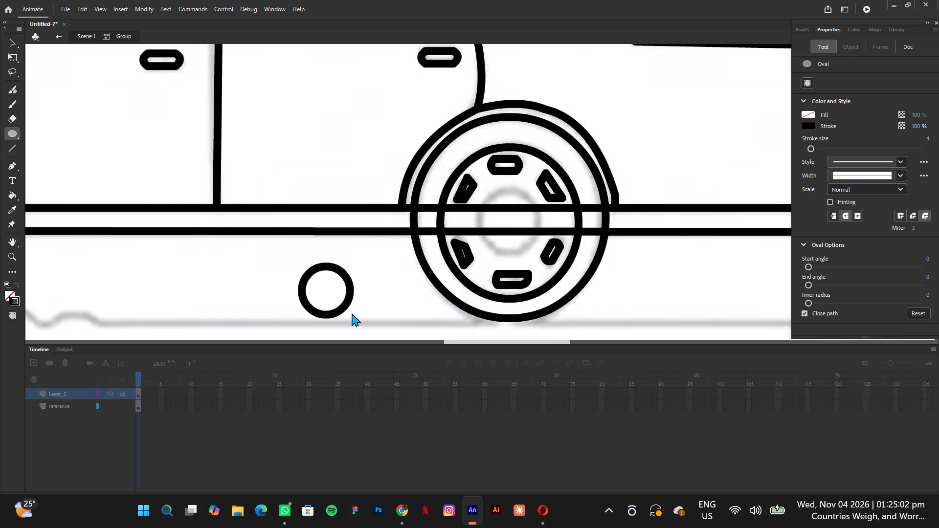
Enlarge the loose circle ahead of the rear wheel from its centre to about 29.3 across, matching the sketched hub.
left_click(7, 55)
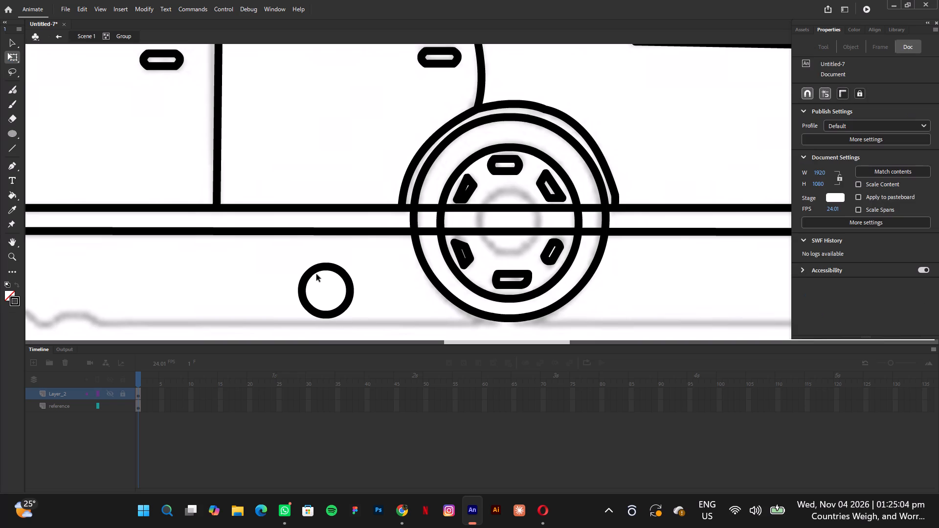
left_click(316, 274)
left_click_drag(288, 258, 353, 339)
key("ctrl+z")
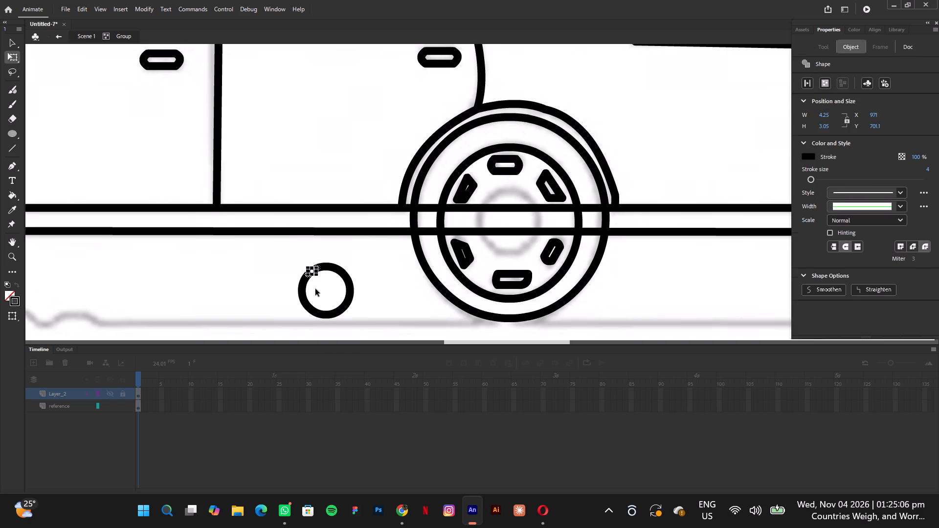
left_click_drag(287, 248, 374, 339)
scroll(296, 279, "right", 1)
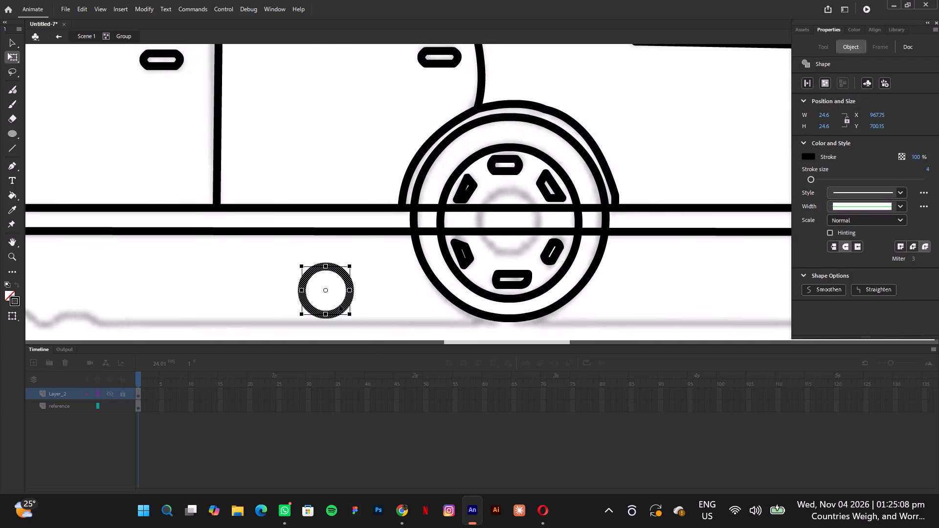
left_click_drag(339, 305, 376, 297)
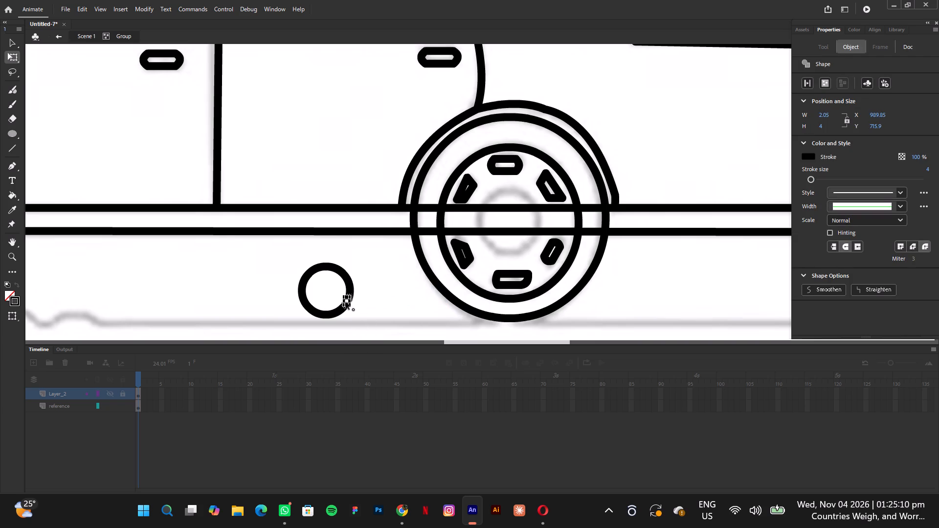
key("ctrl+z")
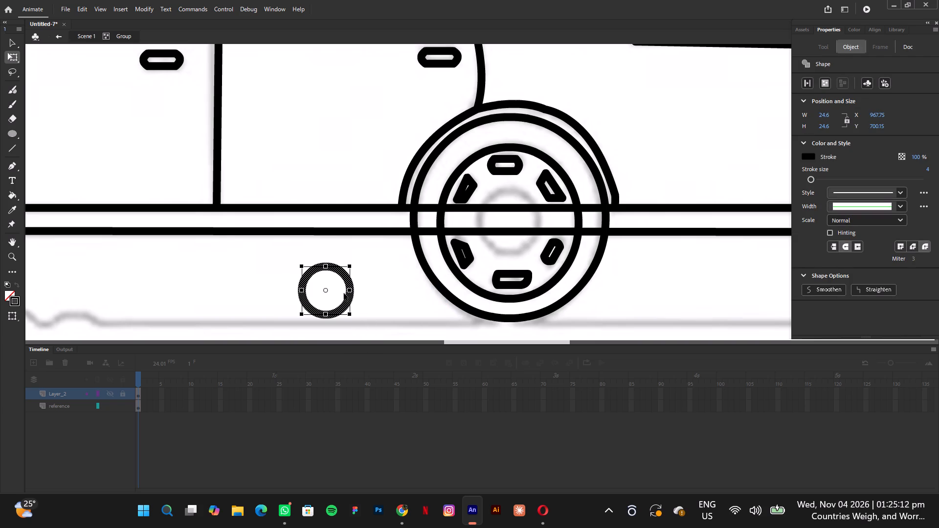
left_click_drag(345, 304, 527, 231)
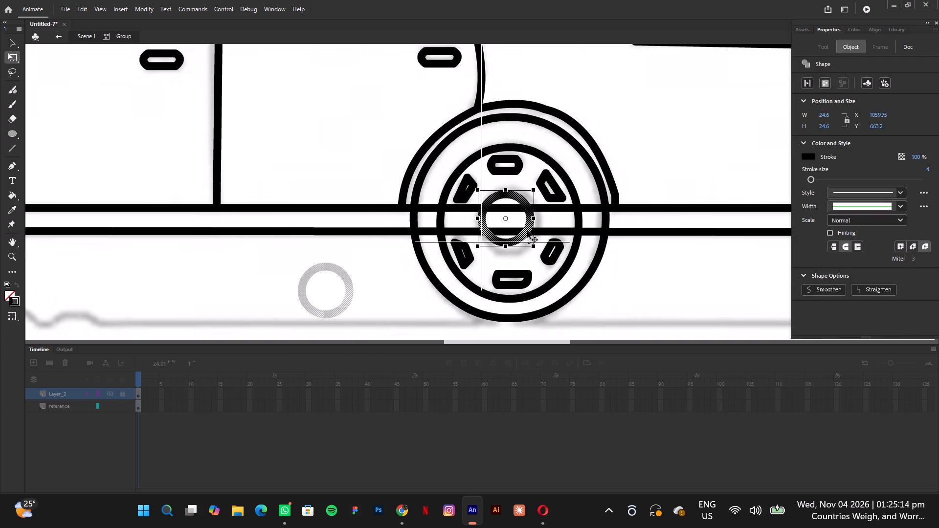
left_click_drag(527, 231, 344, 297)
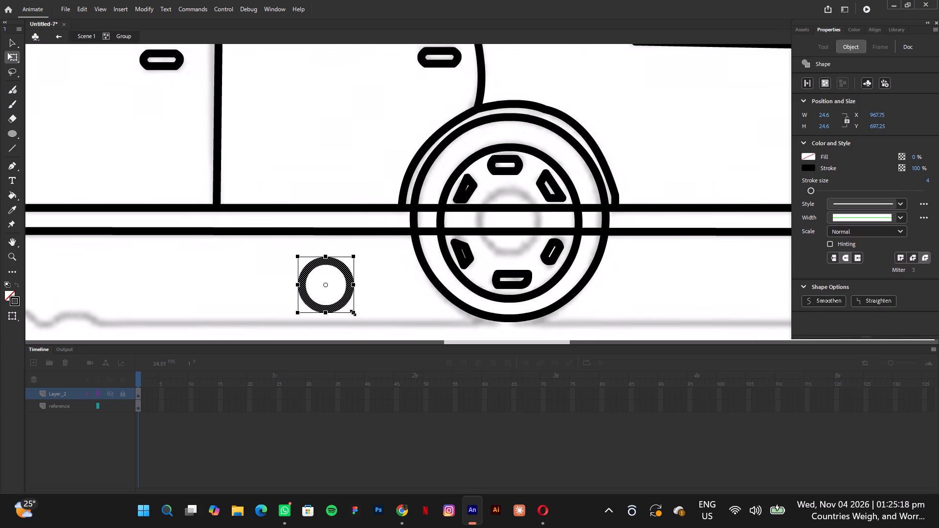
left_click_drag(353, 313, 358, 317, "shift")
left_click_drag(358, 317, 355, 319, "shift")
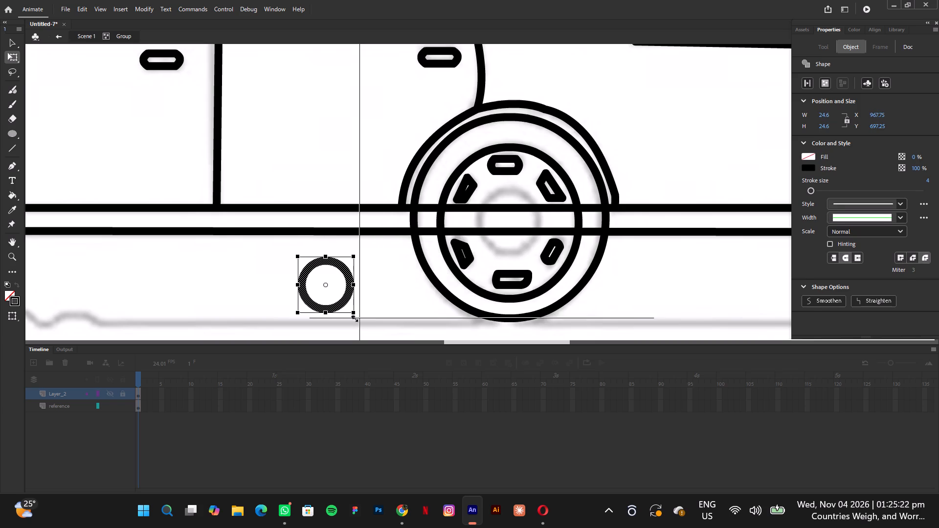
left_click_drag(355, 319, 358, 319, "shift")
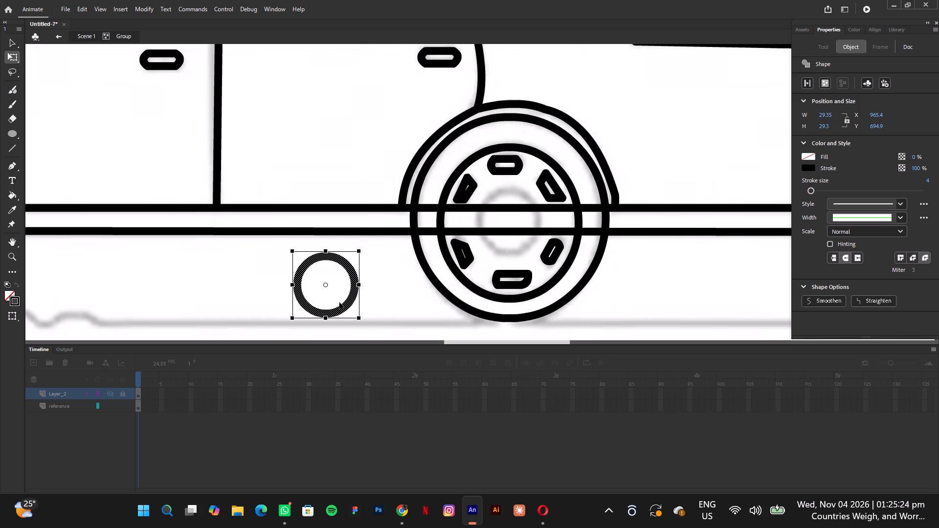
Move the enlarged circle onto the sketched hub at the centre of the rear wheel's rim.
left_click_drag(341, 308, 507, 258)
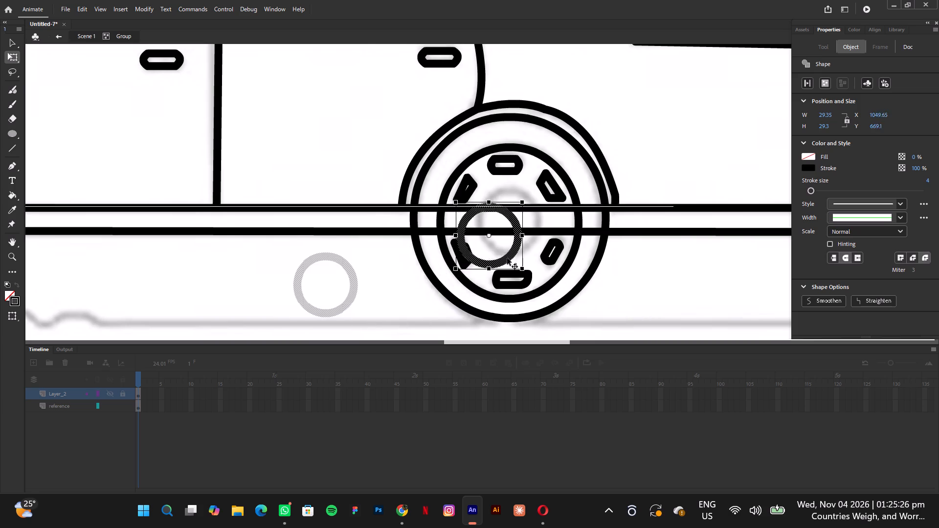
left_click_drag(507, 258, 520, 243)
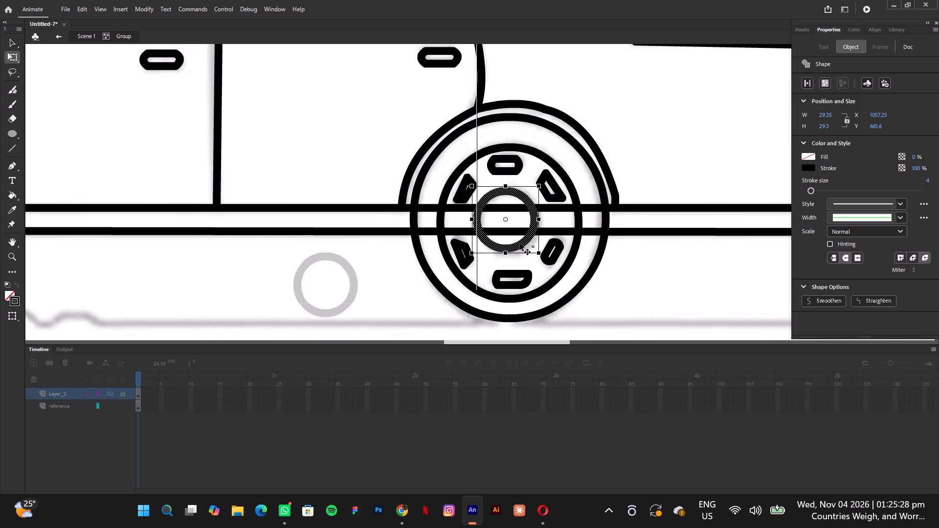
left_click_drag(520, 243, 354, 304)
key("ctrl+c")
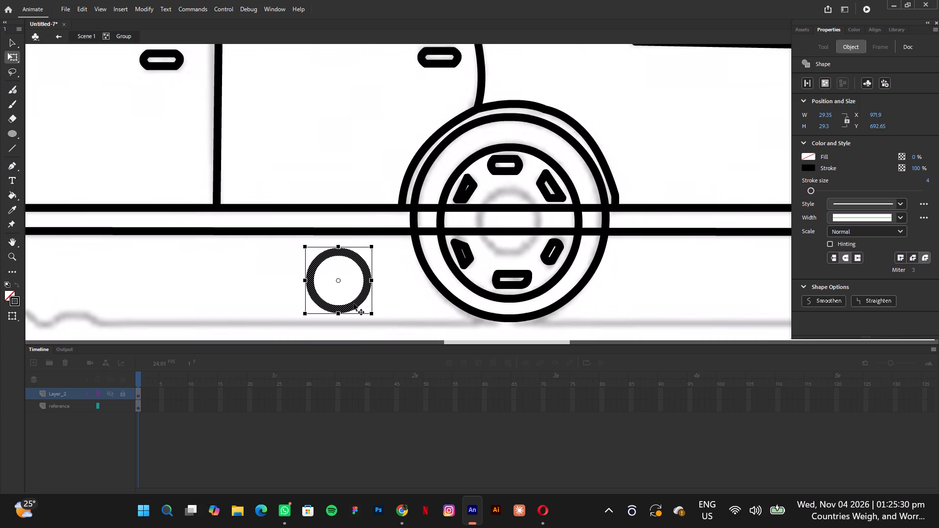
key("ctrl+c")
left_click_drag(354, 304, 540, 235)
scroll(354, 304, "right", 8)
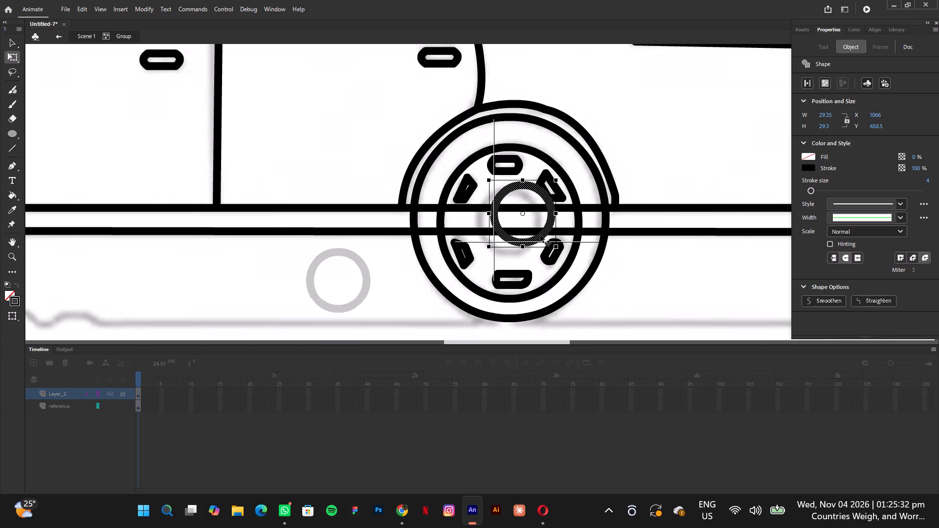
left_click_drag(540, 235, 523, 242)
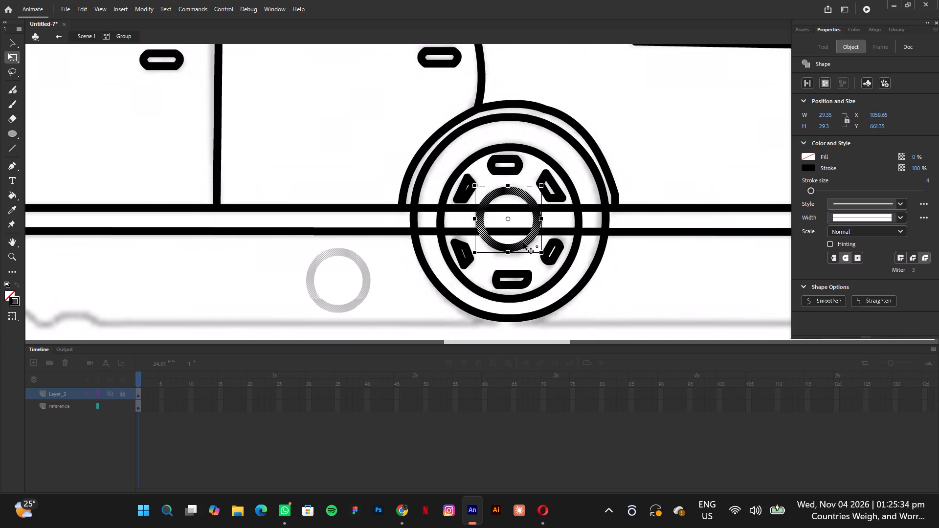
left_click_drag(523, 242, 524, 242)
left_click(348, 302)
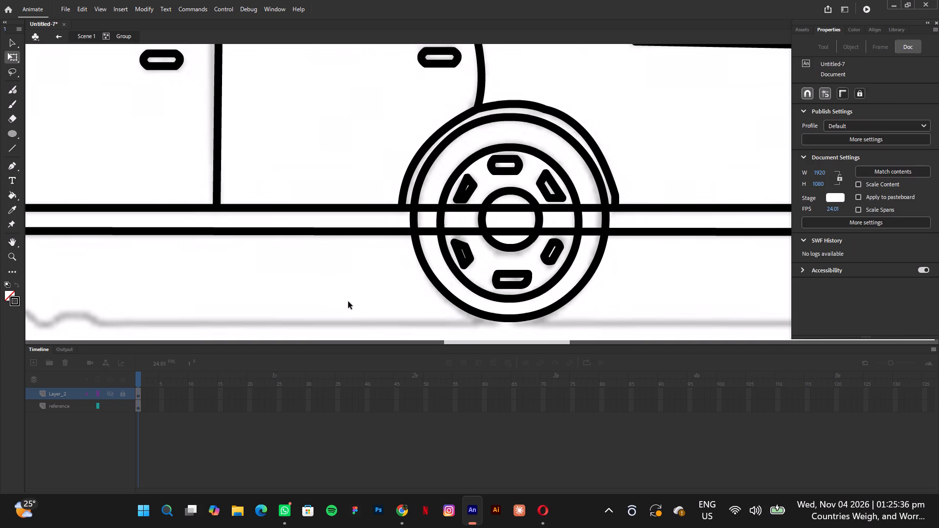
Trace the sketched top slot of the front wheel's rim with three straight lines forming a closed wedge outline.
left_click_drag(530, 344, 467, 342)
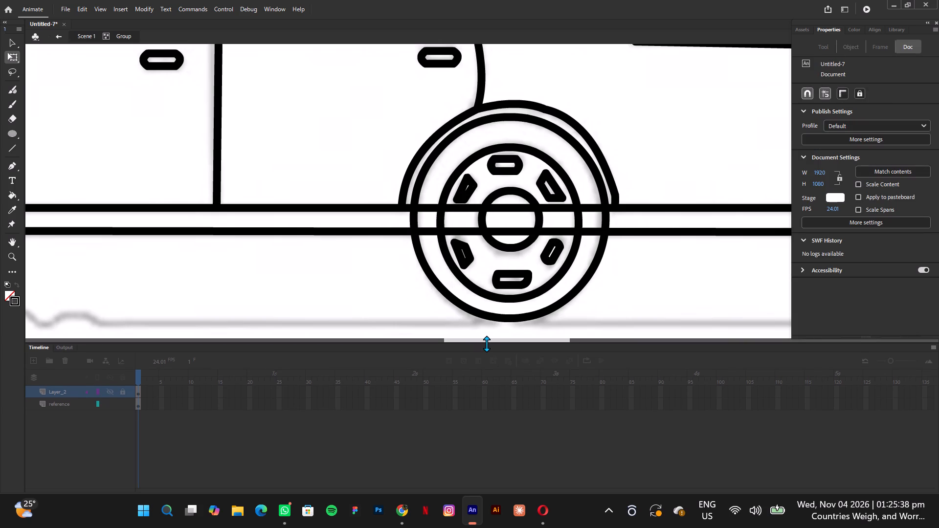
left_click_drag(498, 340, 417, 350)
scroll(474, 345, "left", 1)
scroll(417, 350, "left", 1)
left_click_drag(417, 350, 418, 341)
scroll(505, 343, "left", 1)
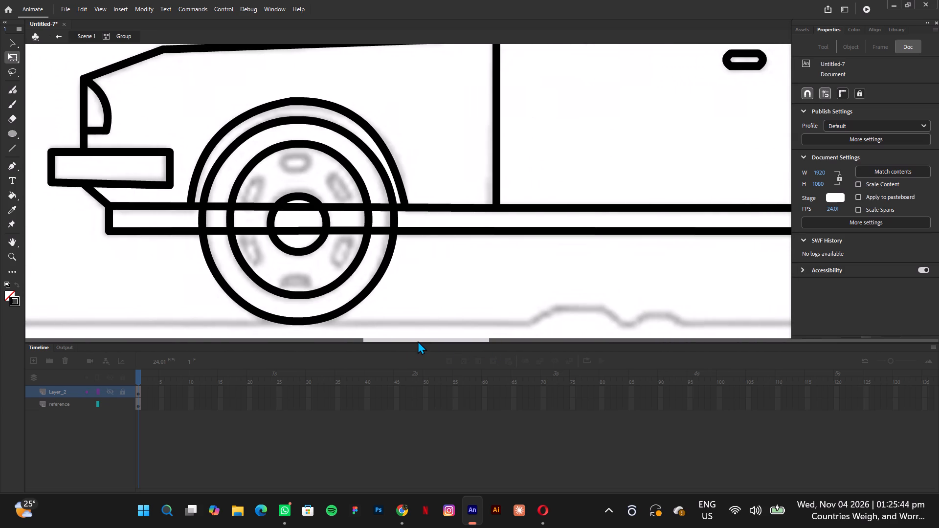
left_click_drag(418, 341, 404, 341)
scroll(418, 341, "left", 1)
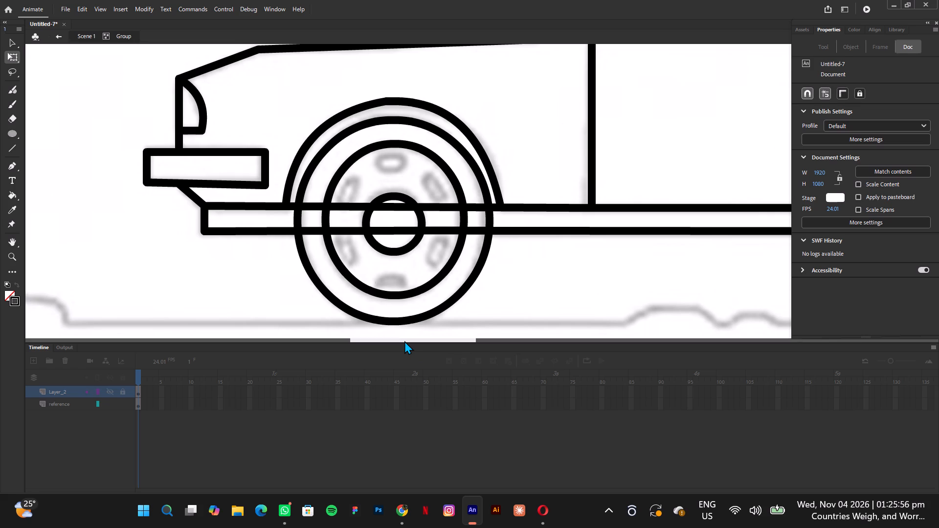
left_click(11, 142)
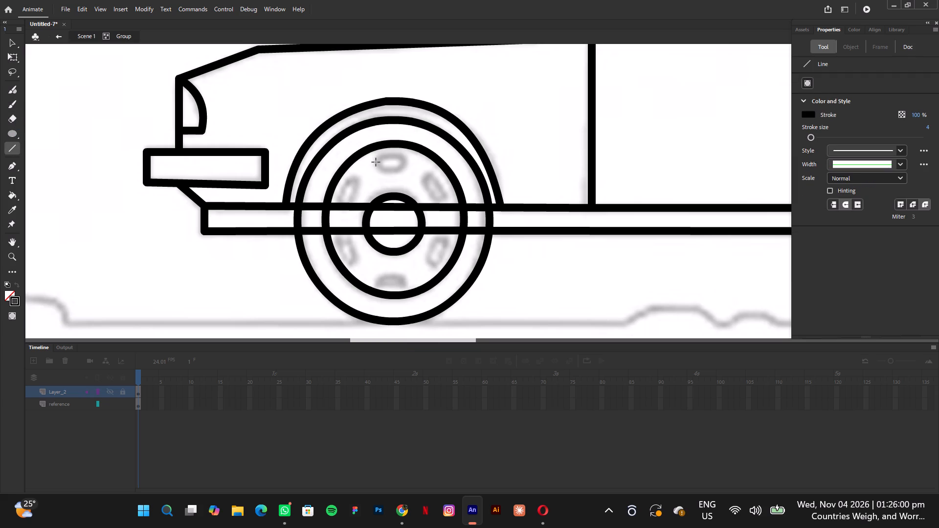
left_click(377, 159)
left_click_drag(377, 159, 385, 157)
left_click_drag(385, 157, 399, 154)
left_click_drag(399, 154, 401, 154)
left_click_drag(401, 154, 401, 168)
left_click_drag(401, 168, 401, 168)
left_click_drag(401, 169, 380, 163)
left_click_drag(380, 163, 379, 163)
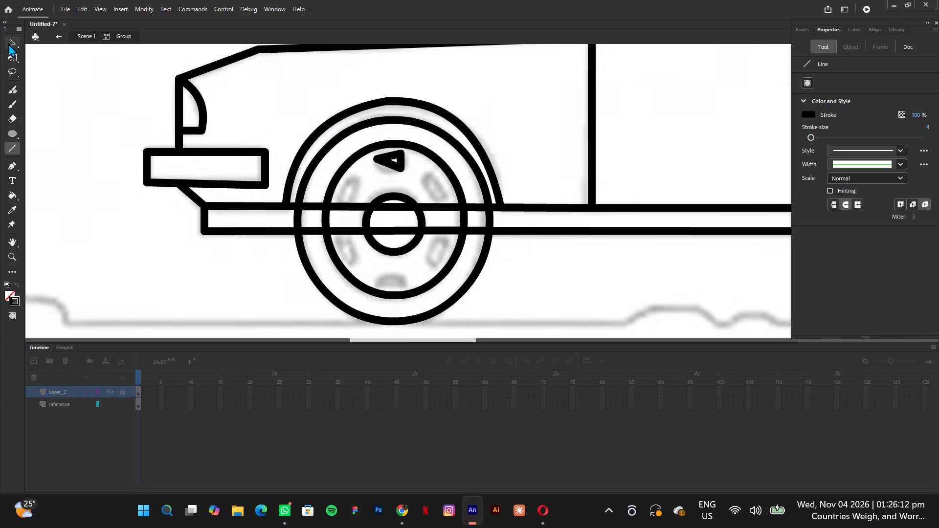
Bend the sides of the front rim's top slot outline outward into a rounded shape that follows the sketch.
left_click(8, 44)
left_click_drag(387, 164, 383, 169)
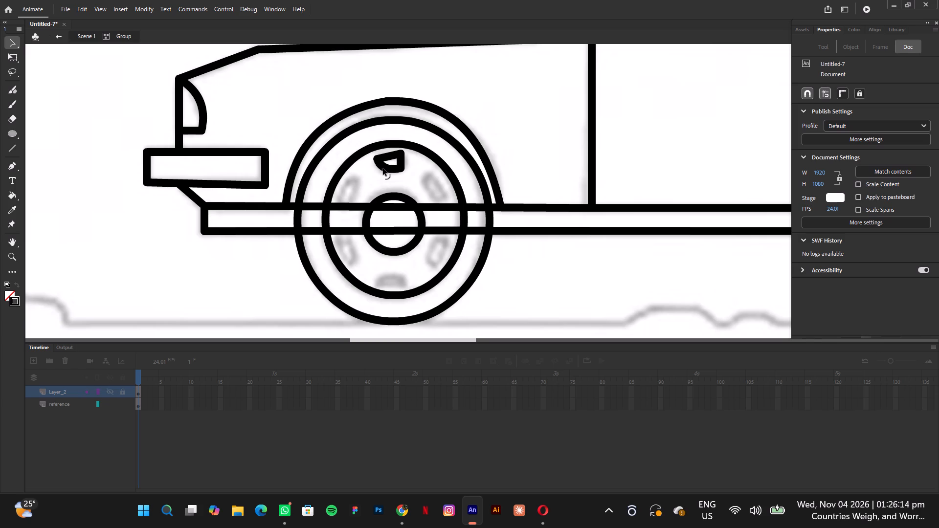
left_click_drag(383, 169, 380, 169)
left_click_drag(402, 160, 406, 161)
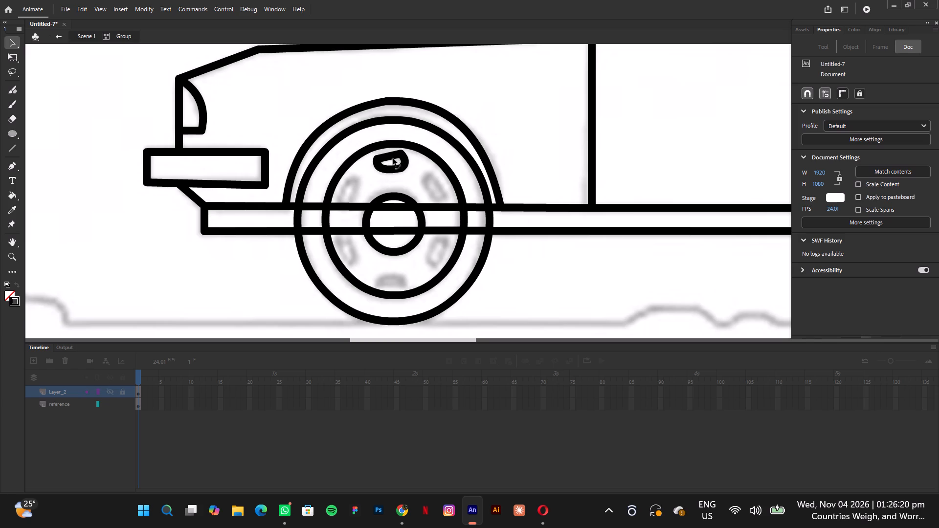
left_click(390, 156)
Trace the sketched upper-right slot of the front wheel's rim with three straight lines forming a closed slanted wedge outline.
left_click(15, 148)
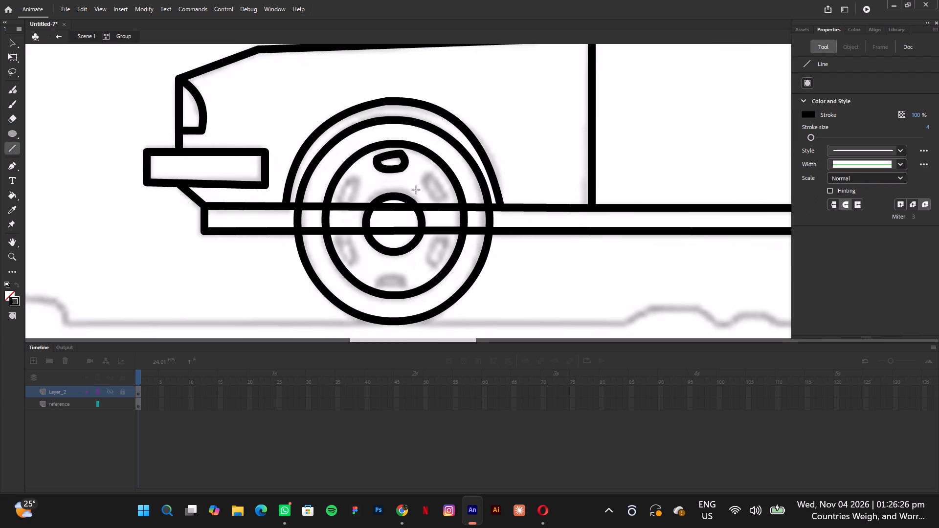
left_click(425, 179)
left_click_drag(423, 183, 430, 176)
left_click_drag(431, 174, 447, 195)
left_click_drag(447, 196, 432, 200)
left_click_drag(432, 200, 425, 187)
Bend the sides of the front rim's upper-right slot outline outward into a rounded shape that follows the sketch.
left_click(9, 45)
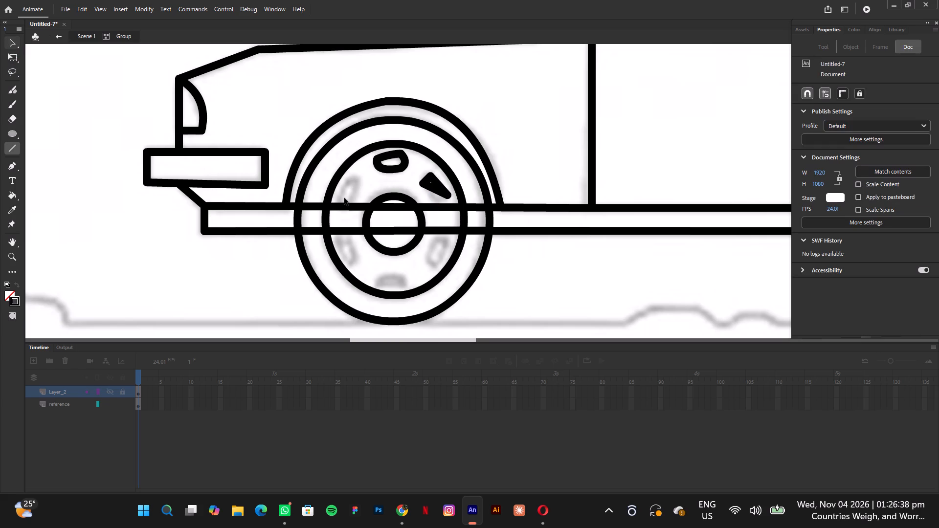
left_click_drag(432, 190, 432, 192)
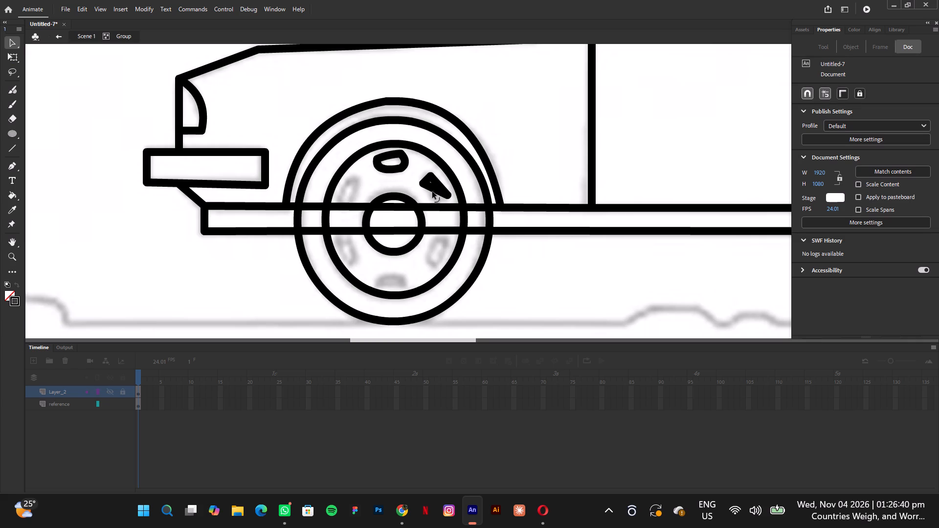
left_click_drag(432, 192, 430, 198)
left_click(439, 186)
Trace the sketched bottom slot of the front wheel's rim with straight lines forming a closed wedge outline.
left_click(16, 148)
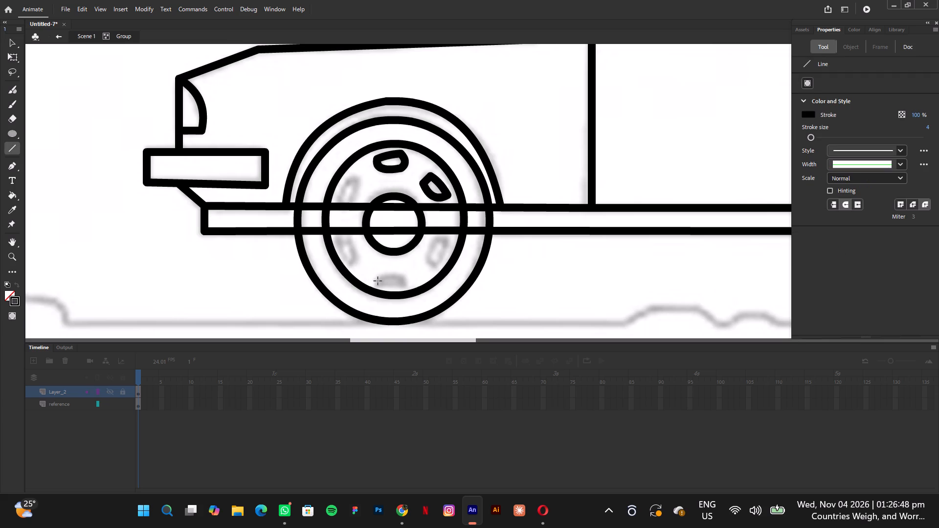
left_click_drag(378, 285, 400, 273)
left_click_drag(380, 284, 395, 285)
left_click_drag(395, 285, 404, 282)
left_click_drag(402, 273, 405, 280)
left_click_drag(405, 280, 405, 282)
Bend the sides of the front rim's bottom slot outline outward into a rounded shape that opens up its interior.
left_click(14, 42)
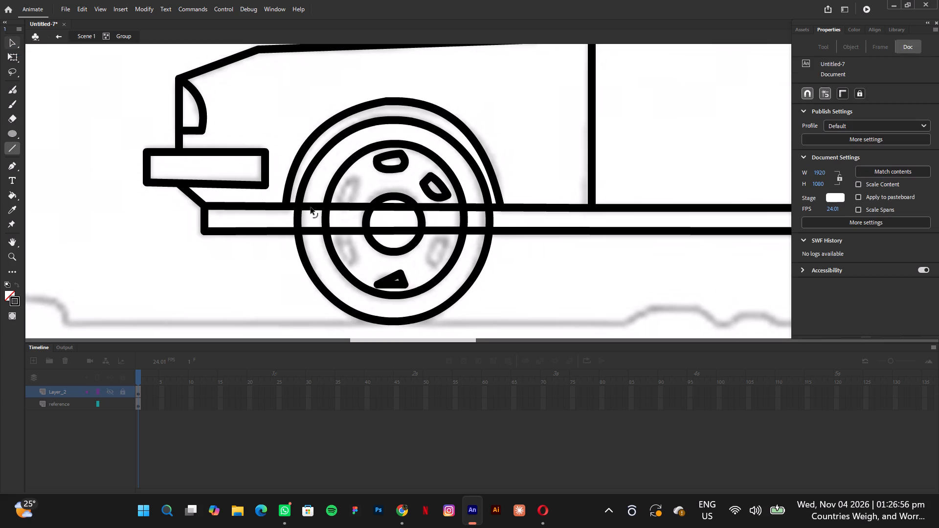
left_click(392, 277)
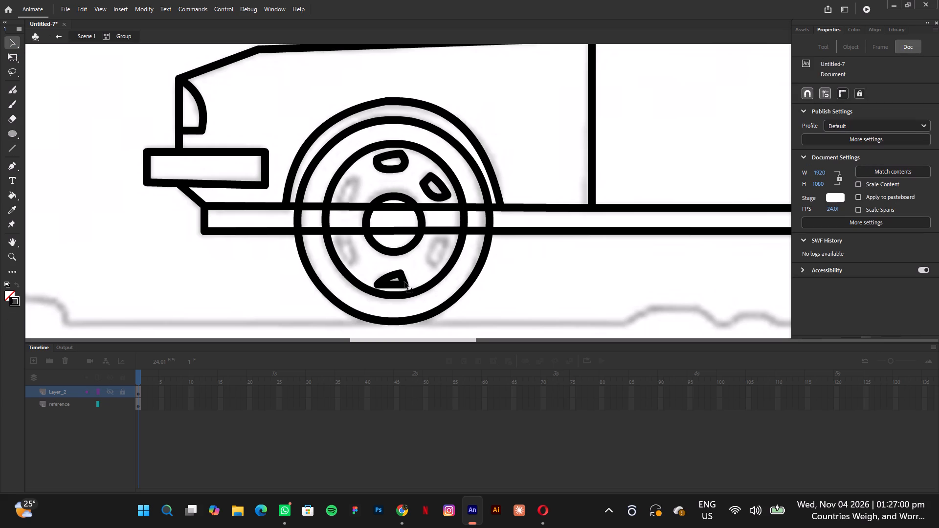
left_click(404, 280)
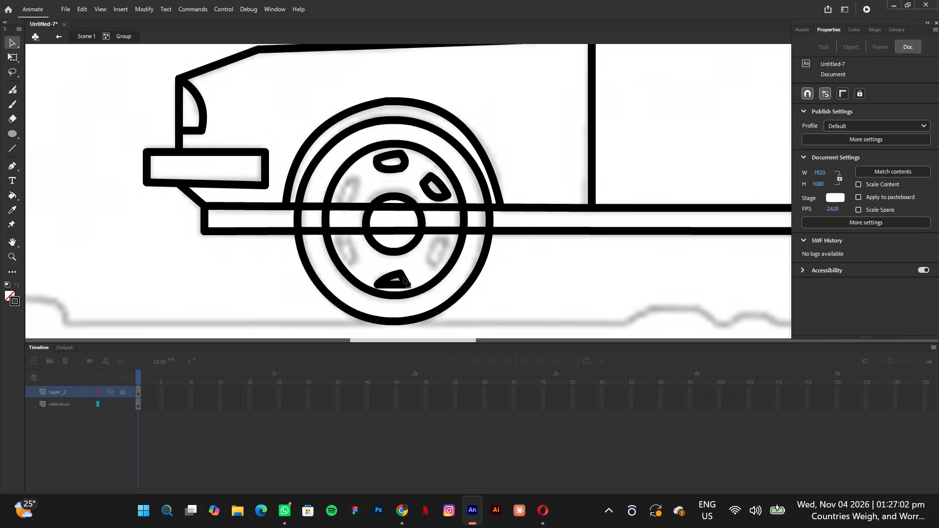
left_click(403, 277)
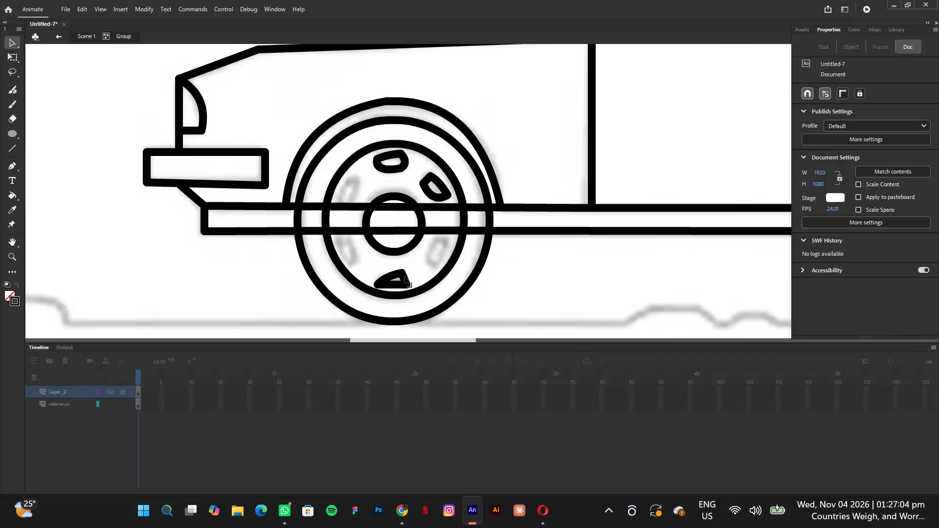
left_click(406, 277)
left_click(396, 284)
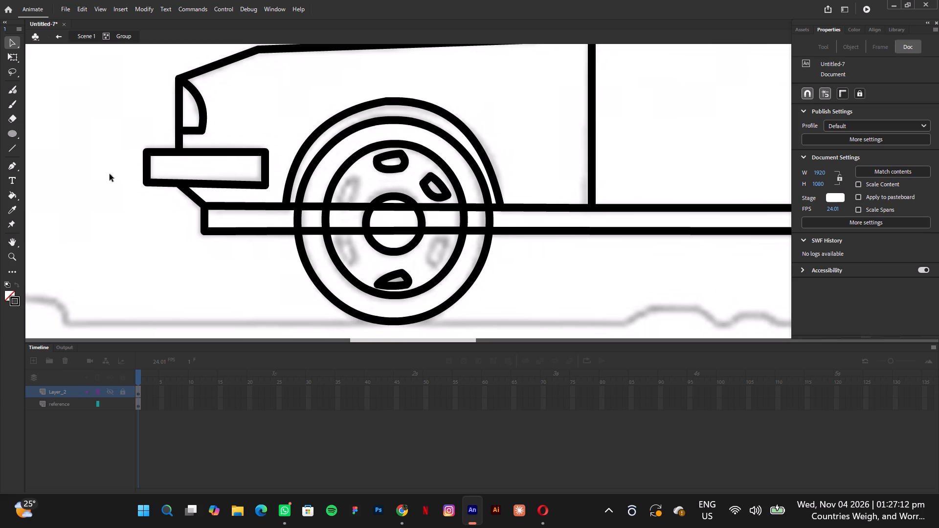
Trace the sketched upper-left slot of the front wheel's rim with four straight lines forming a closed quadrilateral outline.
left_click(17, 148)
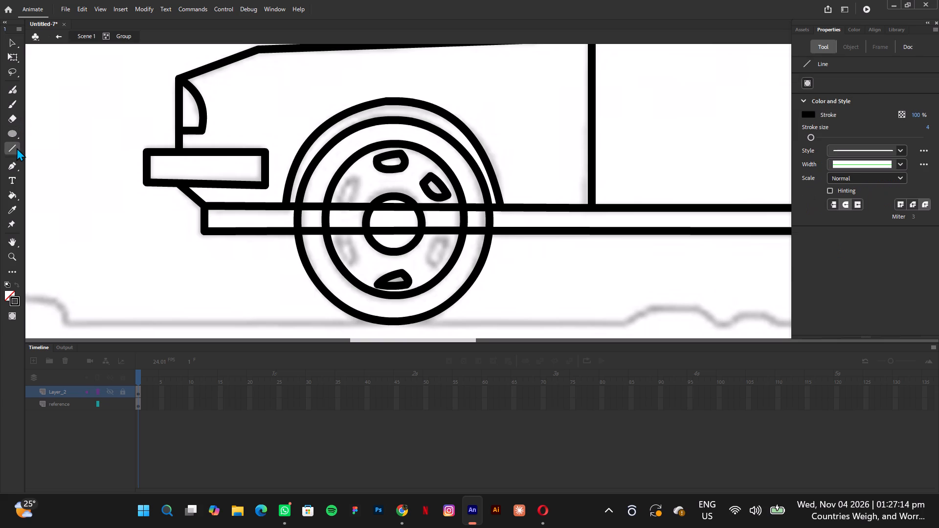
key("ctrl+equal")
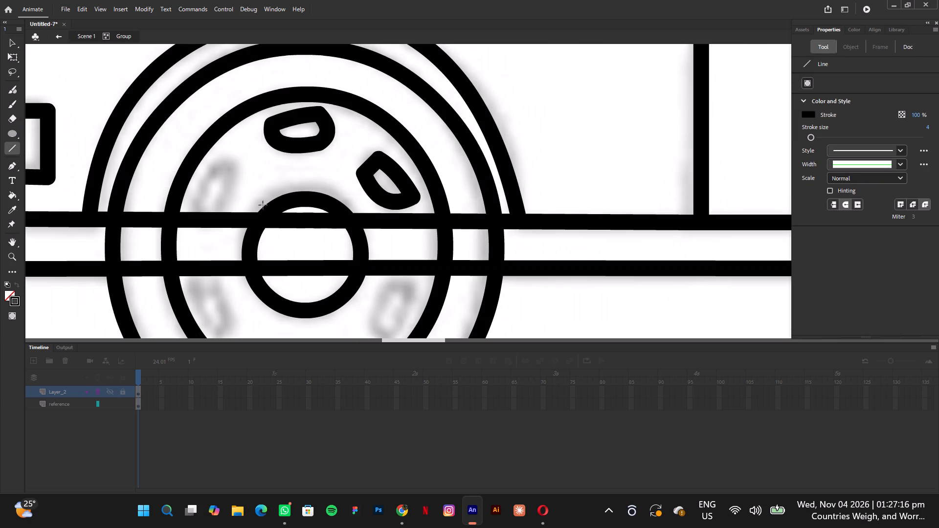
left_click_drag(213, 166, 229, 170)
left_click_drag(229, 174, 224, 201)
left_click_drag(224, 201, 202, 203)
left_click_drag(202, 197, 211, 173)
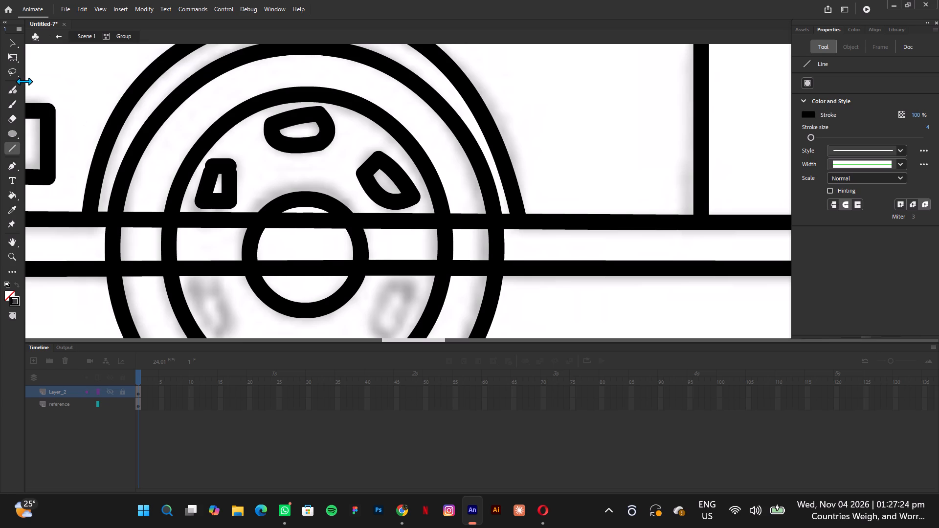
Curve the sides and bottom edge of the front rim's upper-left slot outline slightly outward to follow the sketch.
left_click(10, 47)
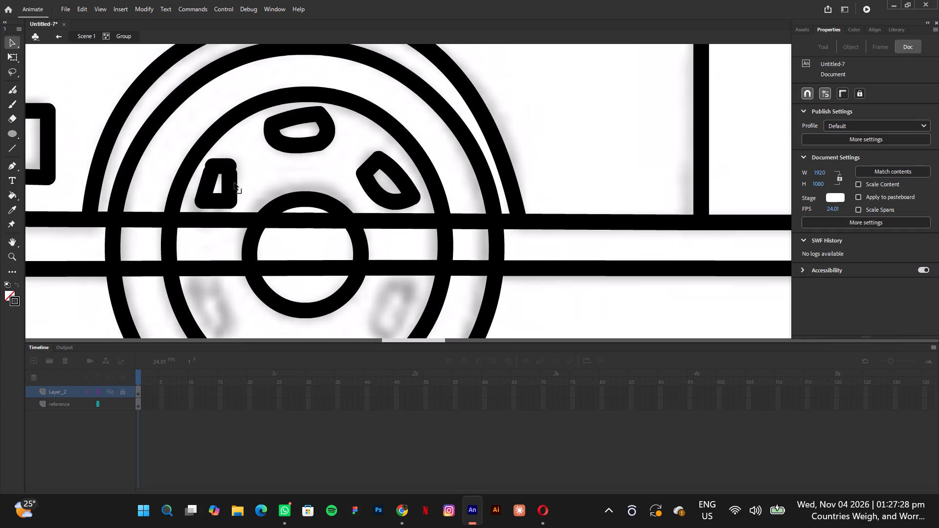
left_click_drag(236, 188, 237, 175)
left_click_drag(237, 175, 237, 176)
left_click_drag(237, 176, 236, 174)
left_click_drag(201, 181, 202, 168)
left_click_drag(202, 168, 205, 168)
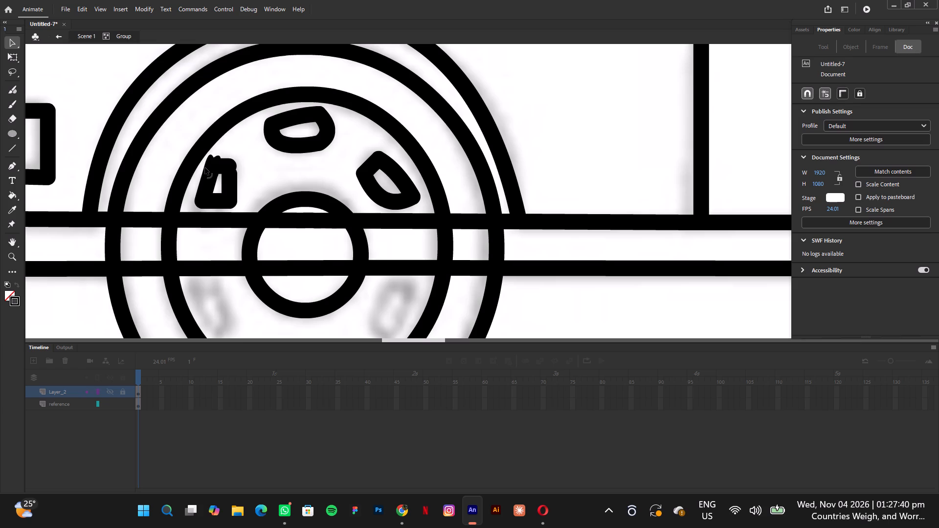
left_click_drag(205, 168, 203, 169)
left_click_drag(203, 169, 201, 169)
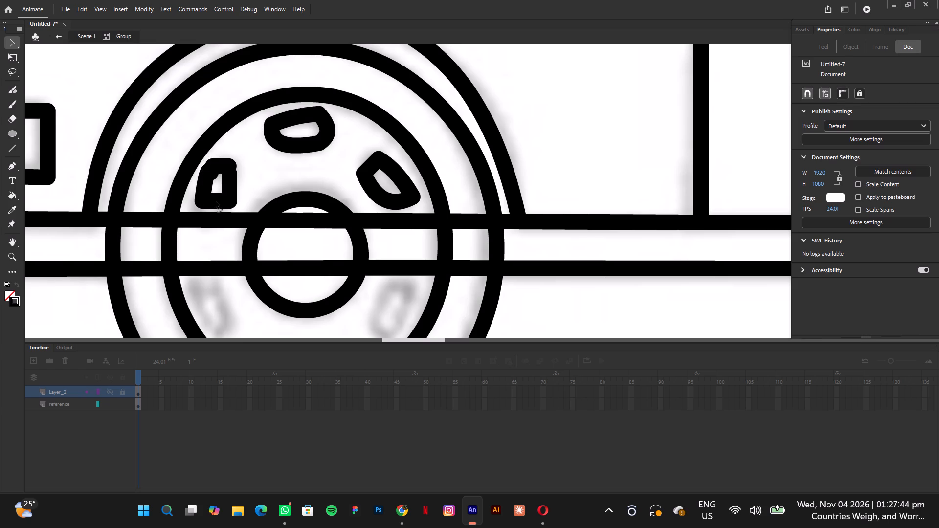
left_click(216, 202)
Trace the sketched lower-right slot of the front wheel's rim with four straight lines forming a closed slanted quadrilateral outline.
key("h")
left_click_drag(397, 312, 390, 205)
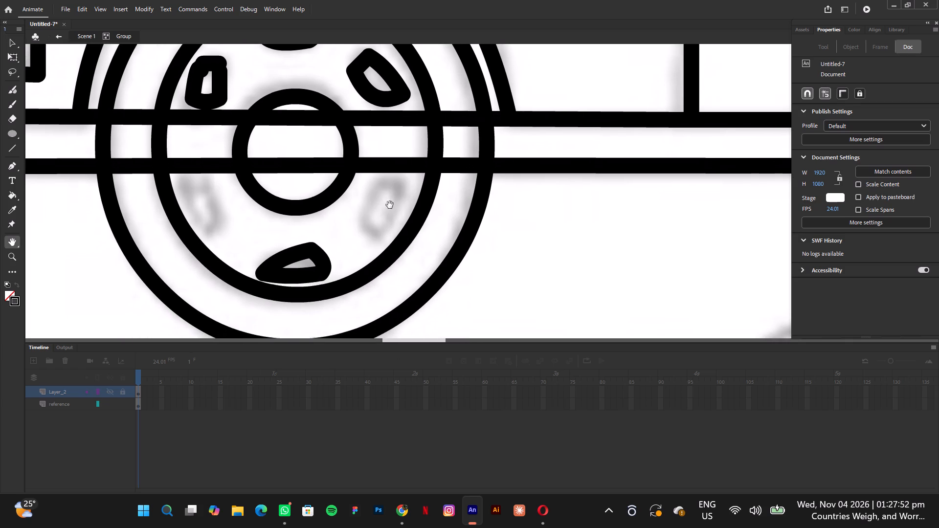
left_click_drag(390, 205, 395, 198)
left_click(17, 148)
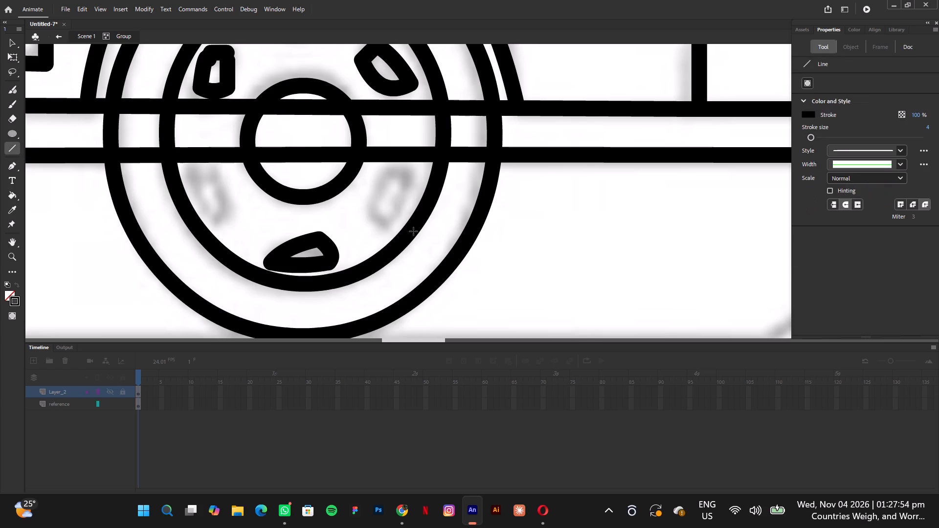
left_click_drag(371, 211, 388, 226)
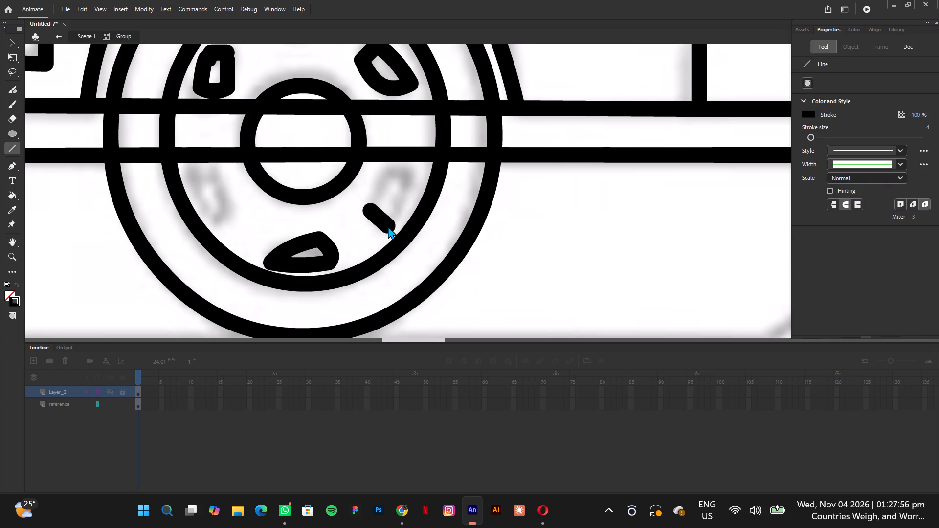
left_click_drag(388, 226, 409, 183)
left_click_drag(409, 177, 394, 174)
left_click_drag(394, 174, 369, 207)
Bend the edges of the front rim's lower-right slot outline outward into a rounded slanted shape.
left_click(7, 37)
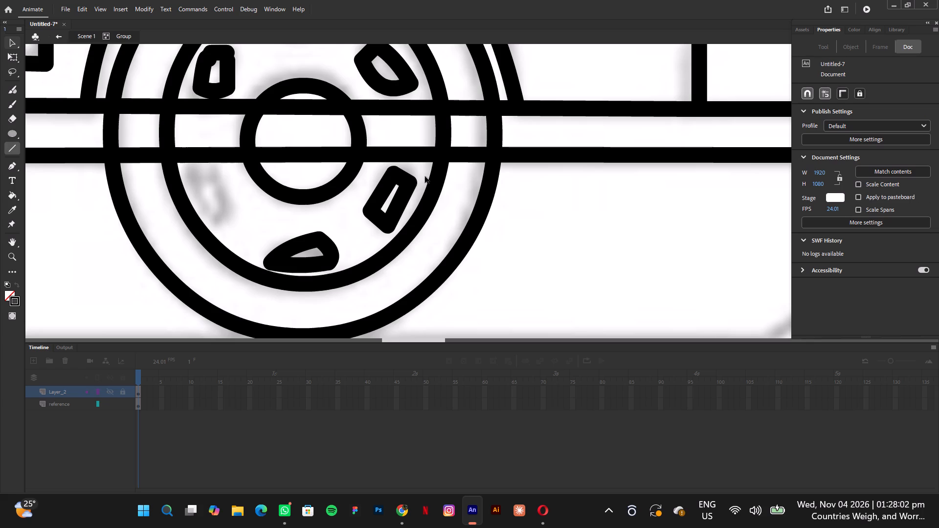
left_click(403, 177)
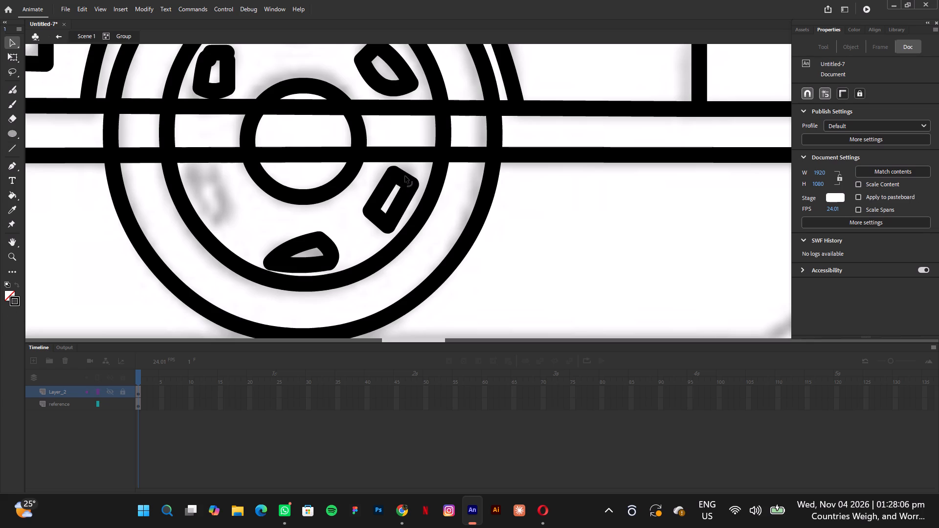
left_click_drag(405, 176, 407, 172)
left_click_drag(386, 190, 381, 189)
left_click(375, 218)
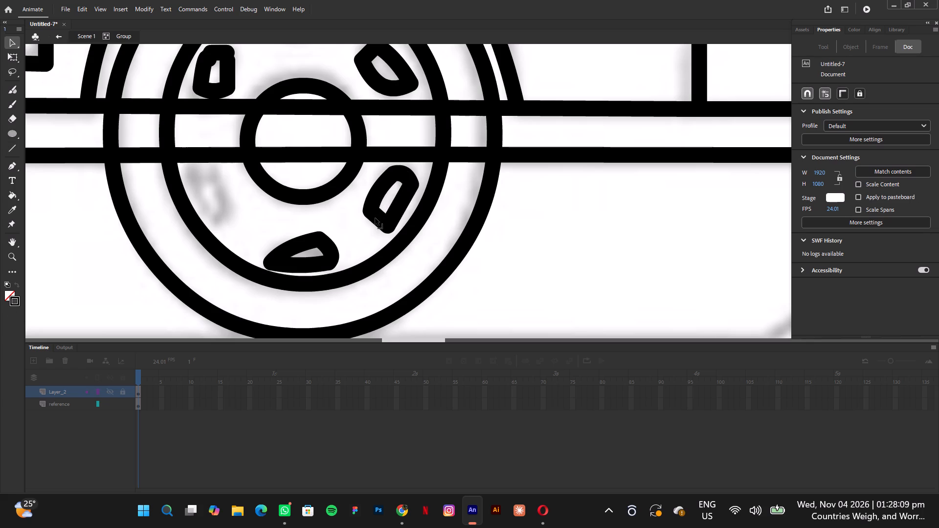
left_click(367, 230)
left_click_drag(377, 220, 371, 225)
left_click(400, 206)
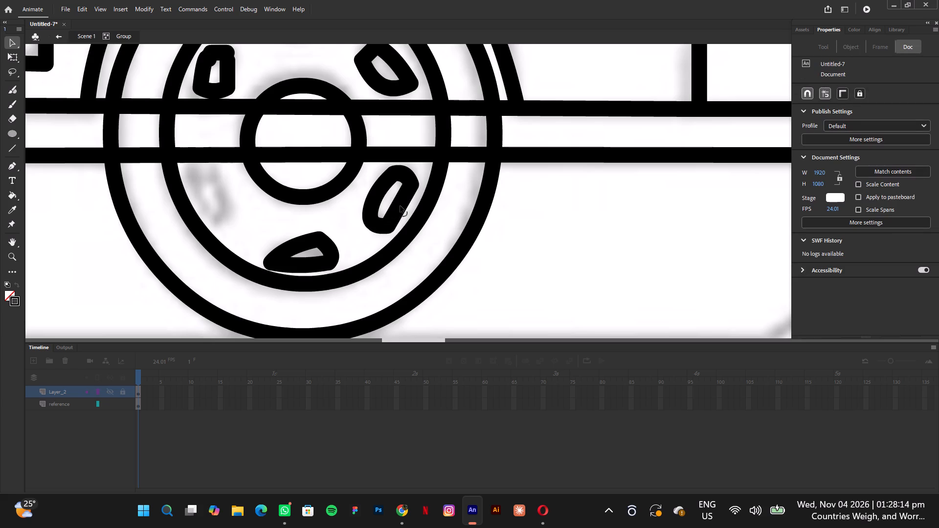
Trace the sketched lower-left slot of the front wheel's rim with straight lines forming a closed slanted quadrilateral outline.
left_click(19, 148)
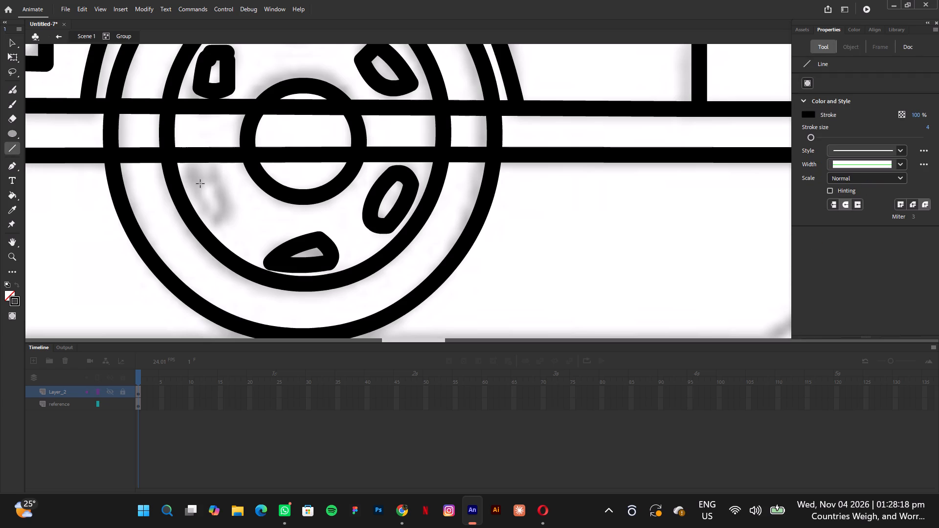
left_click_drag(195, 177, 209, 174)
left_click_drag(209, 174, 226, 199)
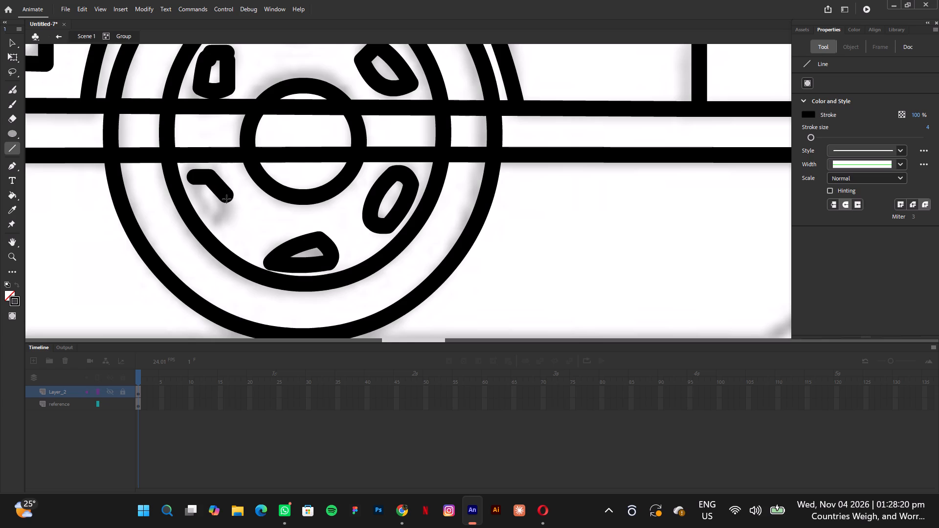
left_click_drag(226, 199, 227, 201)
left_click_drag(227, 201, 217, 220)
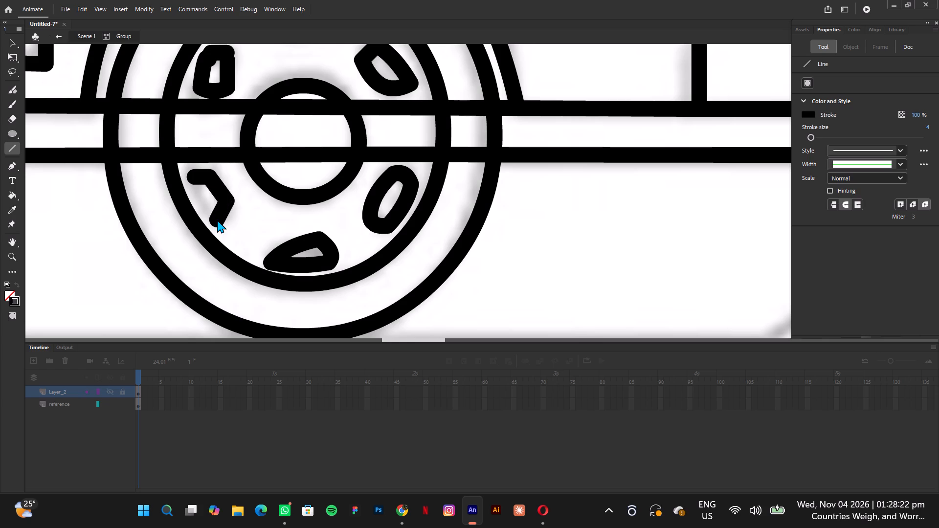
left_click_drag(217, 220, 193, 180)
Bend the long sides and lower-right edge of the front rim's lower-left slot outline outward to follow the sketch.
left_click(10, 45)
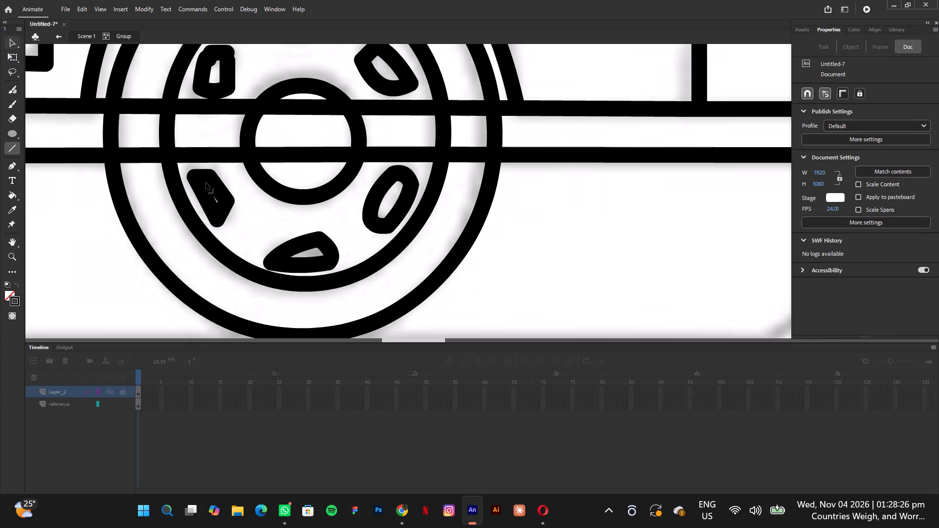
left_click_drag(223, 188, 227, 188)
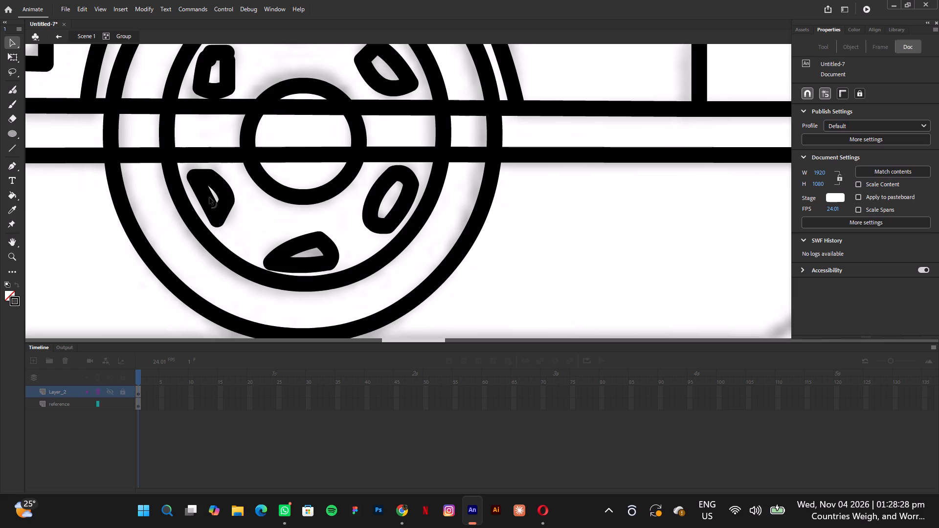
left_click_drag(208, 198, 204, 199)
left_click(223, 208)
left_click(239, 218)
left_click_drag(227, 212, 234, 215)
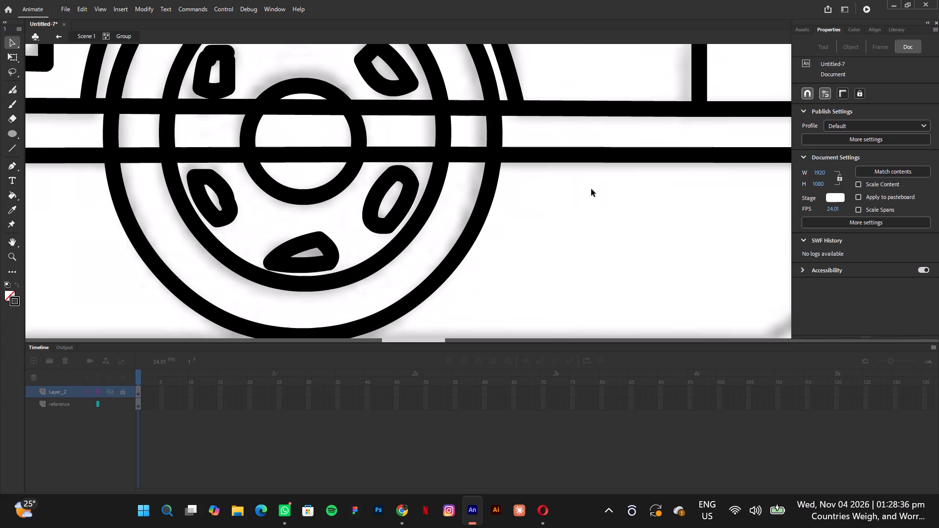
Set the Line tool's stroke size to 3, with the whole car and the cacti beside it in view.
key("ctrl+minus")
key("ctrl+minus")
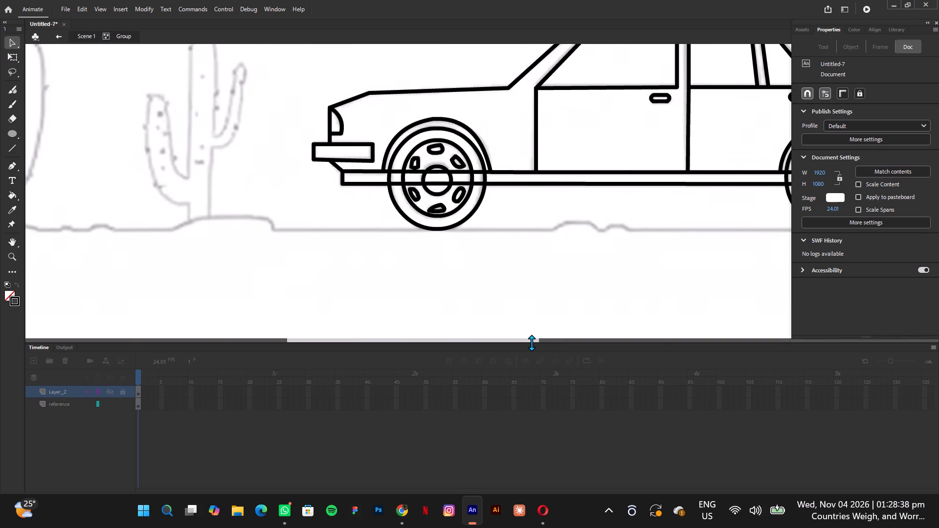
key("ctrl+minus")
left_click_drag(541, 339, 725, 331)
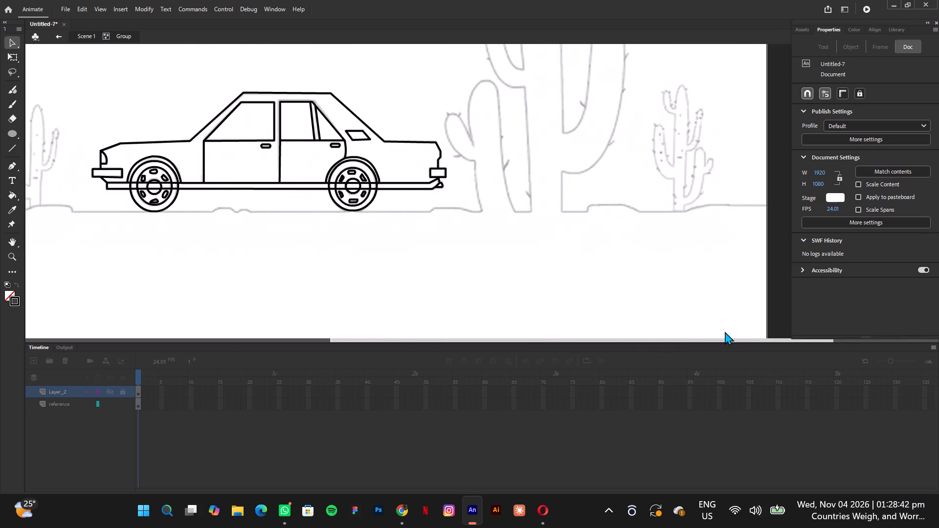
left_click_drag(725, 331, 518, 313)
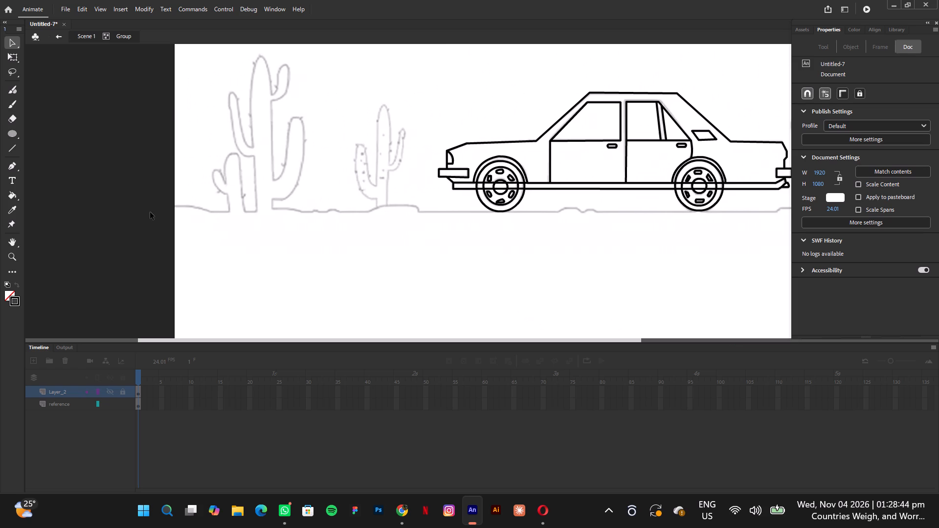
left_click(8, 148)
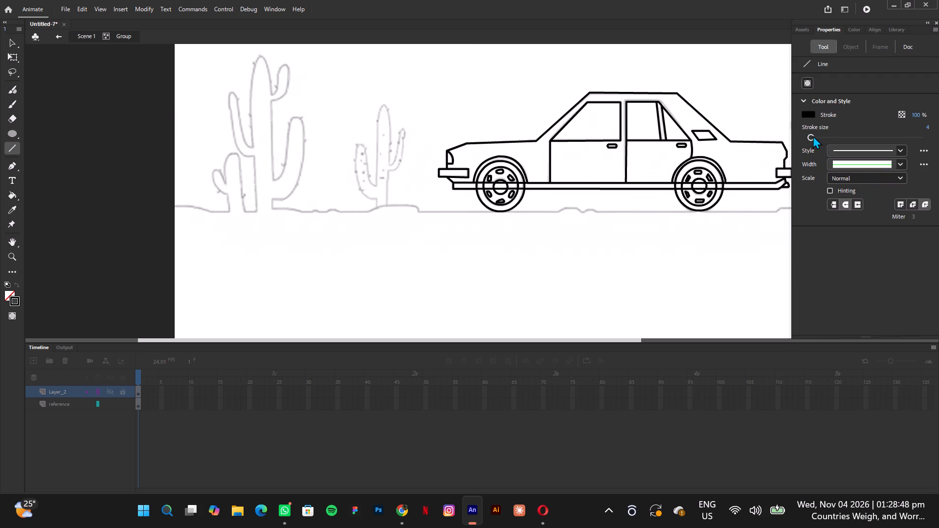
left_click(811, 136)
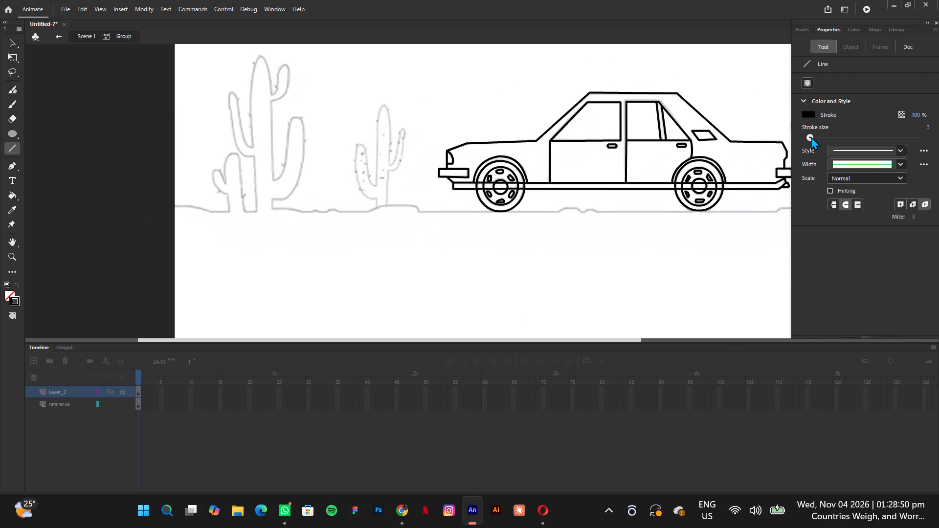
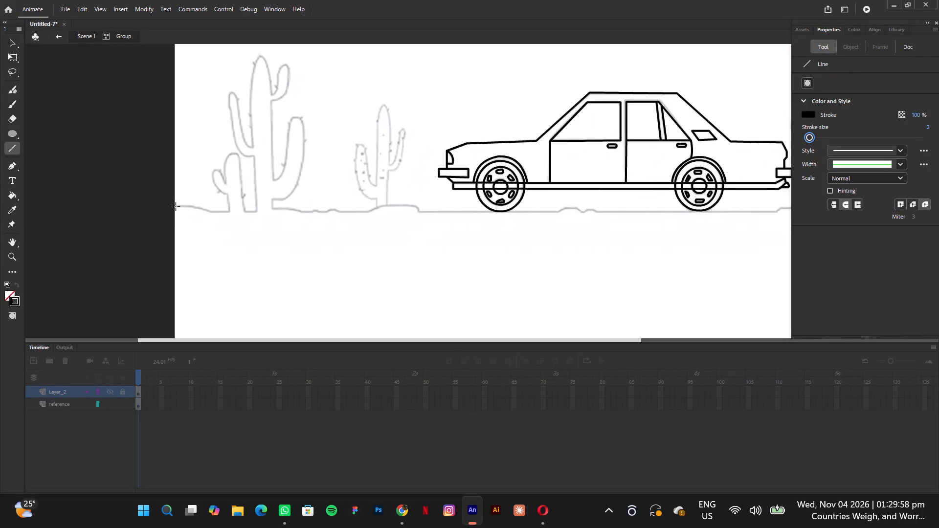
Trace the ground line from the canvas's left edge down the slope and flat beneath the large left cactus.
left_click_drag(175, 206, 197, 206)
left_click_drag(194, 206, 200, 210)
left_click_drag(200, 210, 213, 212)
left_click_drag(213, 212, 230, 212)
left_click_drag(230, 210, 227, 198)
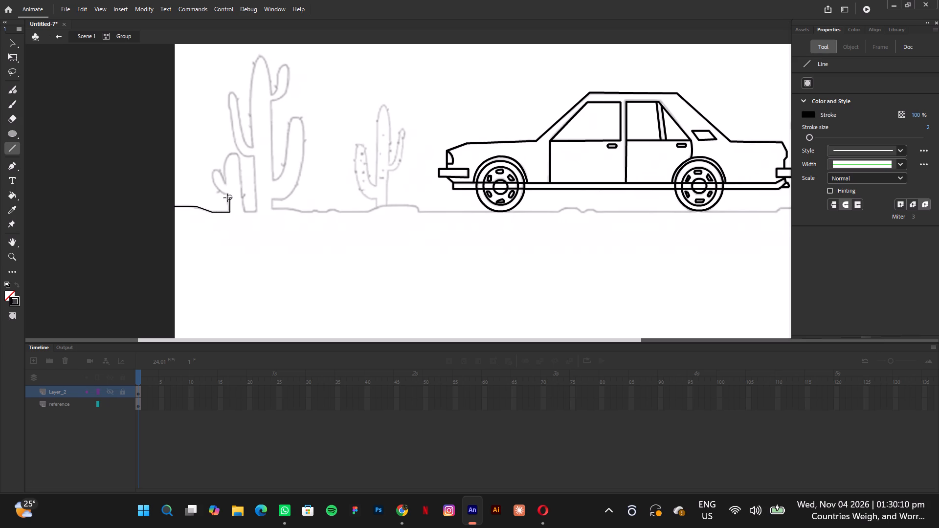
left_click_drag(227, 198, 247, 212)
left_click_drag(247, 212, 255, 212)
Trace the low flat-topped rise in the ground at the right base of the large left cactus with straight segments.
left_click_drag(255, 212, 273, 207)
left_click_drag(273, 207, 272, 209)
left_click_drag(272, 209, 272, 207)
left_click_drag(272, 207, 283, 207)
left_click_drag(283, 207, 296, 210)
left_click_drag(294, 207, 302, 212)
Continue the ground line flat to the small cactus near the car's front, over its raised mound and back down.
left_click_drag(302, 212, 310, 211)
left_click_drag(310, 211, 316, 211)
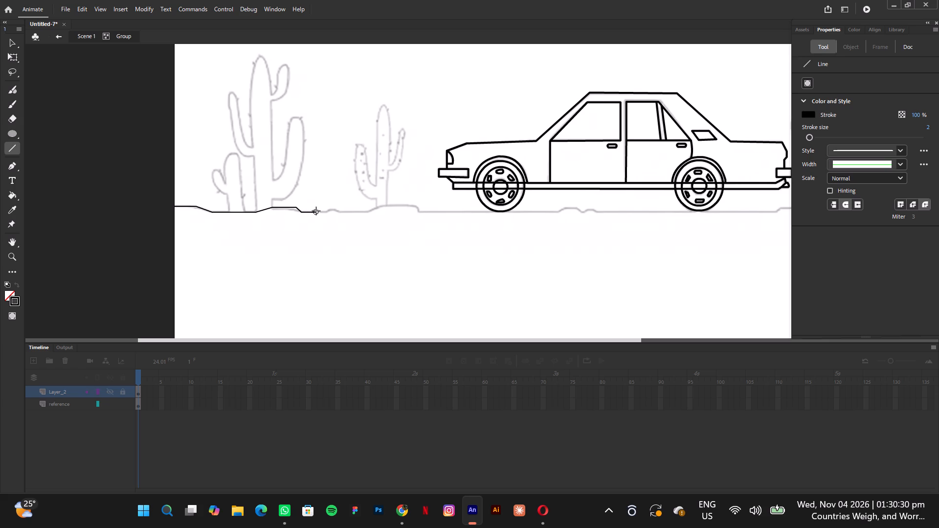
left_click_drag(316, 211, 319, 211)
left_click_drag(319, 211, 370, 210)
scroll(333, 211, "right", 1)
left_click_drag(370, 211, 383, 205)
left_click_drag(383, 205, 415, 205)
left_click_drag(415, 205, 421, 211)
Trace the ground line flat beneath both car wheels, from the small cactus's mound to just behind the rear wheel.
left_click_drag(421, 211, 557, 210)
scroll(442, 213, "right", 1)
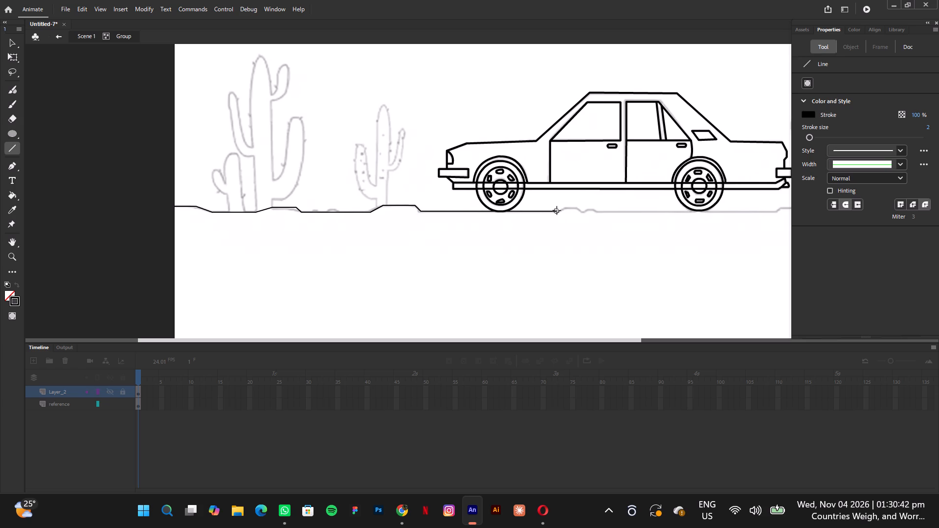
scroll(557, 210, "right", 1)
left_click_drag(557, 210, 558, 211)
left_click_drag(558, 211, 578, 206)
scroll(577, 206, "right", 2)
left_click_drag(578, 206, 589, 210)
scroll(582, 209, "right", 1)
left_click_drag(589, 210, 713, 214)
scroll(589, 210, "right", 1)
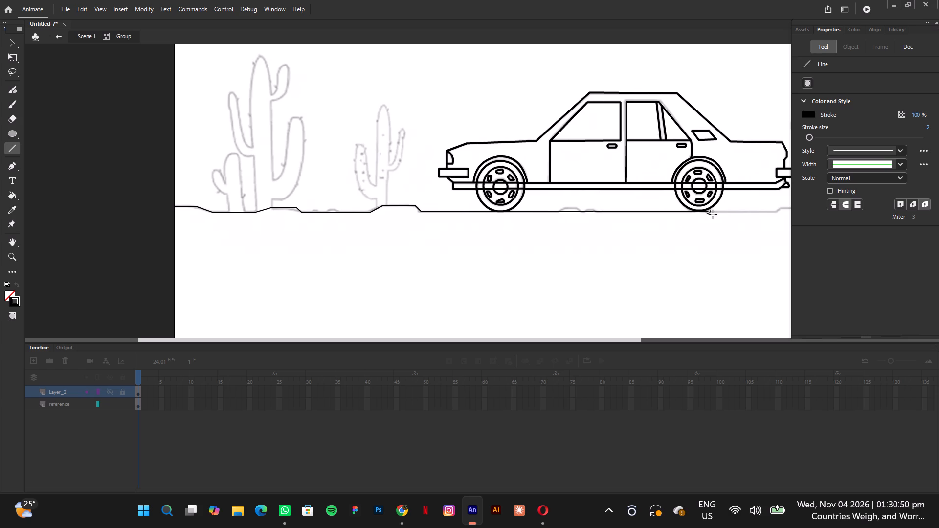
scroll(713, 214, "right", 1)
left_click_drag(713, 214, 780, 214)
scroll(780, 214, "right", 1)
Trace the low raised ground behind the car with a short vertical edge, a flat top and a downward slope.
left_click_drag(636, 341, 689, 339)
scroll(663, 339, "right", 1)
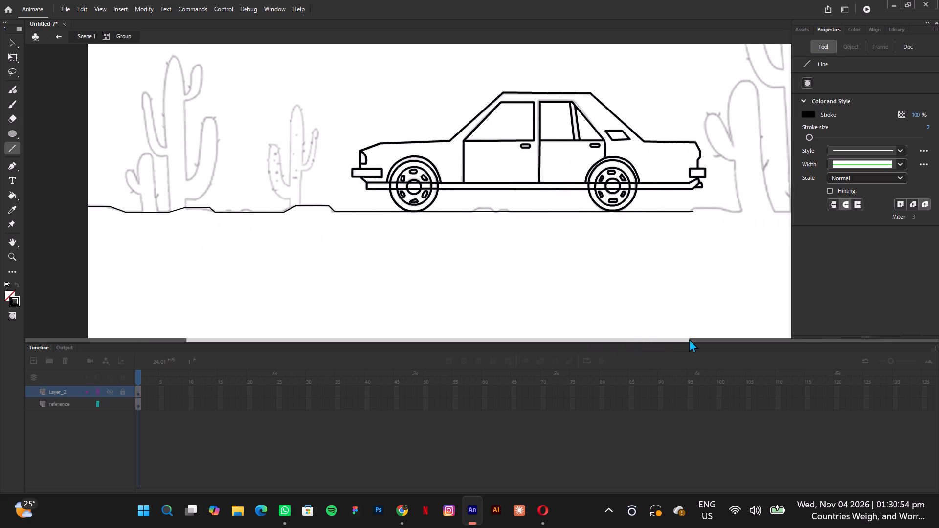
scroll(689, 339, "right", 1)
left_click_drag(689, 339, 742, 331)
left_click(588, 211)
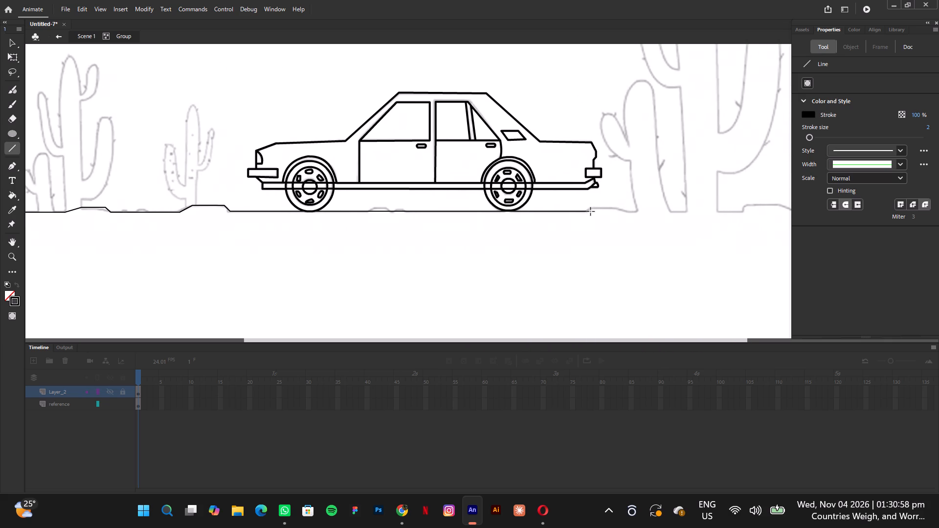
left_click_drag(587, 211, 595, 206)
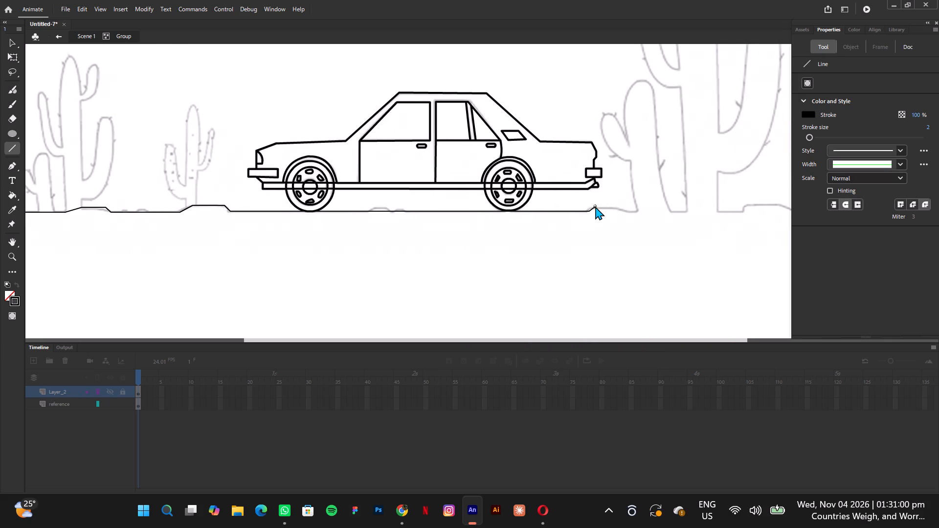
left_click_drag(595, 206, 592, 206)
left_click_drag(589, 208, 616, 208)
left_click_drag(616, 208, 618, 208)
left_click_drag(617, 206, 626, 212)
left_click_drag(626, 212, 629, 212)
Continue the ground line flat beneath the large cactus behind the car, then up onto the raised ledge beyond it.
left_click_drag(629, 212, 702, 208)
scroll(646, 209, "right", 1)
scroll(702, 208, "right", 1)
left_click_drag(702, 208, 743, 210)
left_click_drag(743, 210, 748, 205)
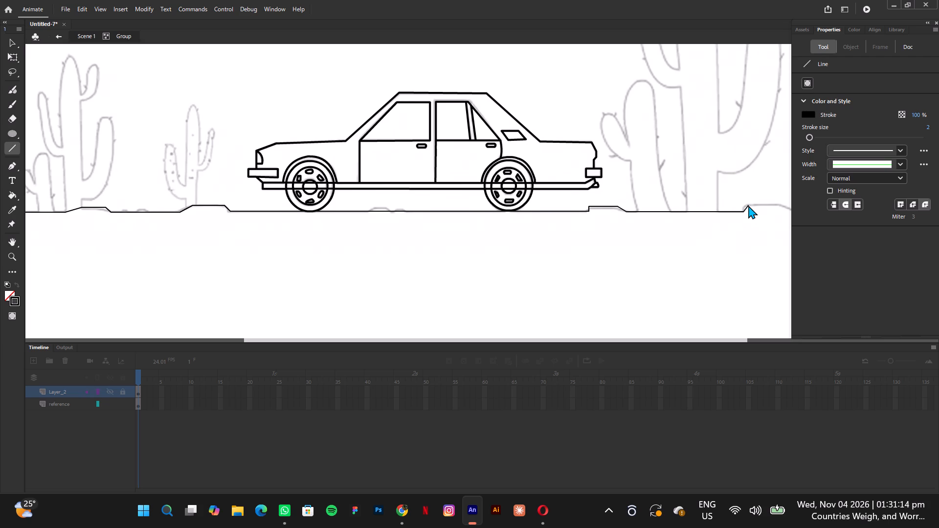
left_click_drag(749, 204, 780, 204)
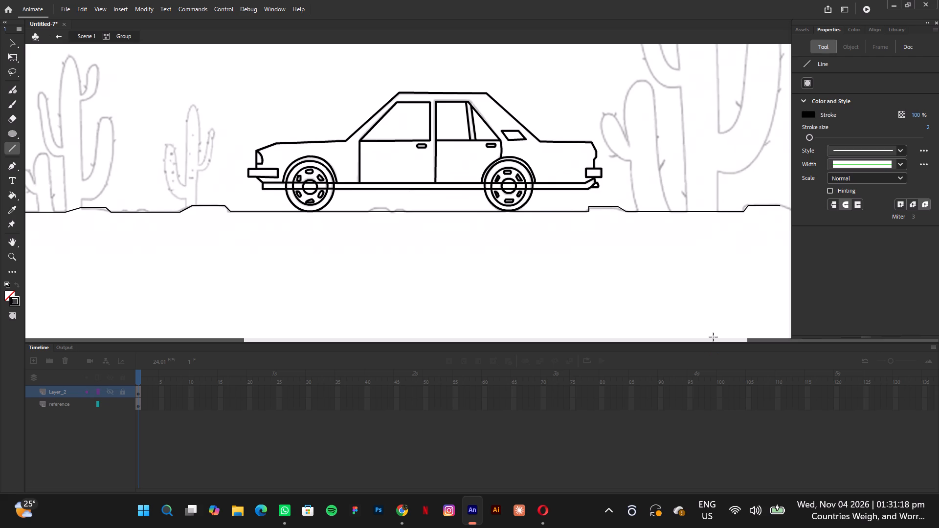
Trace the ground line down from the ledge, flat under the small right cactus, and up to the canvas's right edge.
left_click_drag(713, 340, 780, 331)
scroll(739, 337, "right", 1)
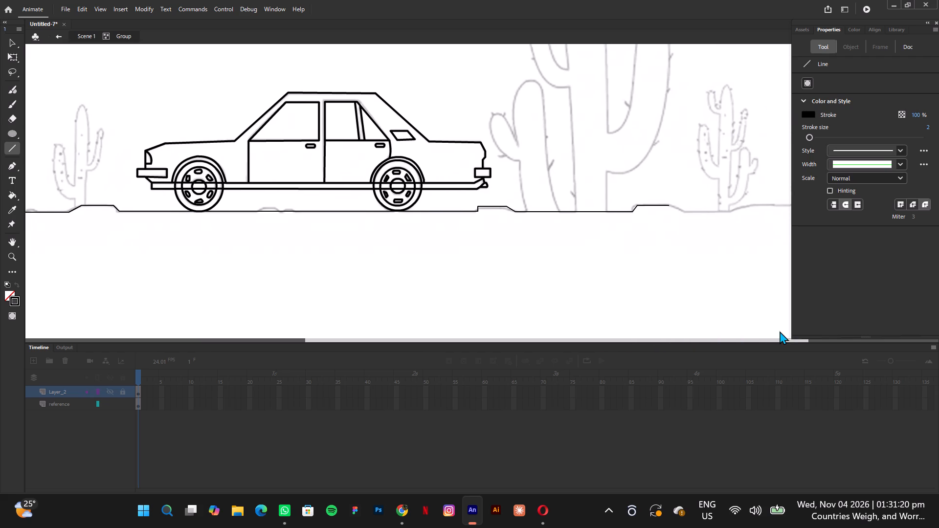
scroll(780, 331, "right", 1)
left_click_drag(780, 331, 823, 316)
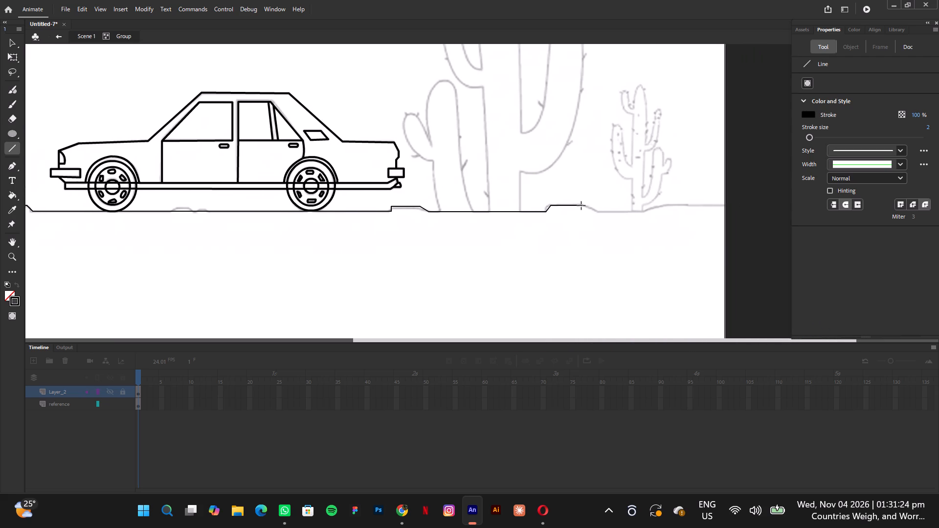
left_click_drag(581, 205, 598, 212)
left_click_drag(598, 213, 648, 210)
left_click_drag(648, 210, 664, 203)
left_click_drag(664, 204, 725, 204)
scroll(687, 203, "right", 1)
Draw a straight line down from the ground line's right end, near the canvas's right edge.
scroll(725, 204, "right", 1)
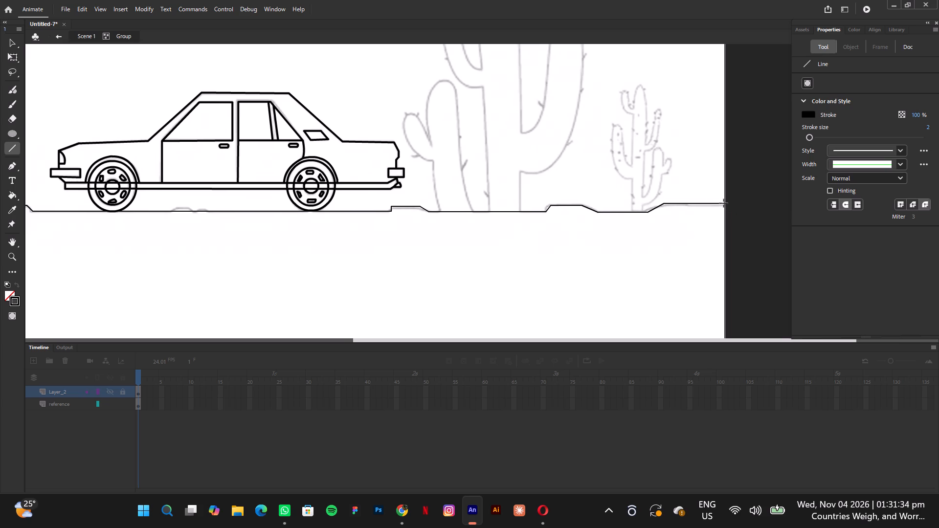
left_click_drag(723, 203, 717, 314)
scroll(723, 271, "up", 1)
scroll(717, 314, "up", 1)
left_click_drag(717, 314, 705, 323)
scroll(722, 334, "up", 1)
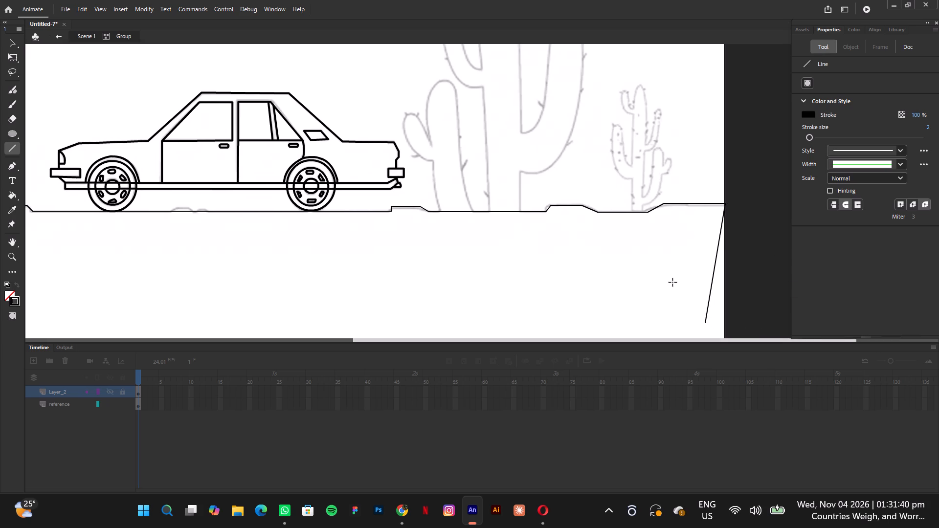
Move the lower end of that side line onto the canvas's bottom-right corner so it runs along the right edge.
key("h")
left_click_drag(619, 293, 582, 185)
scroll(602, 269, "down", 1)
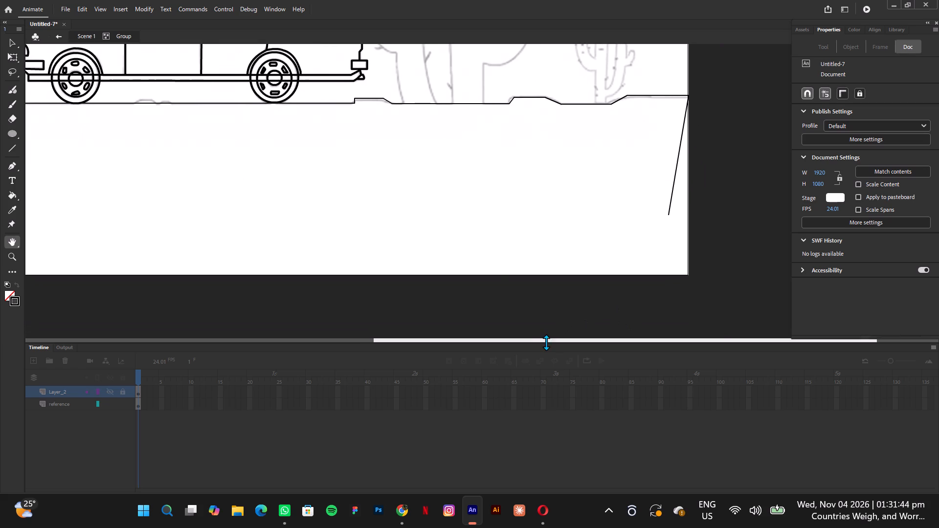
left_click(8, 39)
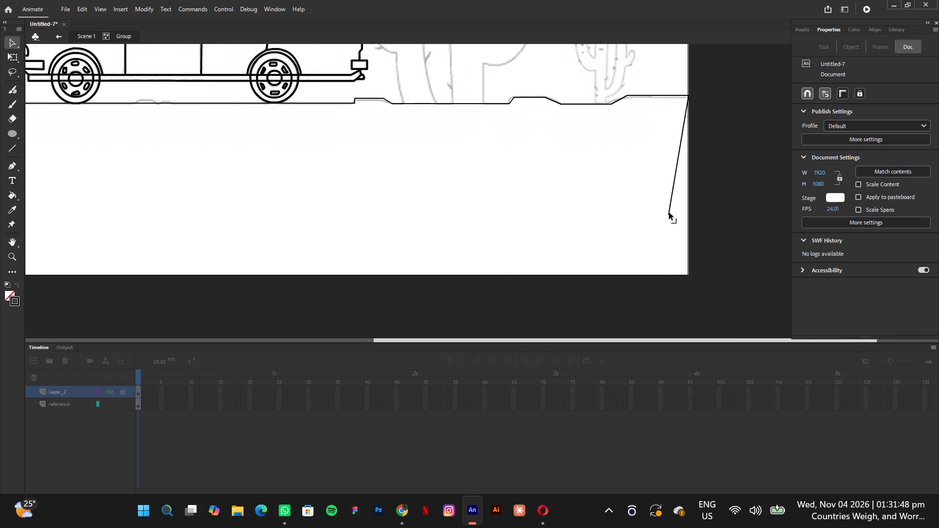
left_click_drag(669, 213, 687, 274)
scroll(673, 232, "up", 1)
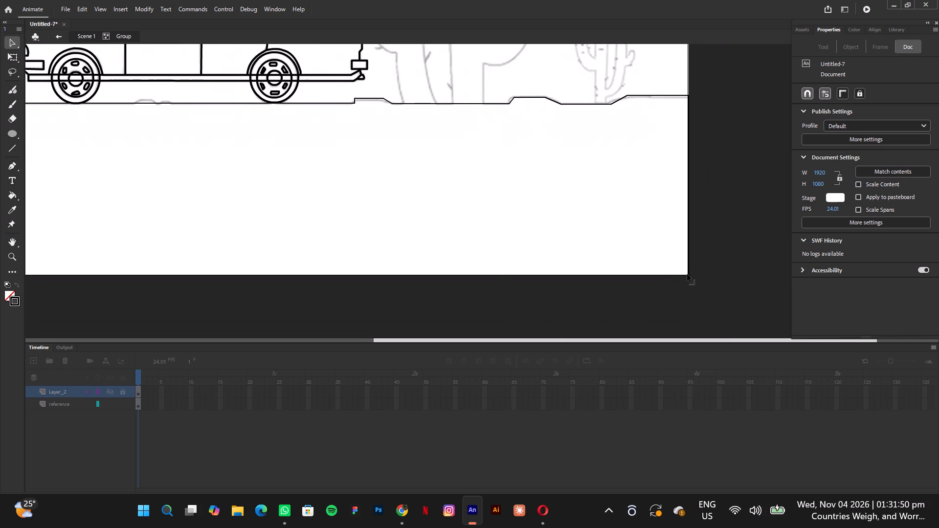
scroll(687, 274, "up", 1)
left_click_drag(687, 274, 685, 271)
scroll(687, 274, "up", 2)
left_click_drag(685, 271, 688, 274)
scroll(688, 273, "up", 2)
Draw a long line from the canvas's bottom-right corner leftward, close to the bottom edge, ending below the car's front.
left_click(13, 148)
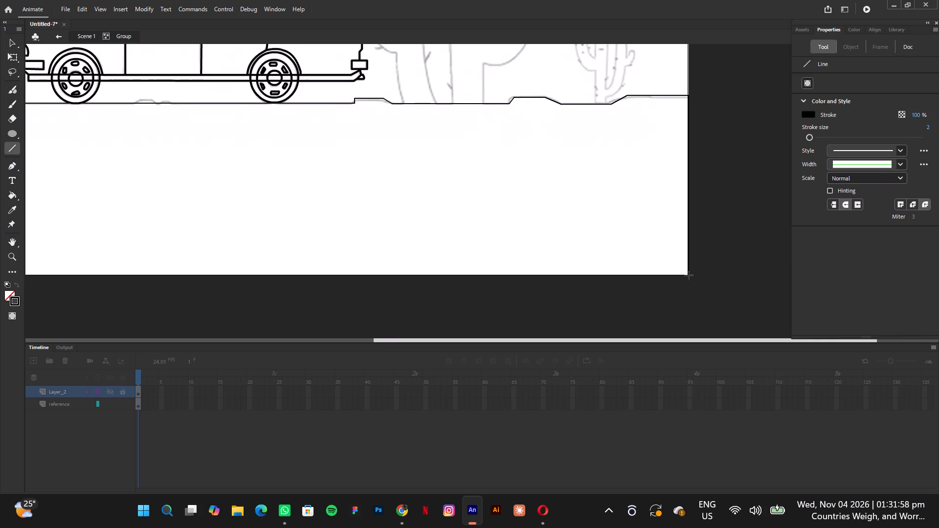
left_click_drag(689, 275, 501, 270)
scroll(676, 272, "left", 1)
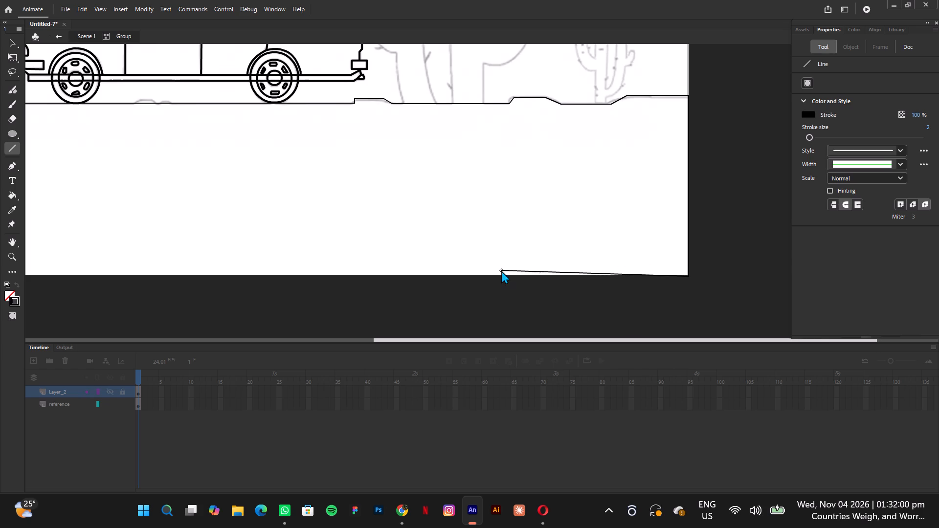
left_click_drag(501, 270, 0, 274)
scroll(501, 270, "left", 2)
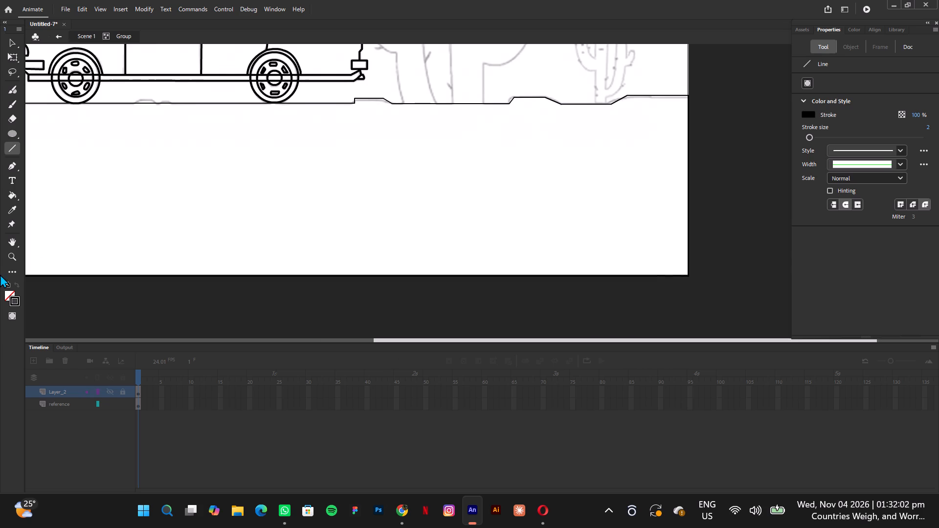
scroll(0, 274, "left", 1)
left_click_drag(0, 274, 35, 254)
scroll(18, 273, "left", 1)
left_click_drag(383, 344, 372, 344)
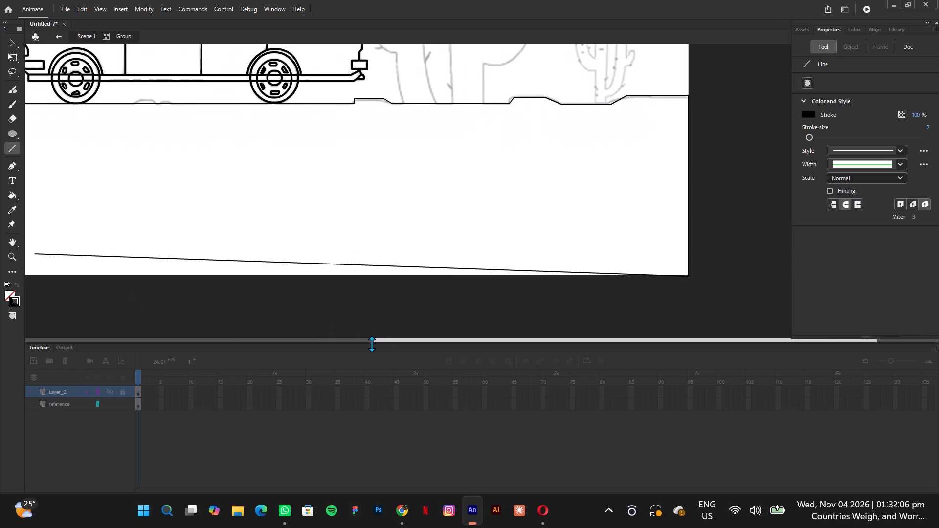
left_click_drag(376, 340, 122, 343)
scroll(344, 340, "left", 1)
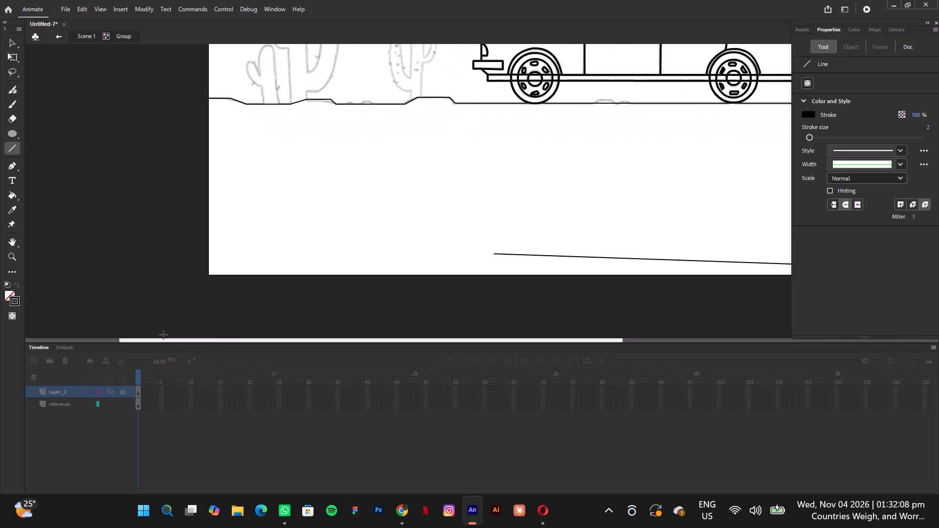
scroll(163, 335, "left", 1)
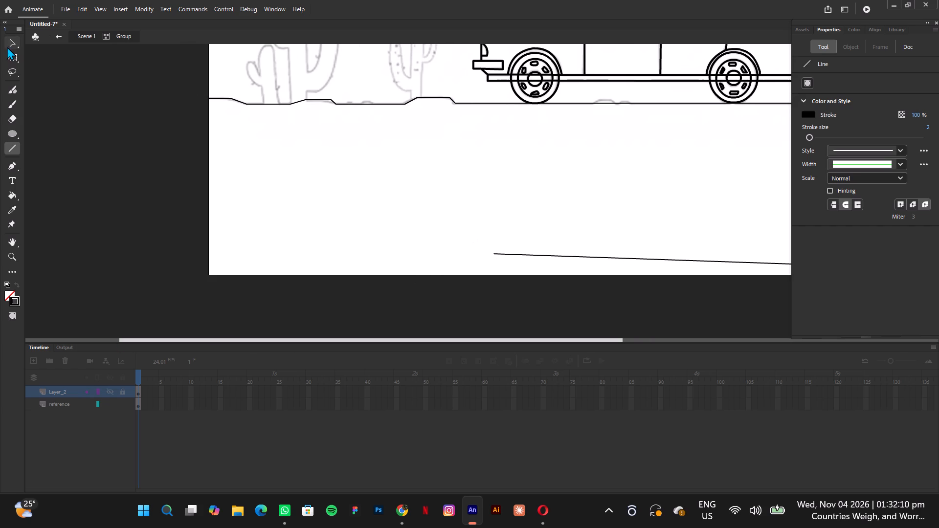
Extend the bottom line's free end to the canvas's bottom-left corner so it follows the bottom edge.
left_click(8, 44)
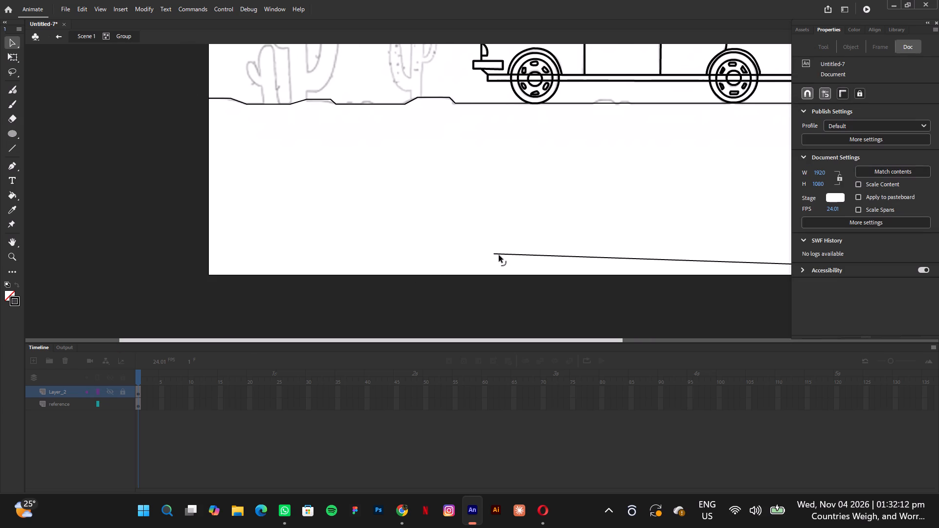
left_click_drag(498, 253, 407, 260)
scroll(467, 255, "left", 1)
scroll(407, 260, "left", 1)
left_click_drag(495, 256, 453, 263)
scroll(476, 260, "left", 1)
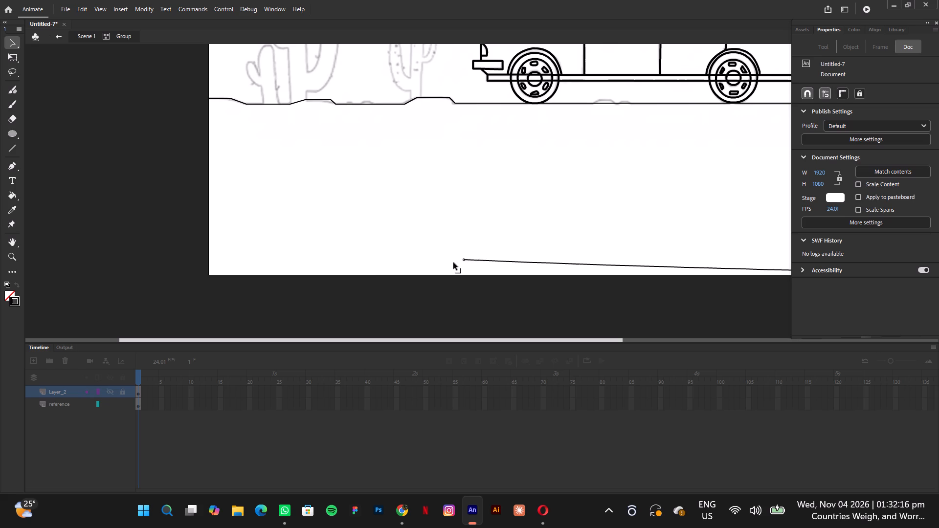
left_click_drag(453, 263, 210, 276)
scroll(453, 263, "left", 1)
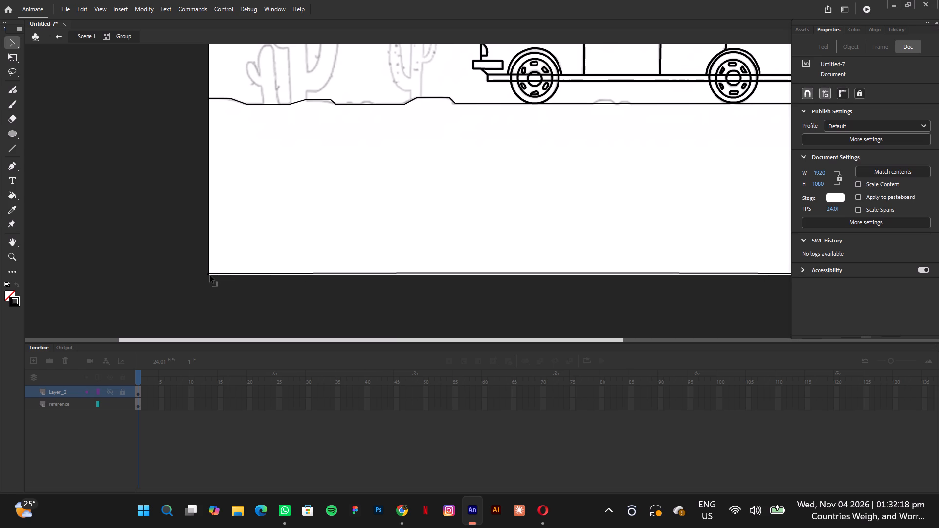
scroll(210, 276, "left", 1)
left_click_drag(210, 276, 209, 276)
scroll(209, 279, "left", 1)
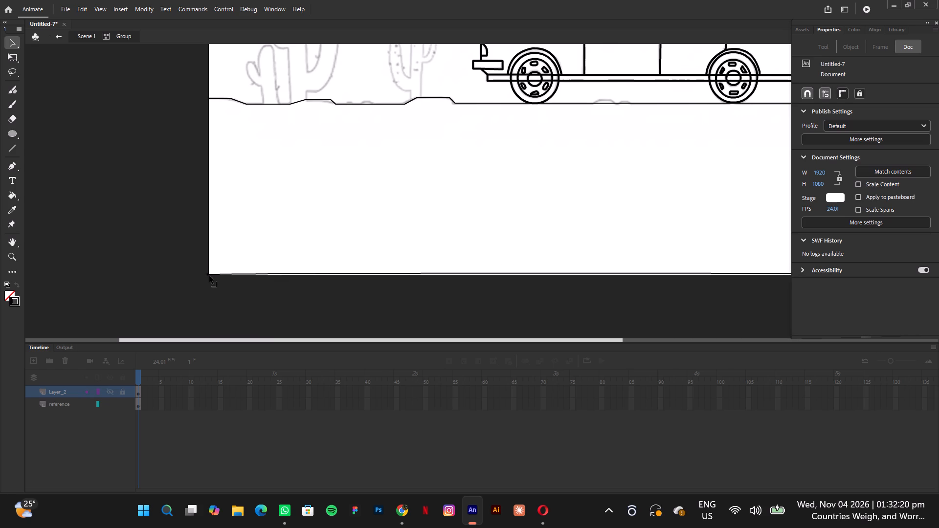
left_click_drag(209, 276, 233, 282)
scroll(209, 276, "left", 1)
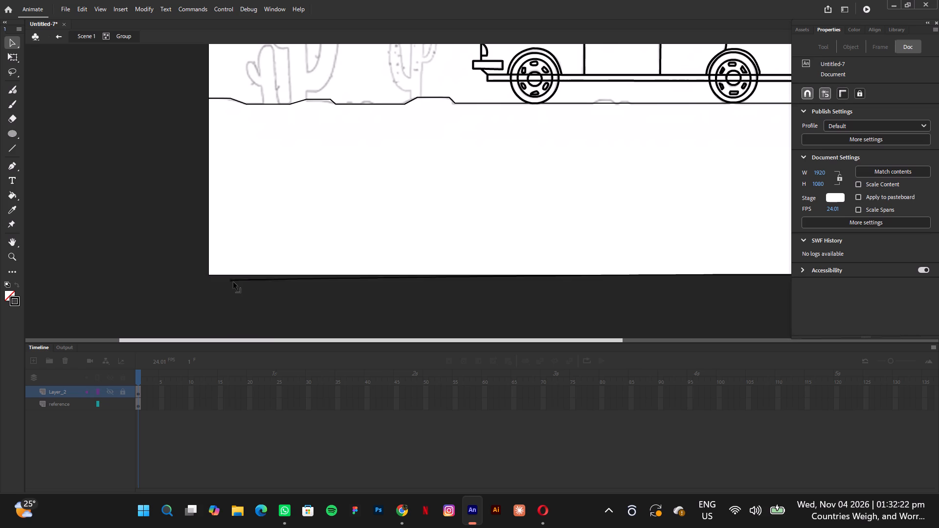
scroll(233, 282, "left", 1)
left_click_drag(233, 282, 210, 276)
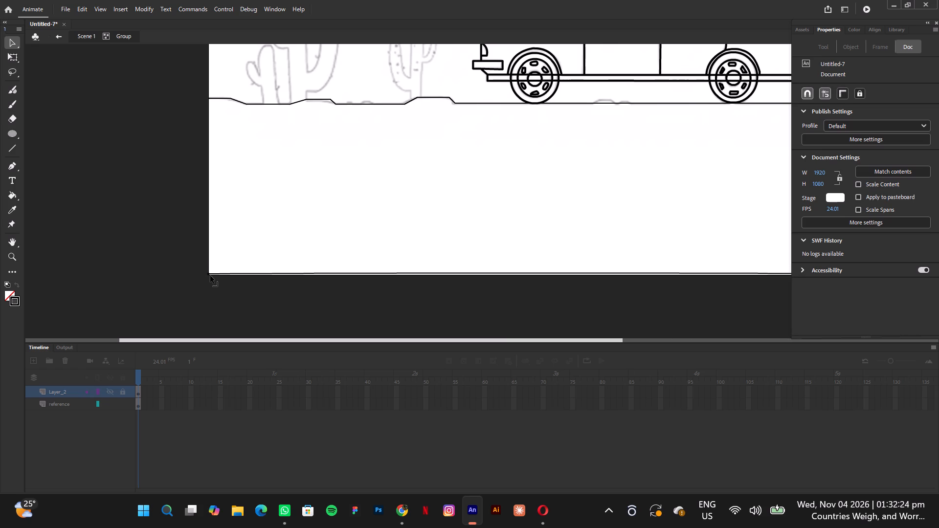
left_click_drag(210, 276, 209, 276)
scroll(210, 276, "left", 2)
Draw a line along the canvas's left edge from the ground line's left end down to the bottom-left corner.
left_click(18, 144)
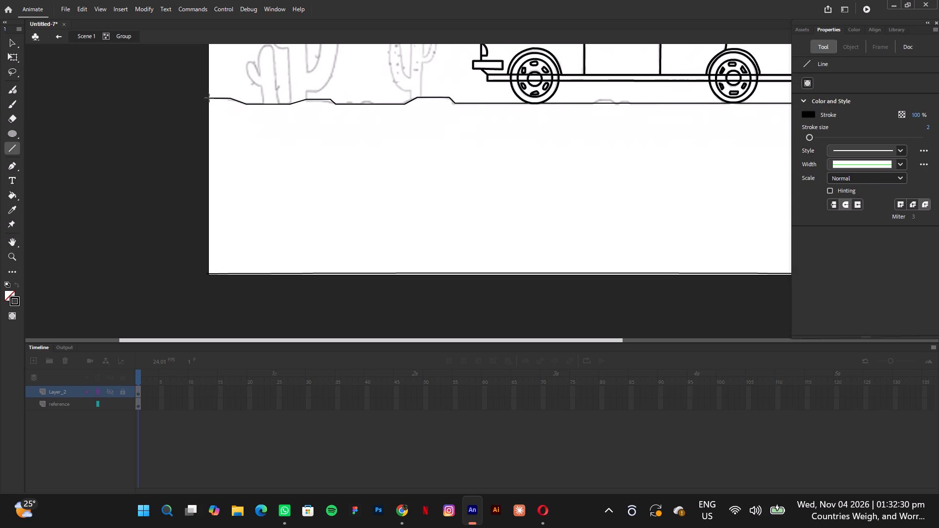
left_click_drag(209, 98, 209, 264)
scroll(213, 124, "up", 1)
scroll(209, 264, "up", 1)
left_click_drag(209, 264, 211, 274)
scroll(211, 274, "up", 1)
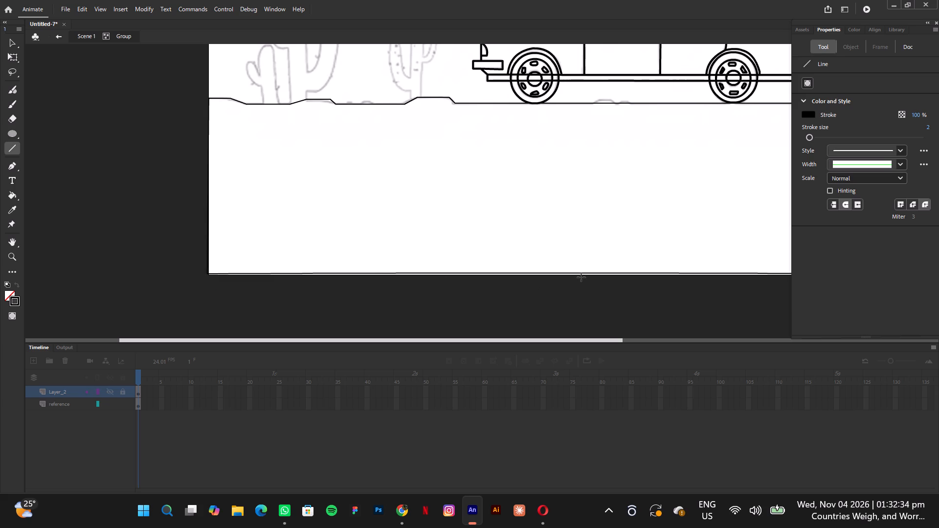
Reshape the low mound beside the large left cactus, lowering its right corner and sloping its top to match the sketch.
left_click_drag(579, 342, 587, 341)
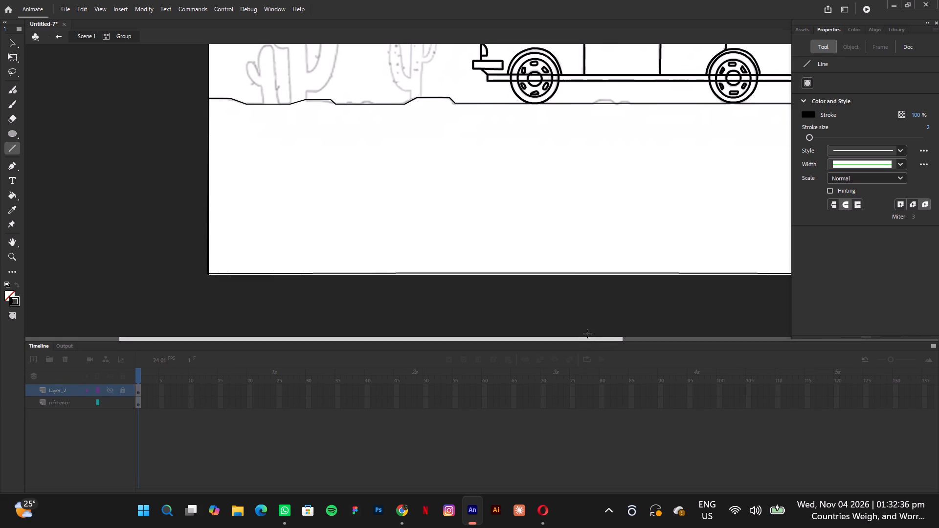
left_click_drag(589, 337, 718, 335)
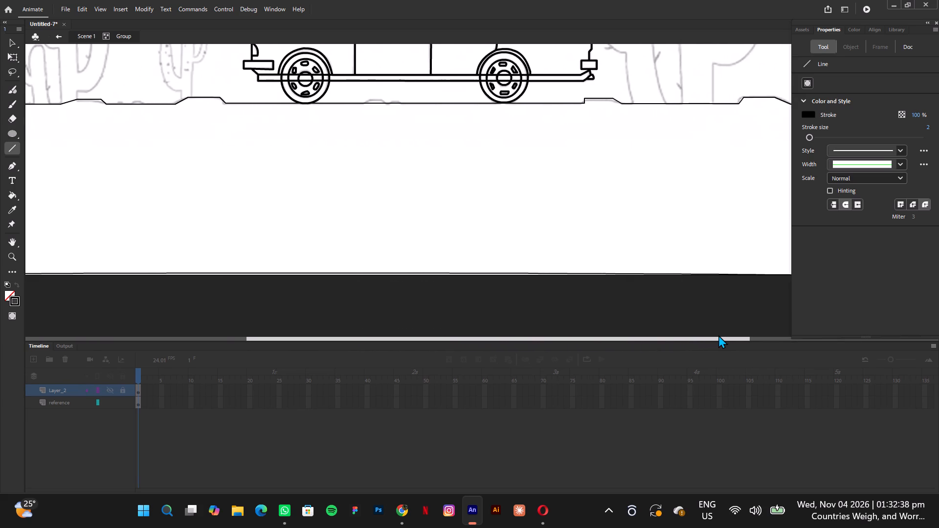
left_click_drag(718, 335, 554, 331)
key("ctrl+equal")
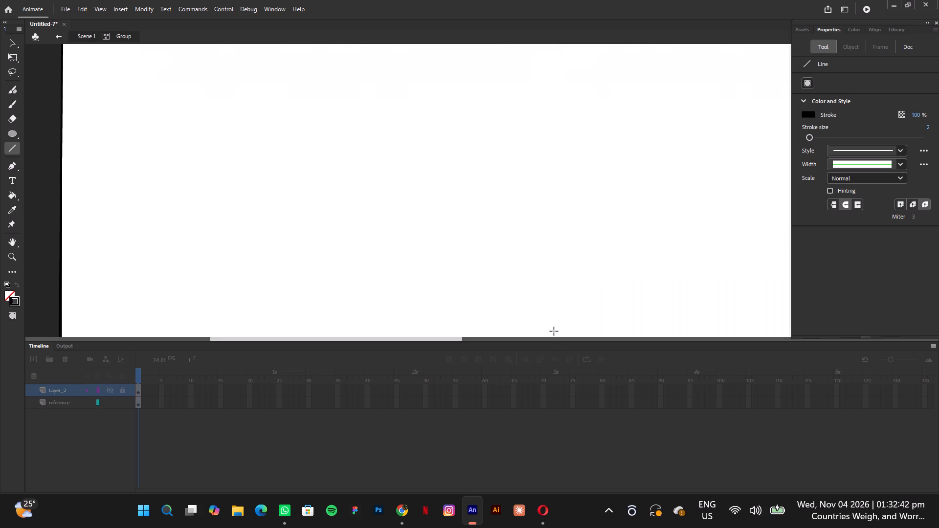
key("h")
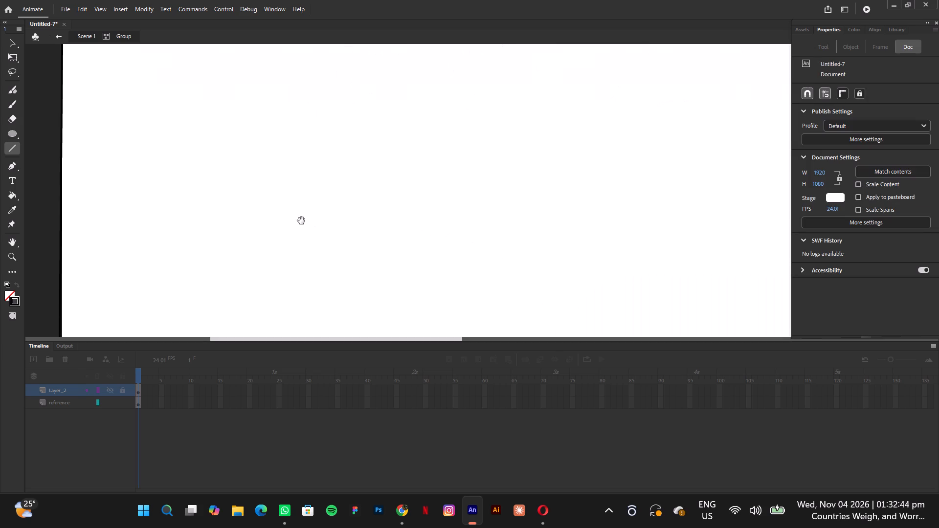
left_click_drag(224, 148, 330, 285)
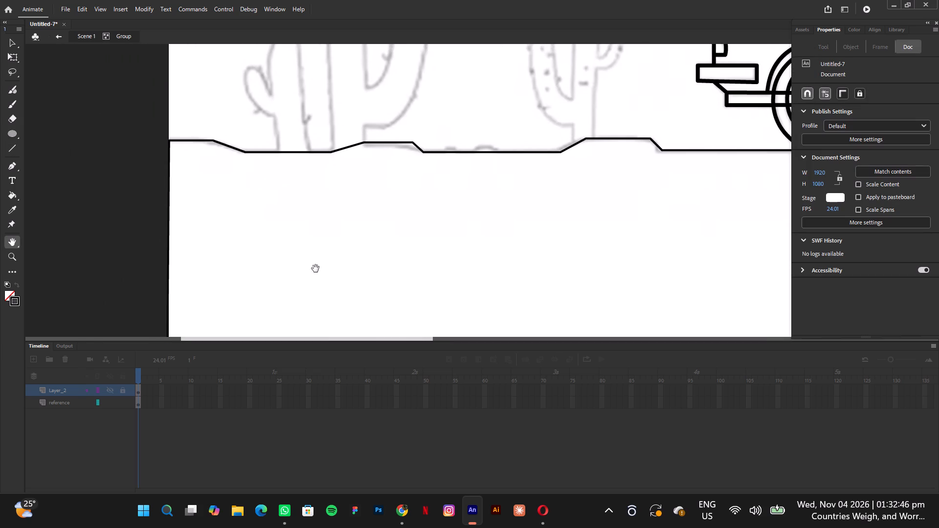
left_click(13, 43)
left_click(214, 139)
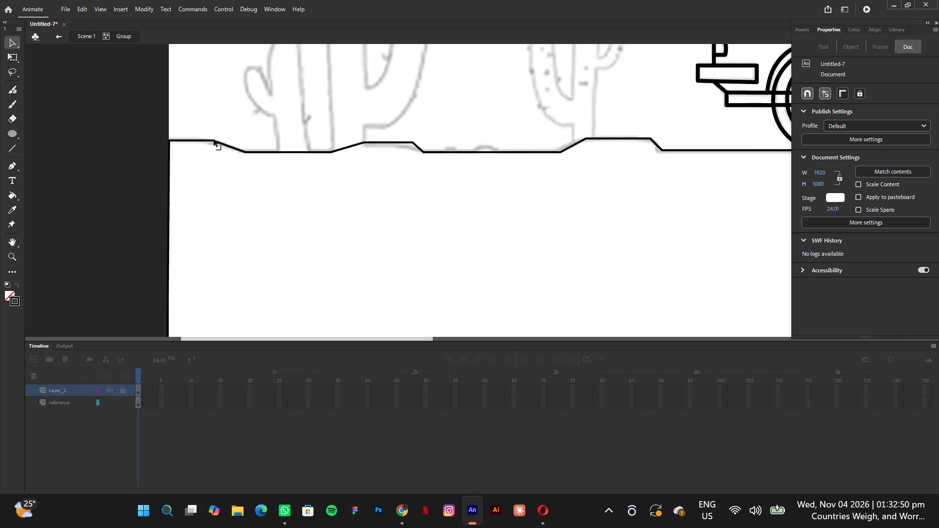
left_click(224, 167)
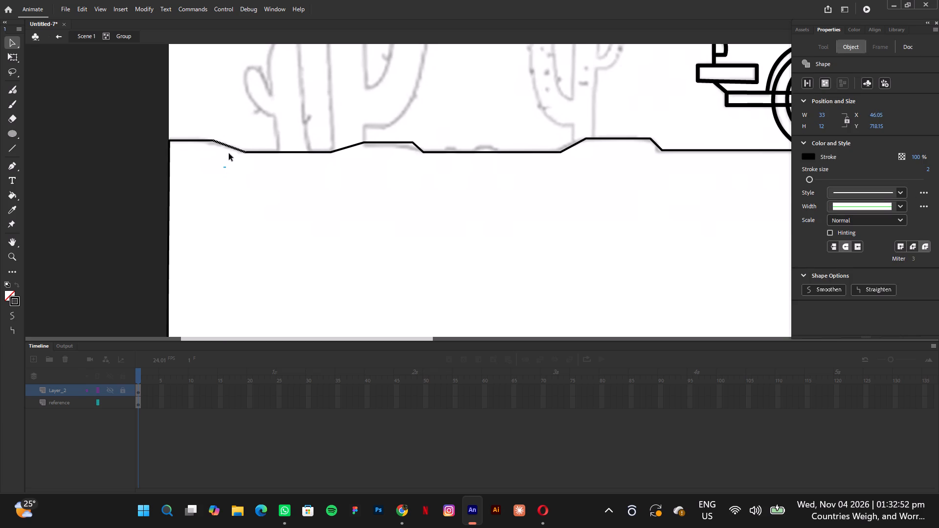
left_click_drag(230, 177, 234, 180)
left_click(456, 206)
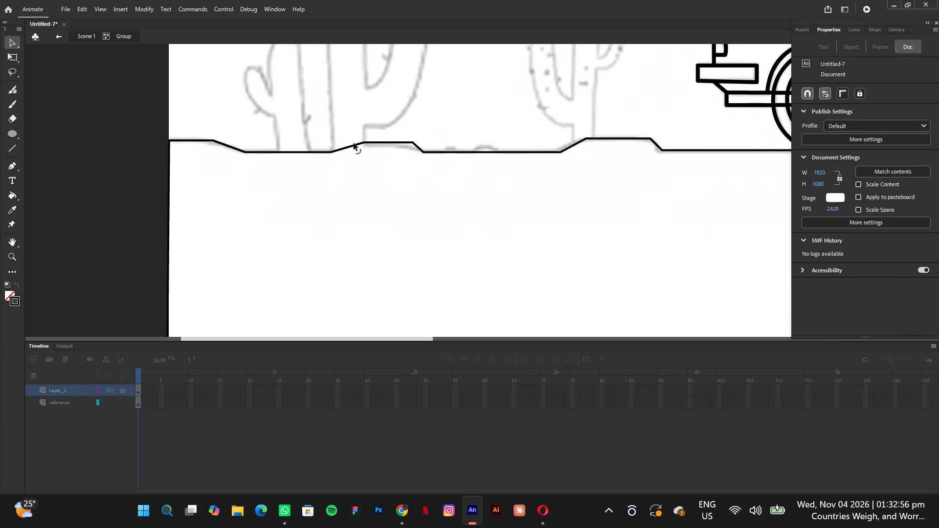
left_click(412, 145)
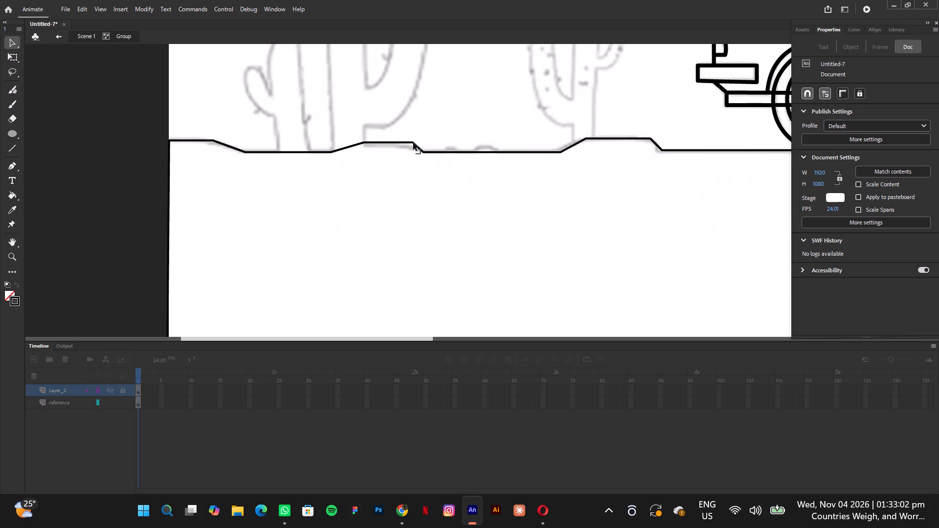
left_click_drag(413, 143, 408, 148)
left_click(402, 142)
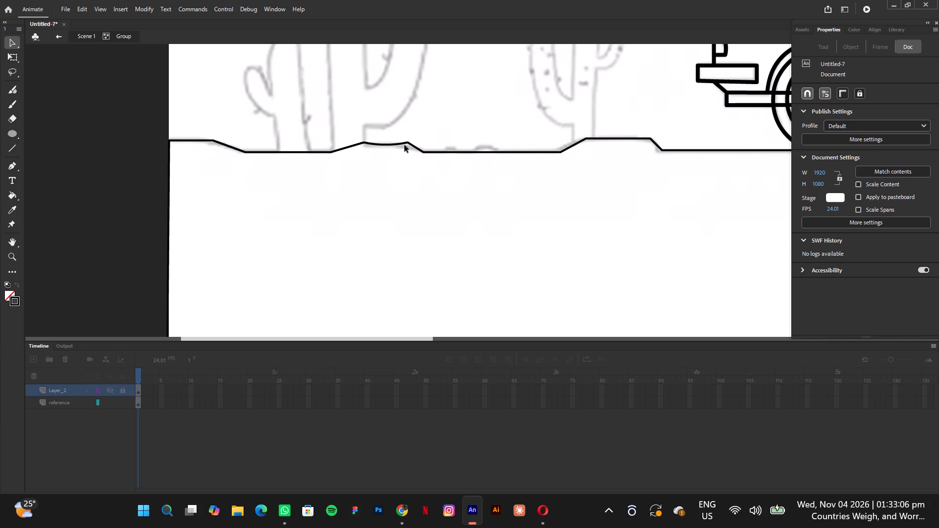
left_click(407, 143)
Bend the left slope of the mound under the smaller cactus into an outward curve following the sketch.
left_click(577, 144)
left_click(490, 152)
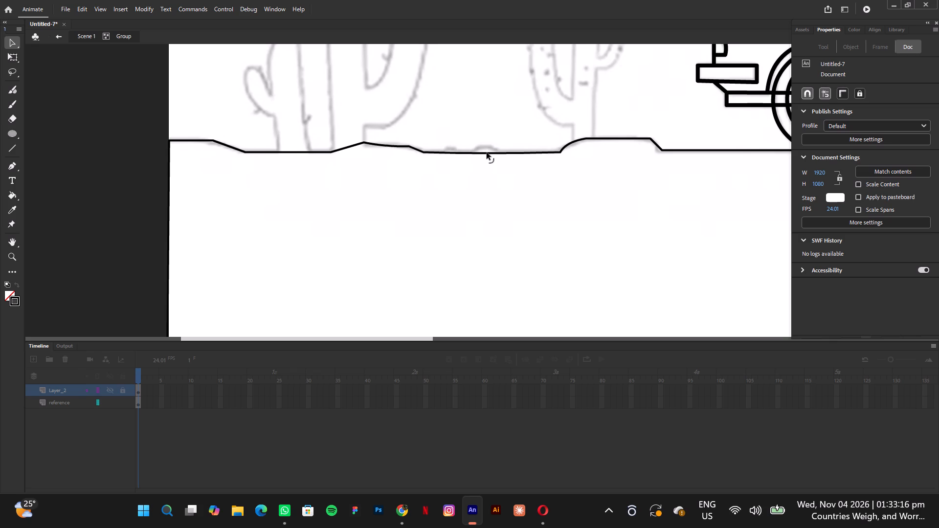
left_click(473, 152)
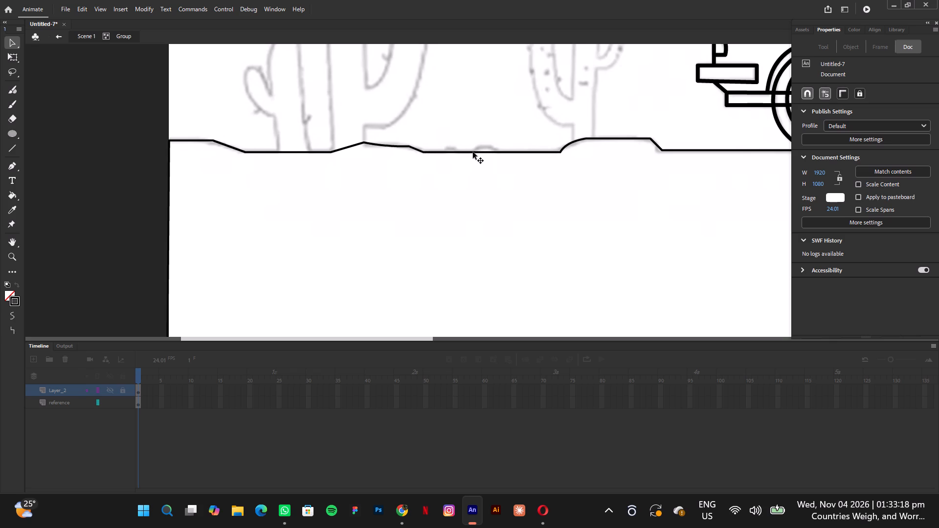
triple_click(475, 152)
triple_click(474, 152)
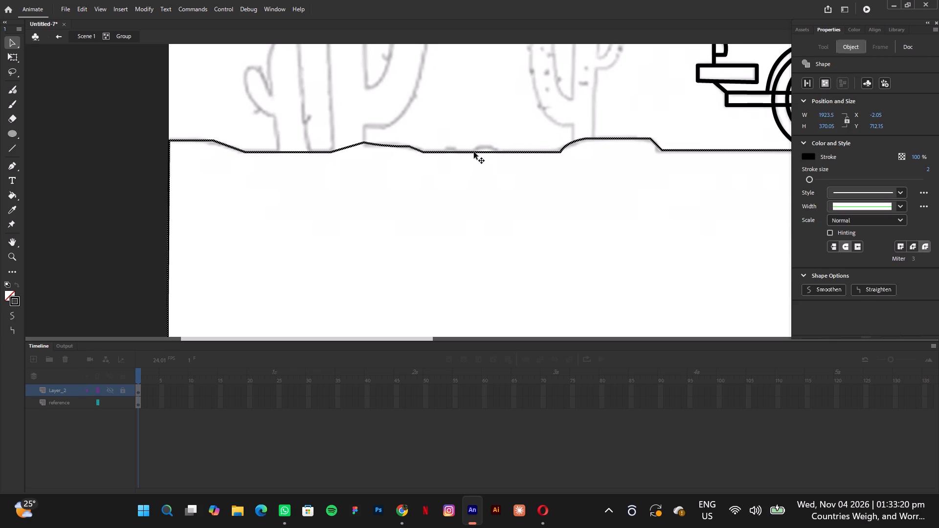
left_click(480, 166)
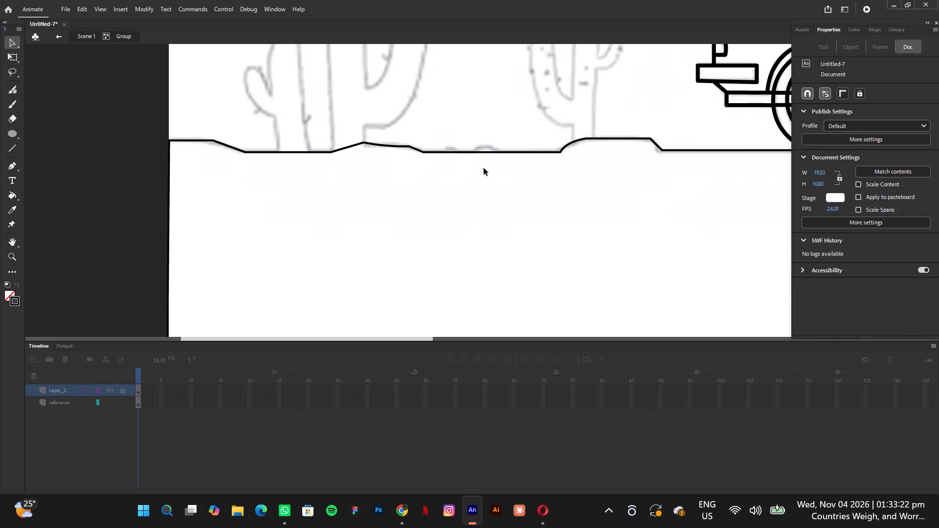
Replace the roughly 25 px ground-line section under the larger sketched bump between the cacti with two lines meeting in a low peak.
left_click_drag(497, 181, 473, 149)
left_click_drag(473, 149, 473, 145)
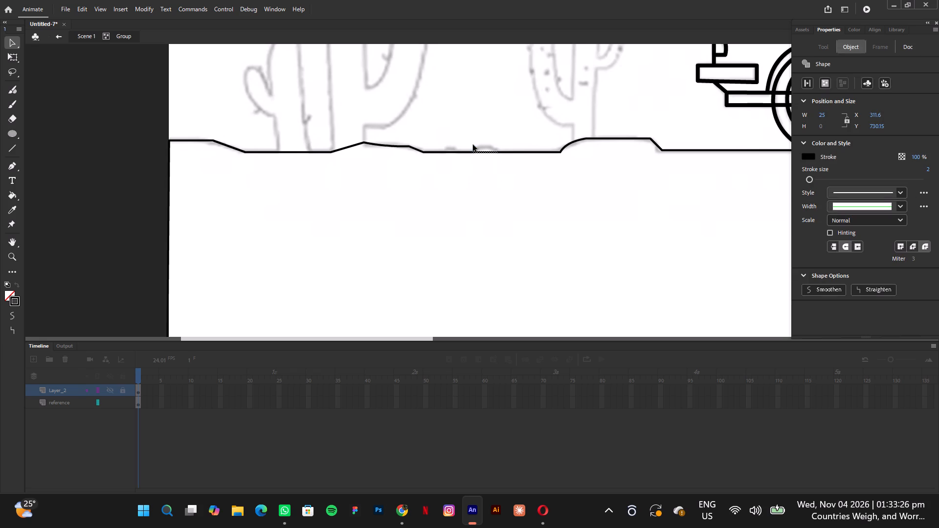
key("Delete")
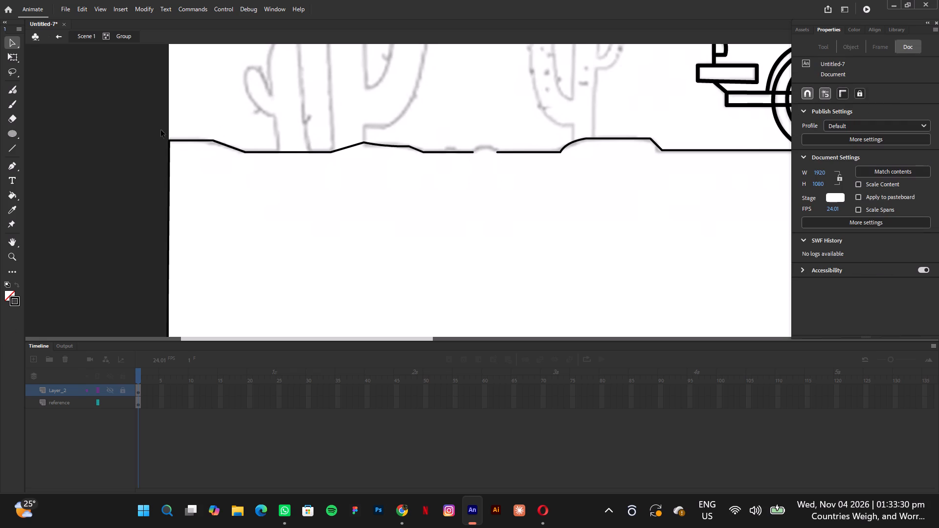
left_click(7, 148)
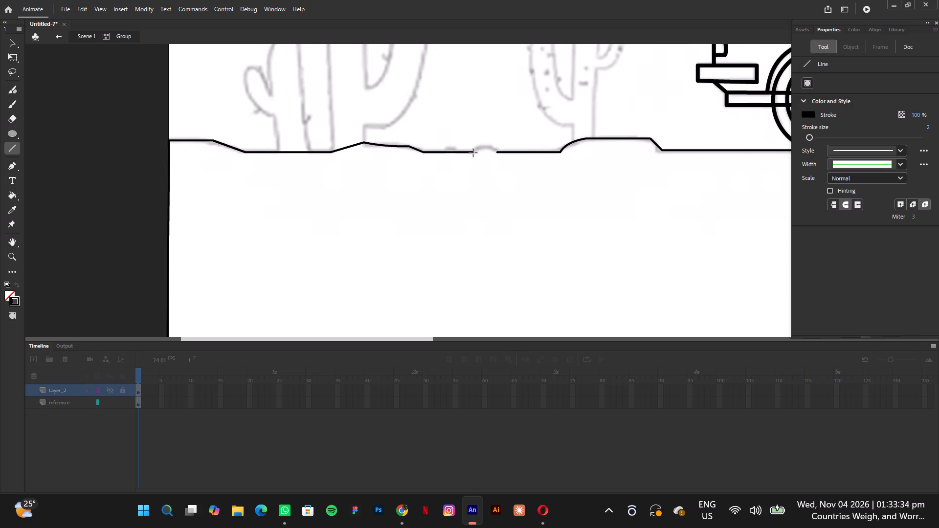
left_click(473, 153)
left_click_drag(473, 153, 484, 146)
left_click_drag(484, 146, 498, 150)
Curve both sides of the new peak outward into a rounded bump matching the sketch.
left_click(12, 44)
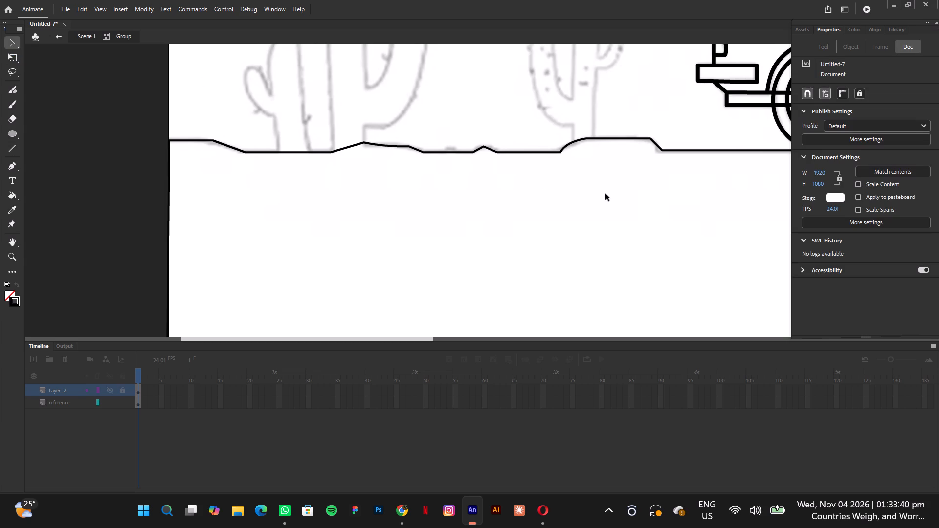
left_click(479, 150)
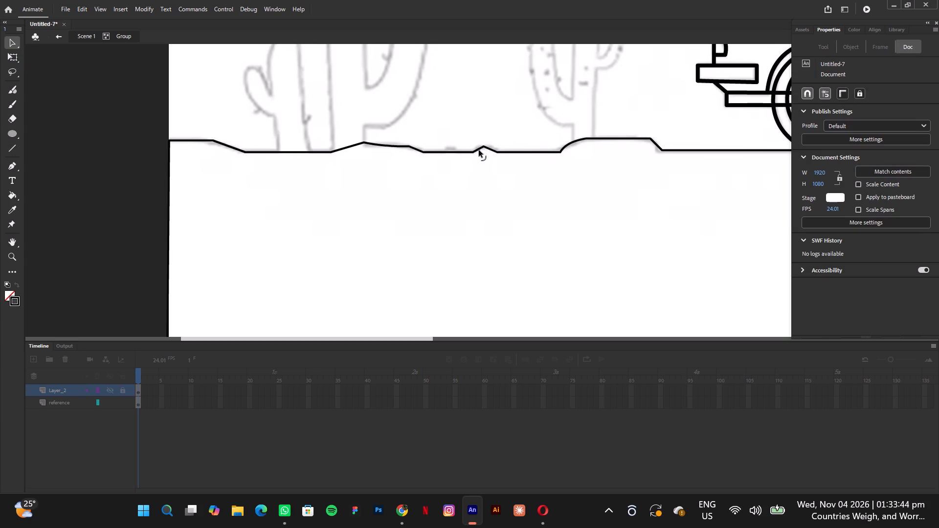
left_click(478, 149)
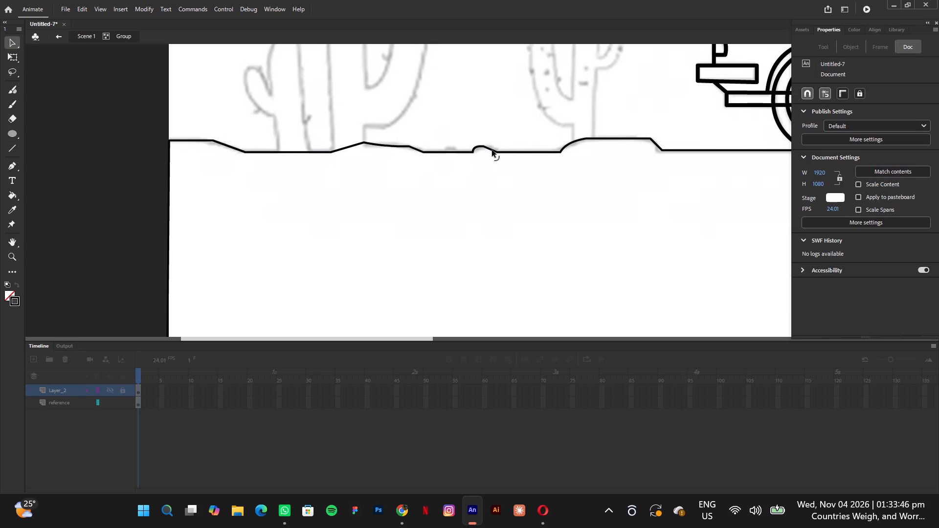
left_click(492, 150)
Replace the ground-line section under the smaller sketched bump nearer the large cactus with two short lines forming a small peak.
left_click(450, 152)
left_click_drag(460, 179, 445, 142)
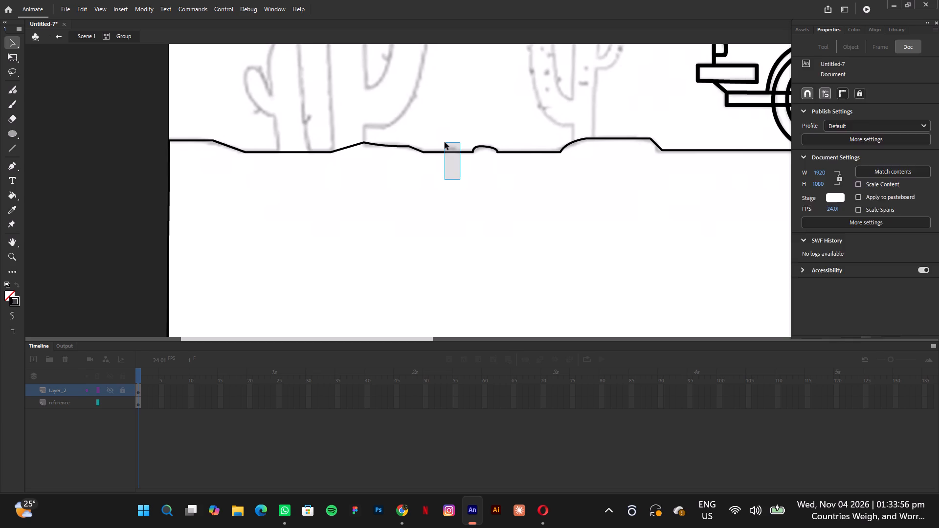
key("Delete")
left_click(11, 143)
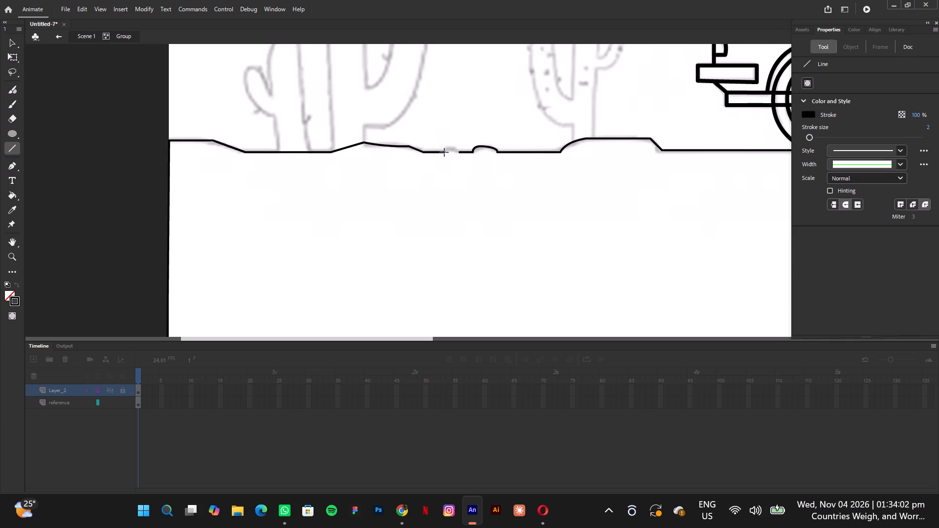
left_click_drag(443, 152, 450, 148)
left_click_drag(450, 148, 450, 147)
left_click_drag(450, 147, 457, 155)
Curve both sides of the small peak into a rounded bump.
left_click(10, 39)
left_click(455, 151)
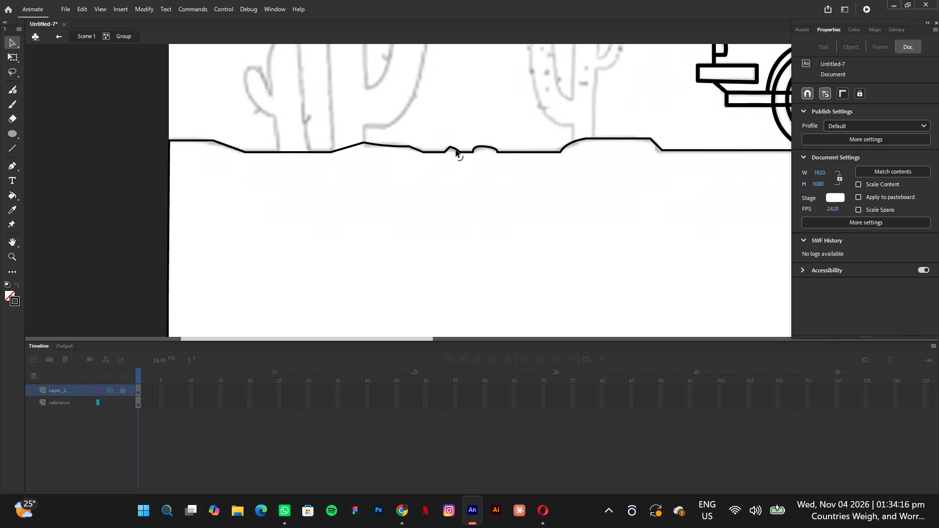
left_click(447, 150)
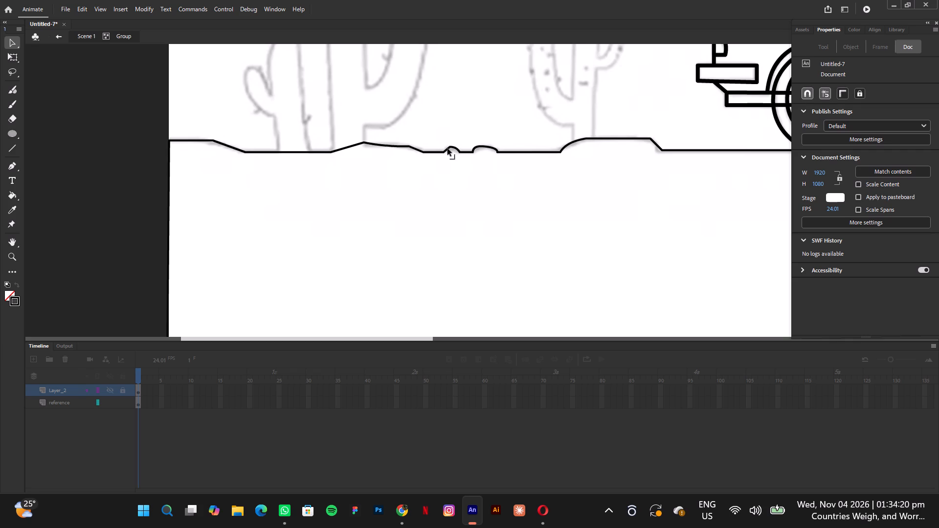
left_click(447, 149)
left_click(465, 194)
Round the right end of the mound under the smaller cactus and shift its base corner slightly inward to match the sketch.
left_click_drag(657, 144, 660, 147)
left_click_drag(660, 147, 662, 145)
left_click_drag(664, 149, 659, 153)
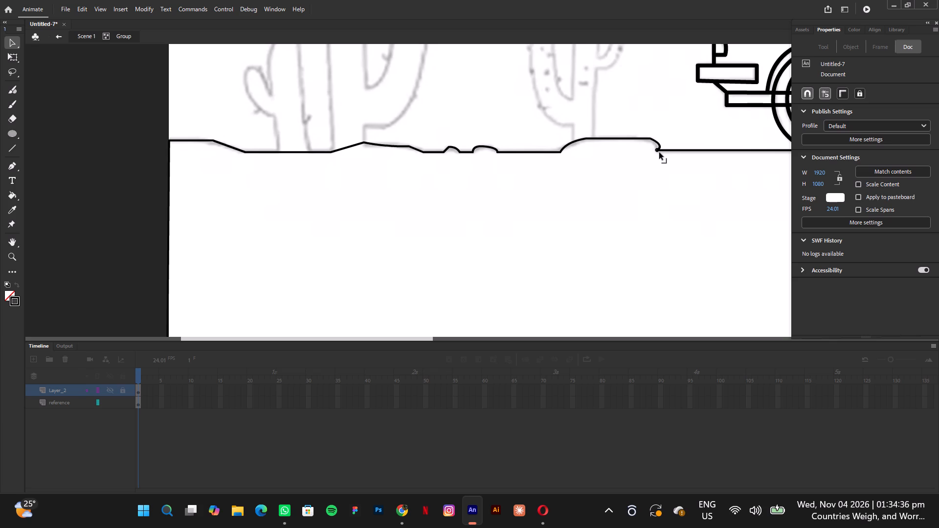
left_click_drag(659, 153, 659, 153)
left_click(665, 161)
left_click(657, 144)
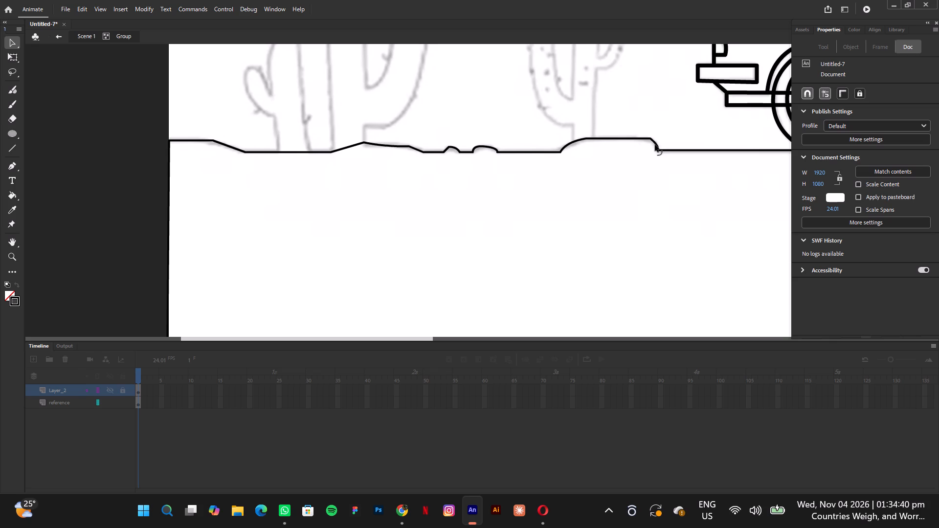
left_click(649, 140)
left_click(660, 187)
Delete the ground-line section under the larger sketched bump between the car's two wheels.
left_click_drag(419, 338, 448, 338)
scroll(433, 338, "right", 1)
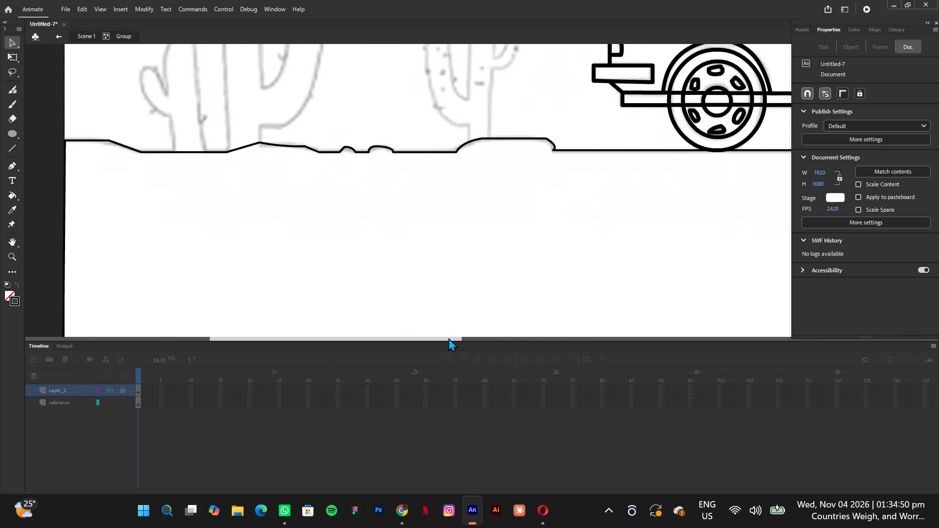
left_click_drag(448, 338, 581, 323)
scroll(448, 338, "right", 1)
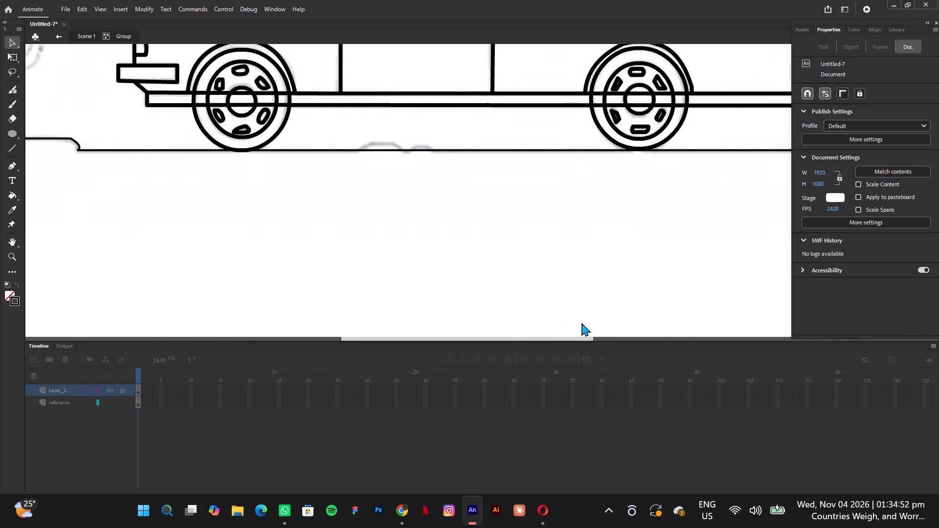
left_click_drag(581, 323, 582, 322)
scroll(581, 323, "right", 1)
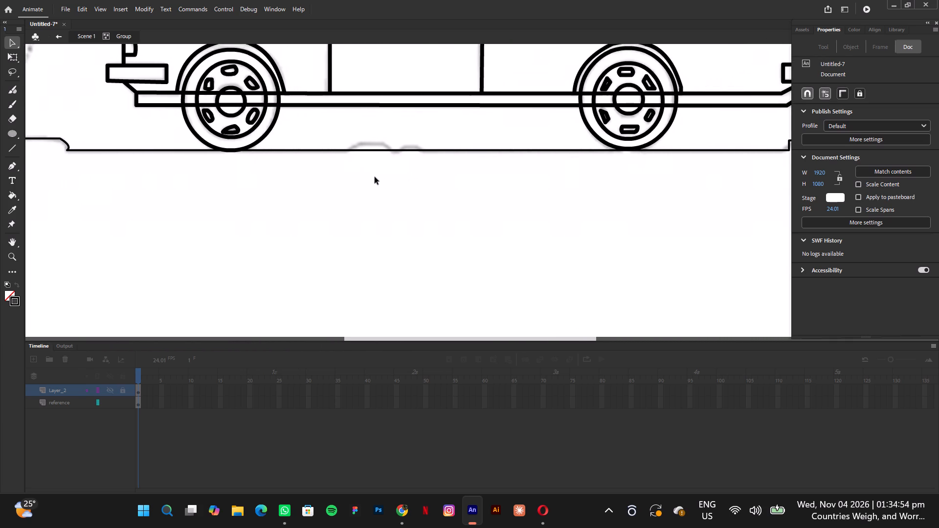
left_click_drag(397, 173, 343, 165)
scroll(381, 157, "left", 1)
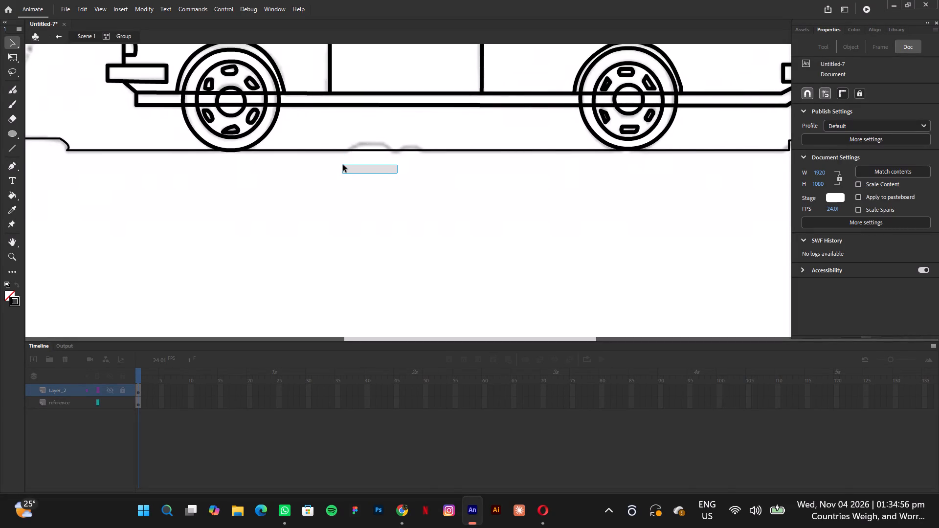
left_click_drag(343, 165, 347, 166)
scroll(343, 165, "left", 1)
left_click_drag(344, 134, 382, 162)
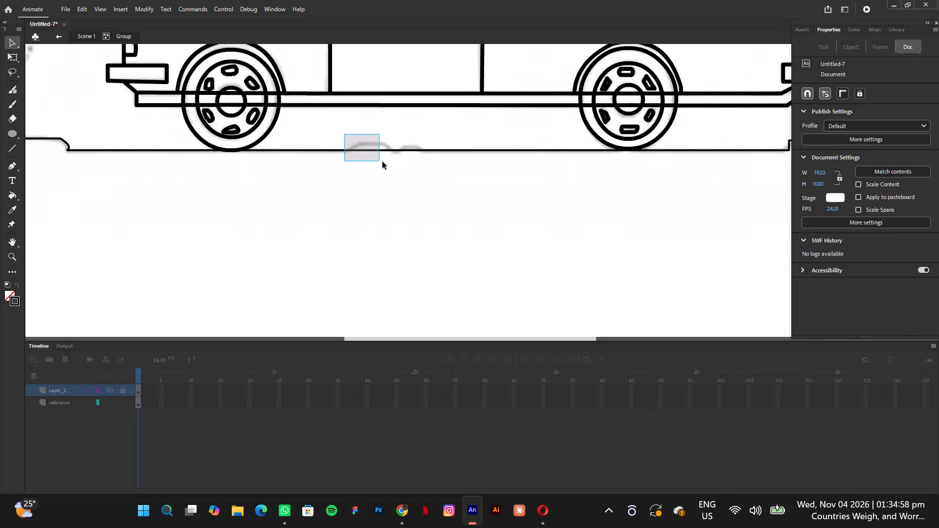
left_click_drag(382, 162, 390, 168)
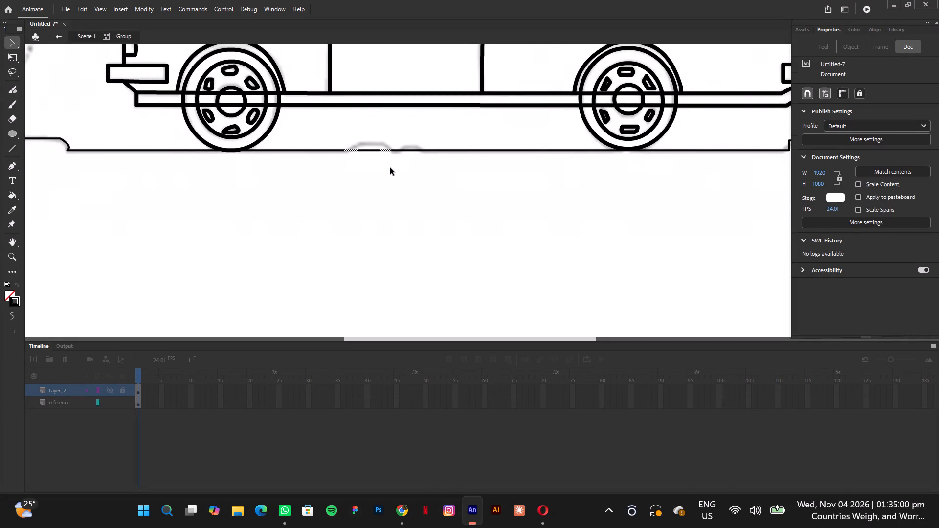
key("Delete")
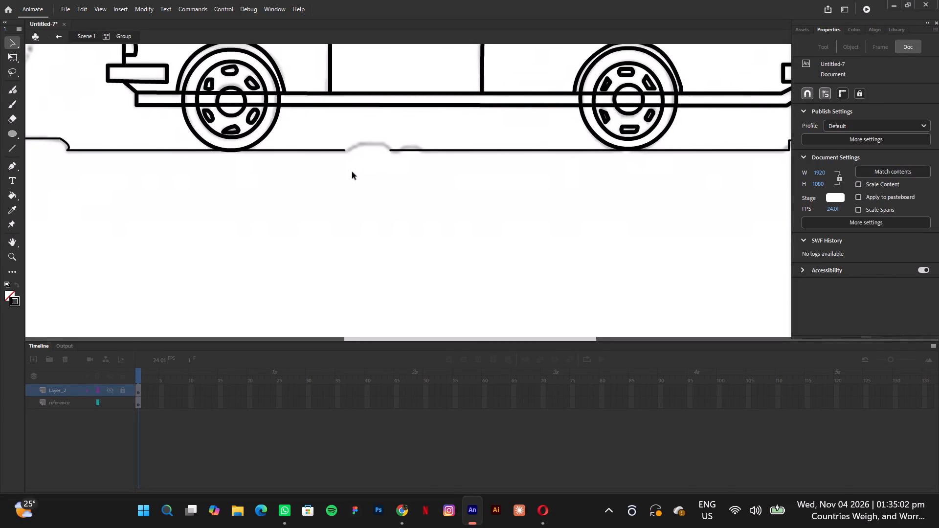
Draw three connected straight lines with a 2 px stroke across the gap, forming a flat-topped bump over the sketch.
left_click(12, 149)
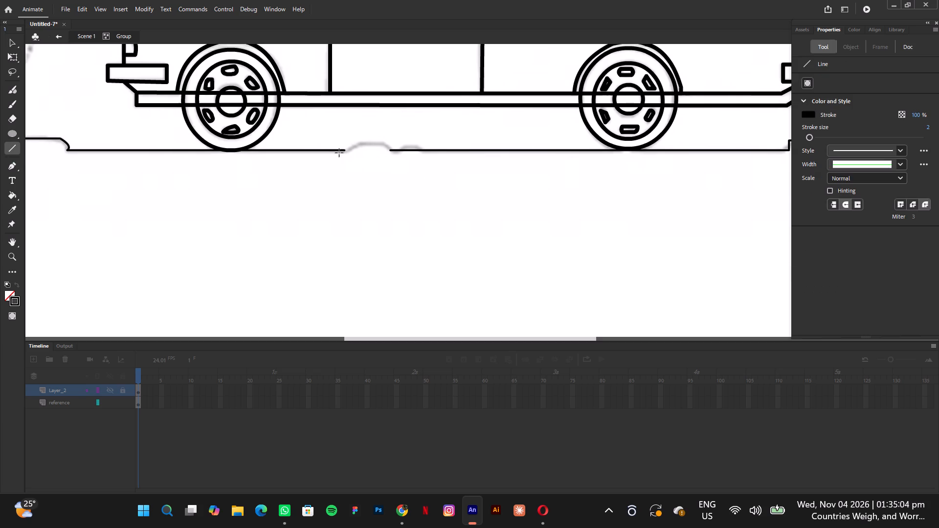
left_click_drag(343, 151, 358, 142)
left_click_drag(358, 142, 358, 142)
left_click_drag(358, 142, 383, 142)
left_click_drag(383, 142, 391, 149)
Reshape the flat-topped bump's left slope and shift its base corner slightly inward to match the sketch.
left_click(9, 39)
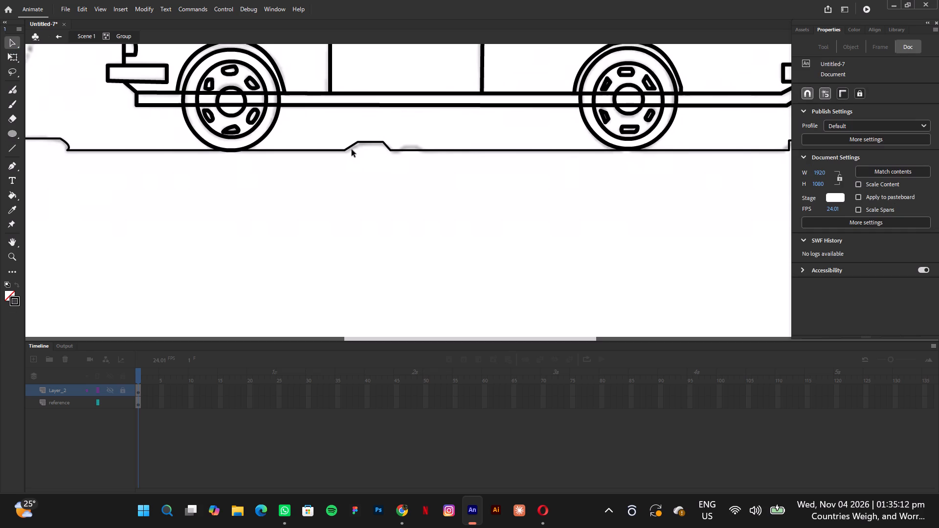
left_click(352, 145)
left_click_drag(358, 143, 362, 148)
left_click_drag(362, 148, 362, 146)
left_click_drag(347, 148, 352, 148)
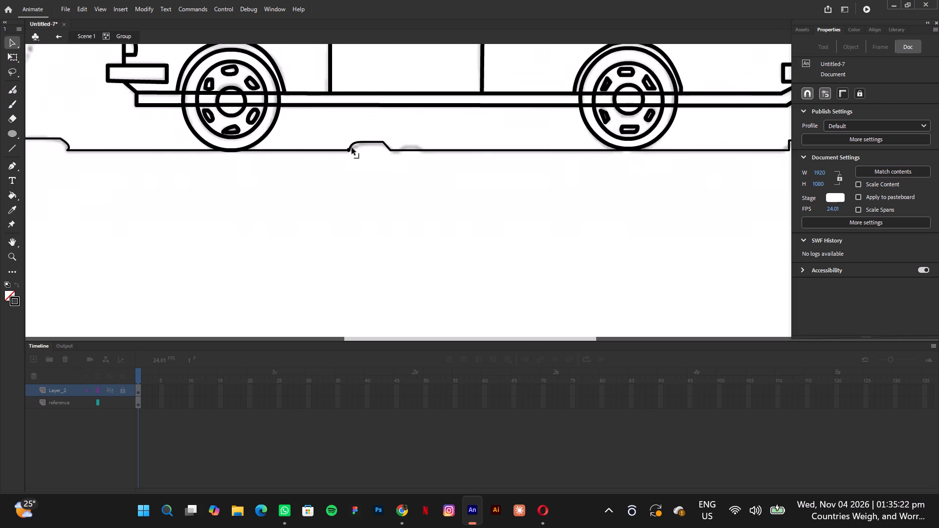
left_click_drag(352, 148, 354, 150)
left_click(354, 143)
Arch the bump's flat top upward and reposition its upper-left corner along the sketched outline.
left_click(386, 146)
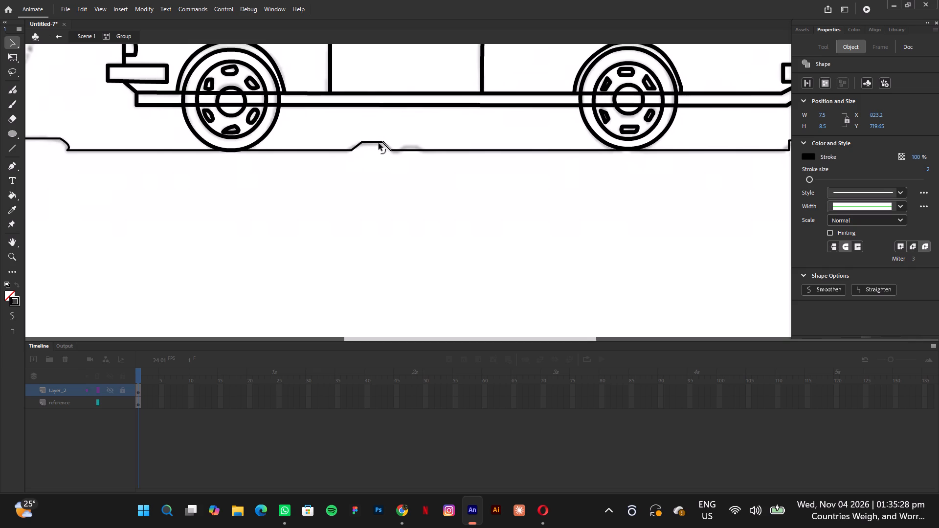
left_click(373, 142)
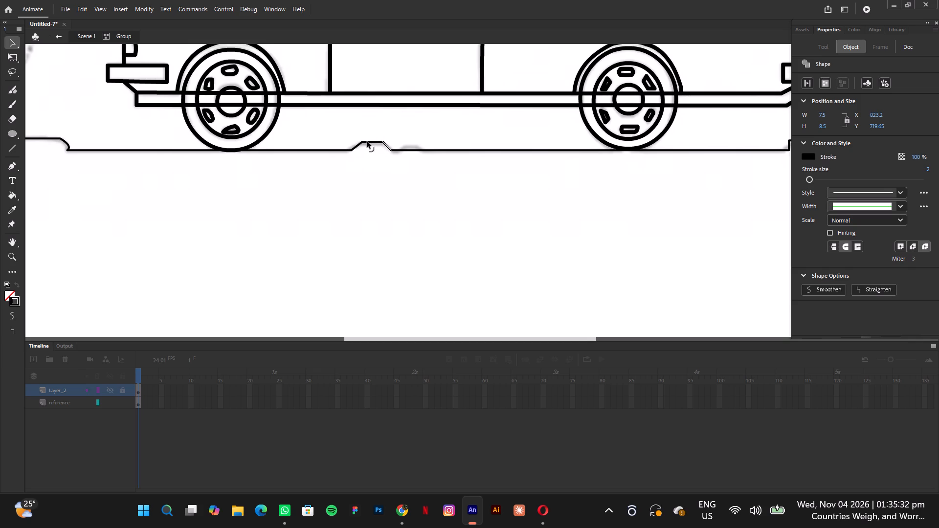
left_click(367, 141)
left_click_drag(362, 141, 361, 145)
left_click_drag(361, 145, 356, 143)
left_click_drag(356, 143, 357, 143)
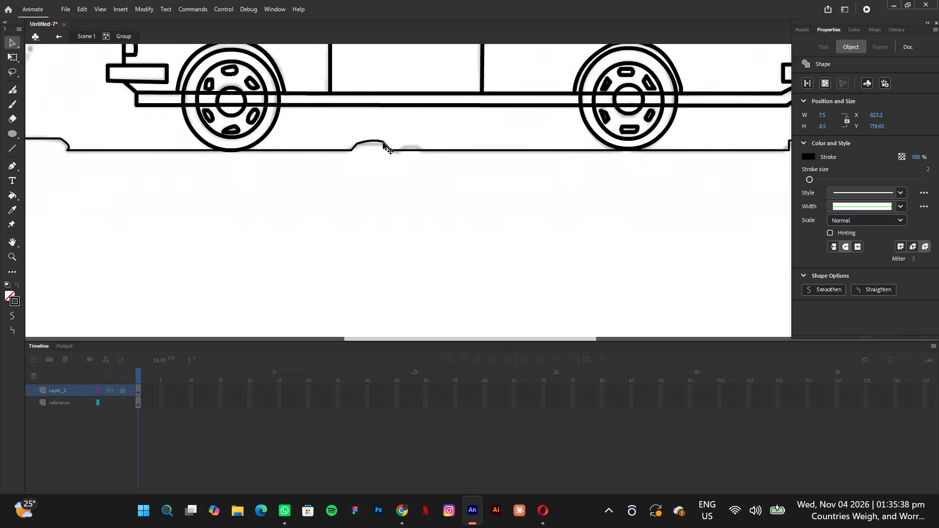
Curve the bump's right slope outward and flatten the arch of its top slightly to follow the sketch.
left_click(384, 143)
left_click(384, 169)
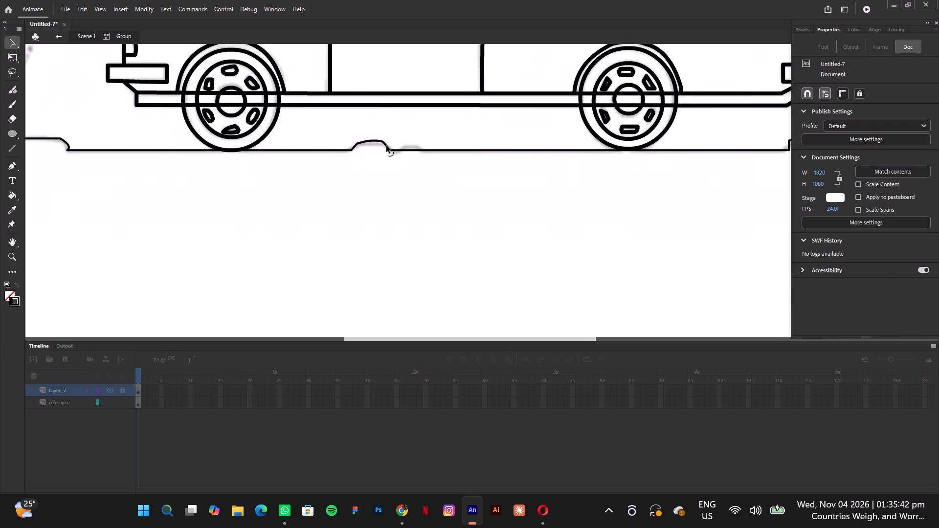
left_click(387, 146)
left_click(380, 142)
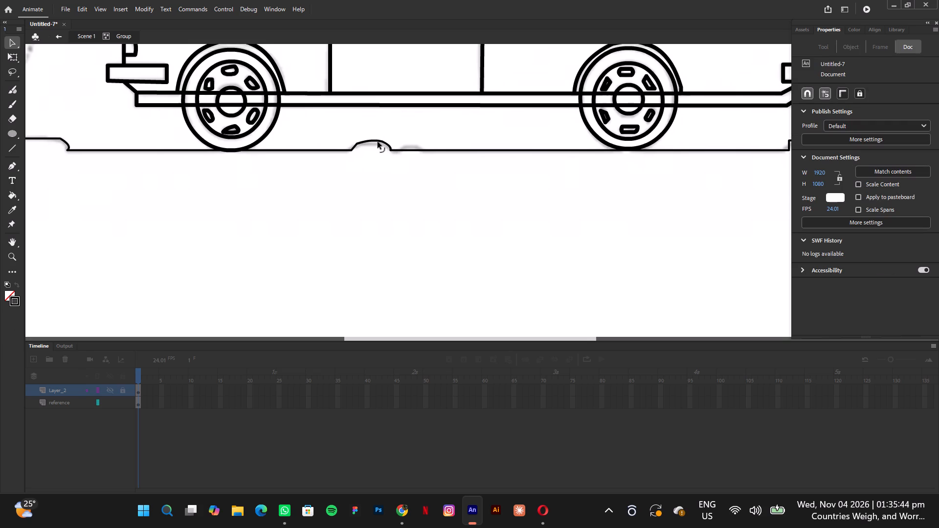
left_click(373, 140)
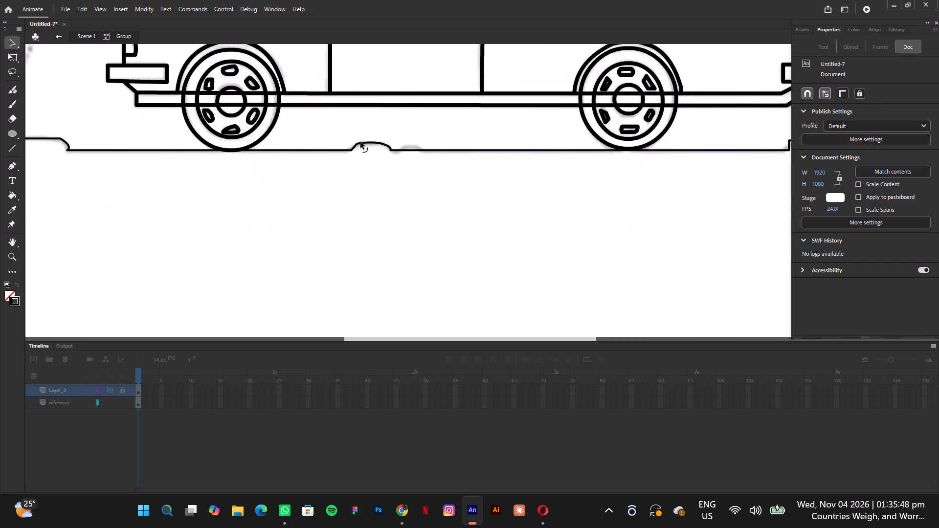
left_click(356, 144)
left_click(368, 169)
Replace the ground-line section under the smaller sketched bump between the wheels with two short lines forming a small peak.
left_click_drag(424, 174, 400, 152)
left_click_drag(400, 152, 400, 139)
key("Delete")
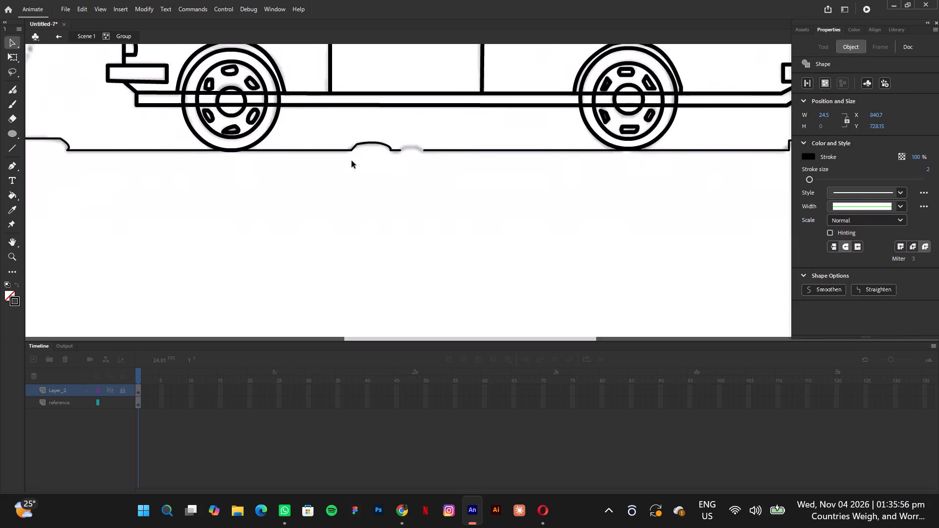
left_click_drag(14, 145, 22, 143)
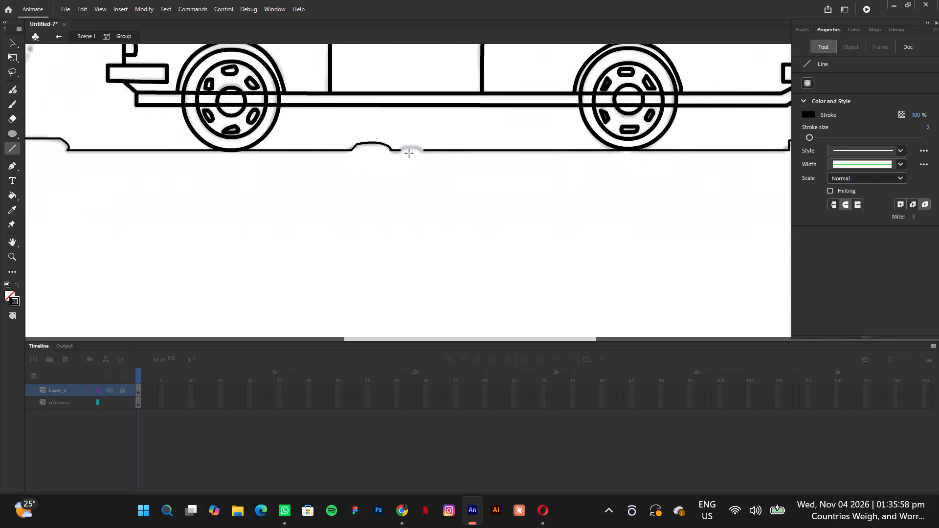
left_click_drag(401, 149, 408, 144)
left_click_drag(408, 144, 425, 150)
Curve both sides of the small peak between the wheels outward and shift its tip to form a rounded bump.
left_click(9, 39)
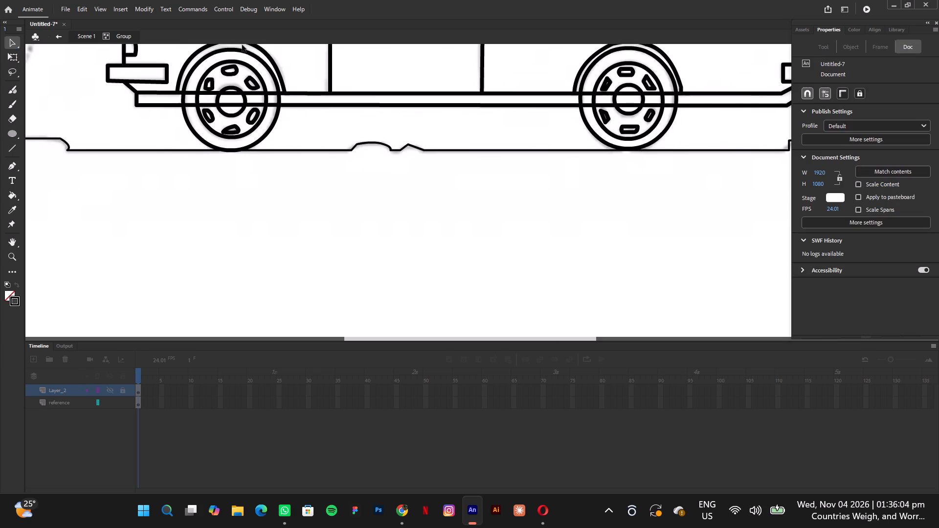
left_click(414, 146)
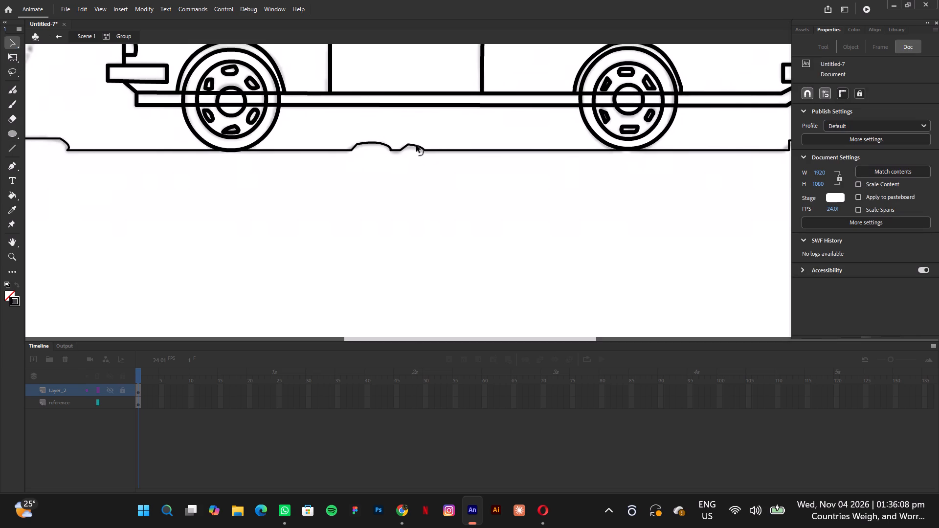
left_click(405, 147)
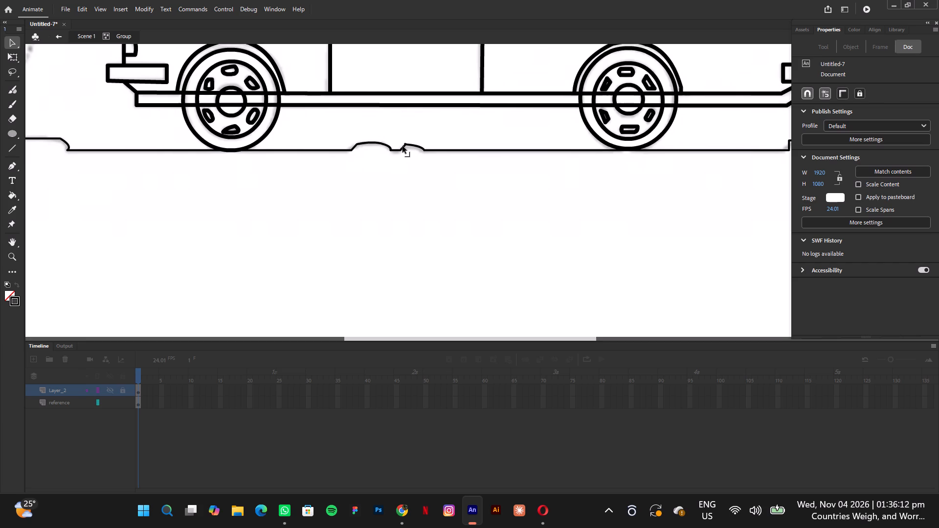
left_click(414, 146)
left_click_drag(410, 144, 406, 146)
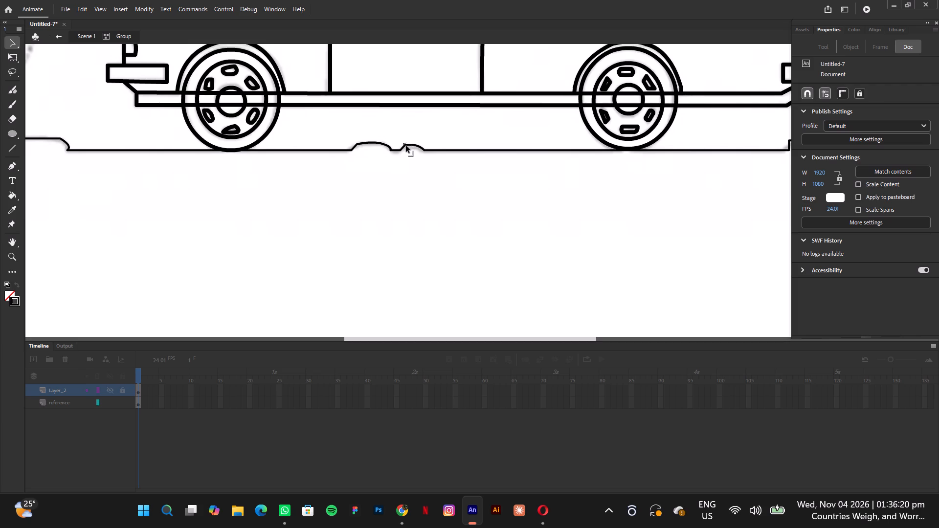
left_click_drag(406, 146, 403, 147)
left_click_drag(409, 147, 402, 145)
left_click_drag(402, 145, 402, 143)
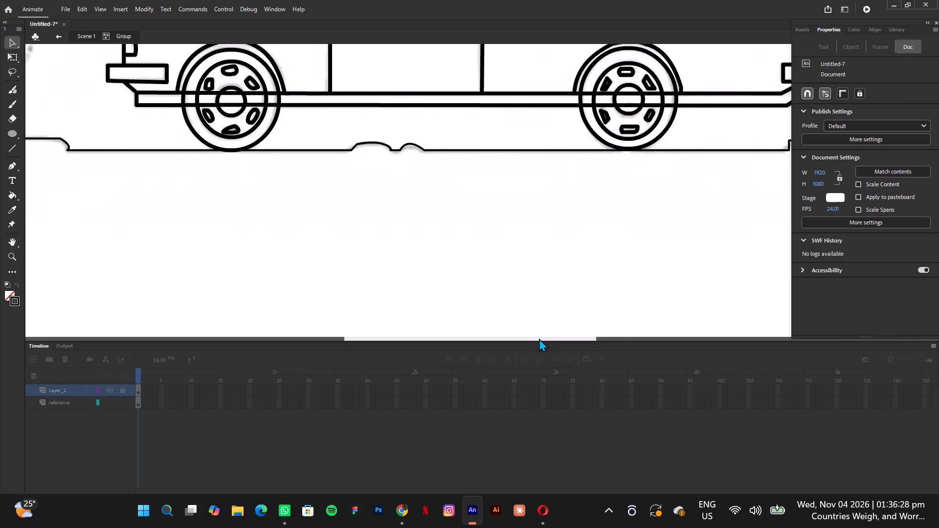
Round the near side of the flat-topped bump below the car's rear bumper and move its upper corner inward along the sketch.
left_click_drag(541, 338, 664, 318)
scroll(569, 333, "right", 1)
scroll(664, 318, "right", 1)
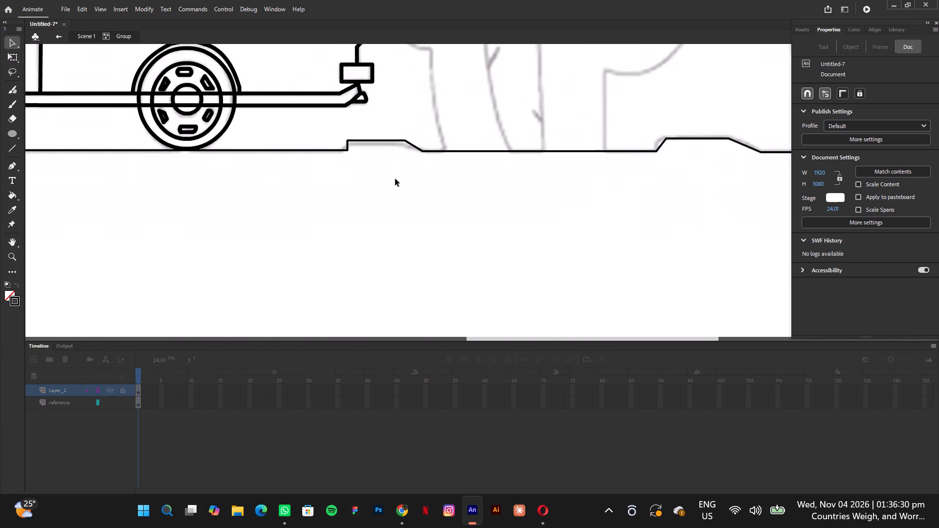
left_click(349, 146)
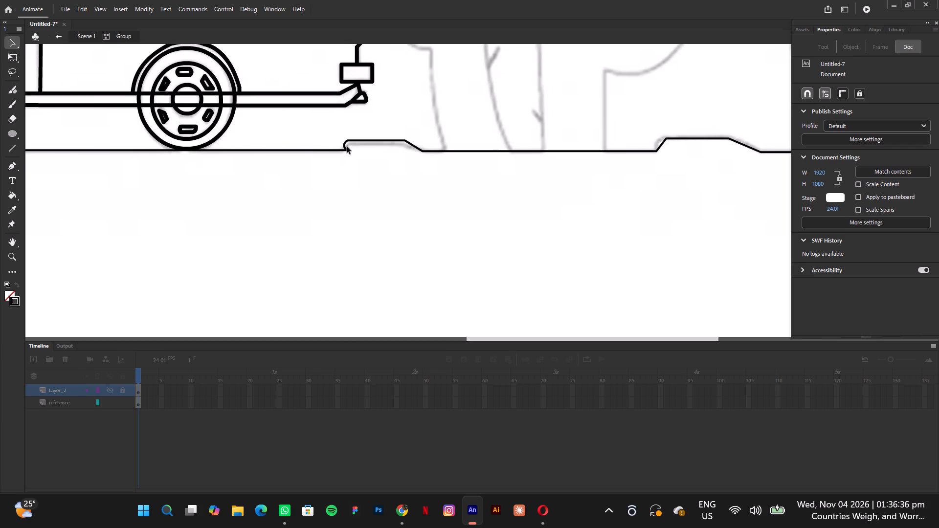
left_click(347, 149)
left_click_drag(347, 140, 350, 145)
left_click_drag(350, 145, 353, 143)
Shift that bump's far upper corner slightly inward and curve its slope down toward the large cactus outward.
left_click_drag(404, 142, 400, 144)
left_click_drag(400, 144, 402, 147)
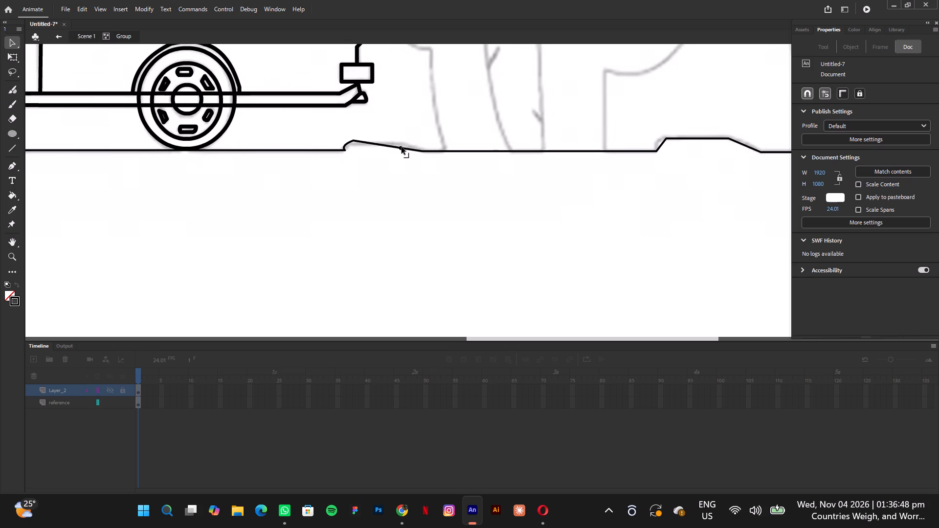
left_click_drag(402, 147, 400, 146)
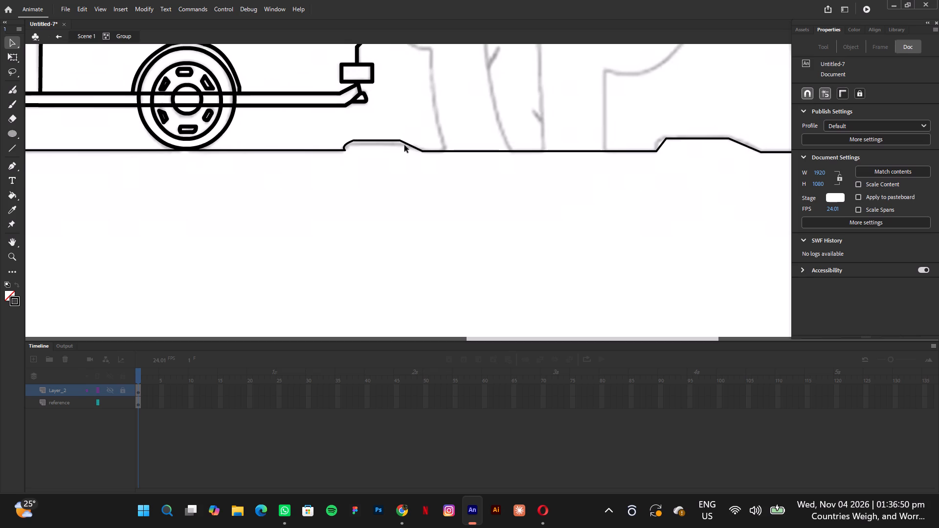
left_click(408, 144)
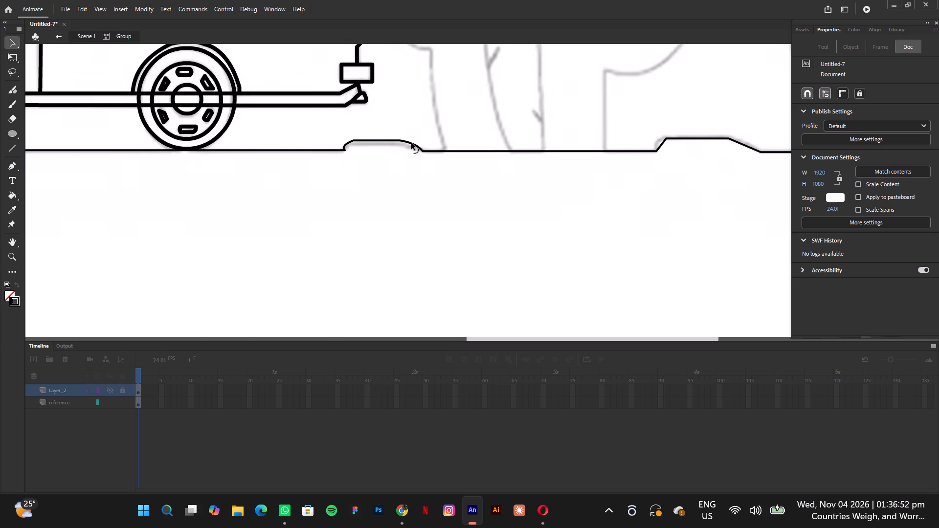
left_click(400, 141)
left_click(355, 140)
left_click(486, 190)
Bow the steep left slope of the bump between the large and small cacti outward to match the sketch.
left_click_drag(562, 339, 638, 331)
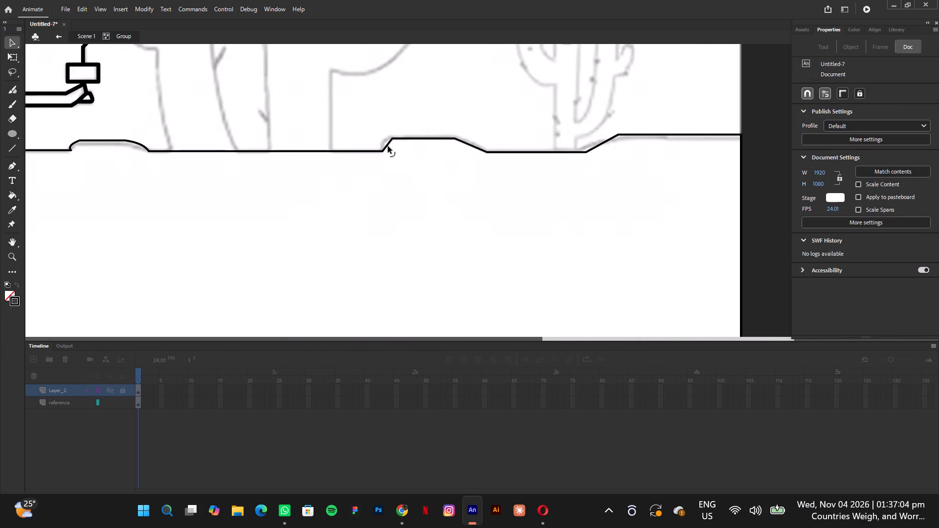
left_click_drag(388, 143, 385, 141)
left_click_drag(385, 141, 383, 140)
Curve the rise beside the small cactus, move its base corner toward the trunk, and lower its top corner onto the sketch.
left_click_drag(595, 146, 587, 145)
left_click_drag(587, 145, 586, 145)
left_click_drag(585, 153, 578, 152)
left_click_drag(578, 152, 580, 151)
left_click_drag(618, 134, 621, 141)
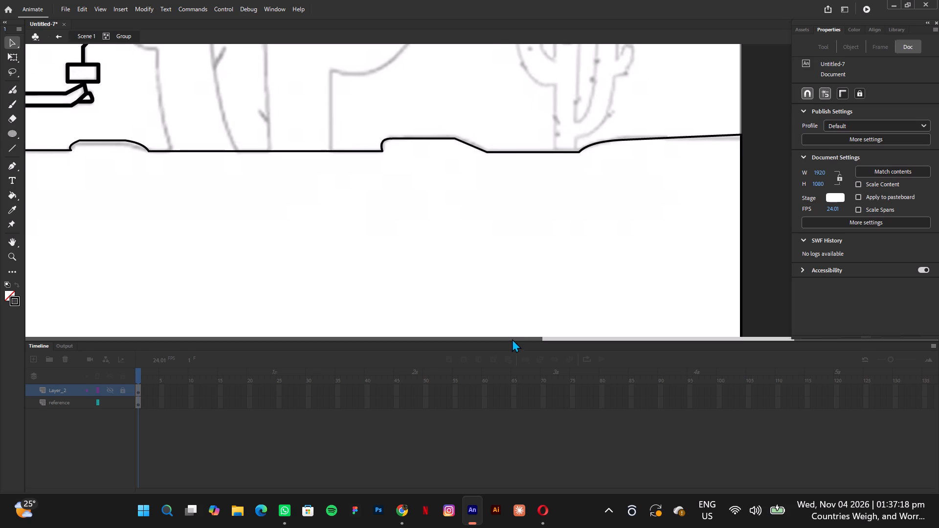
Bend the last ground-line section, running from the small cactus to the stage edge, slightly downward to follow the sketch.
left_click_drag(515, 338, 565, 327)
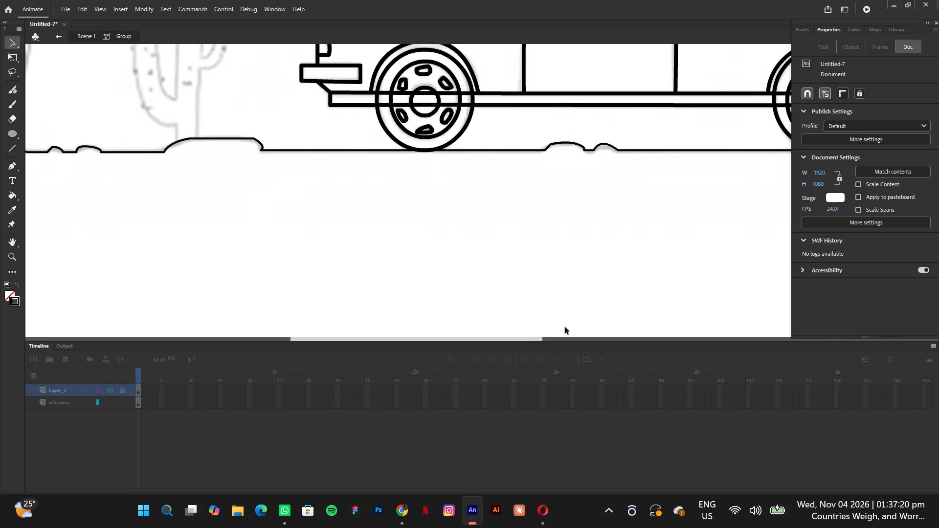
left_click_drag(536, 339, 771, 308)
scroll(562, 339, "right", 1)
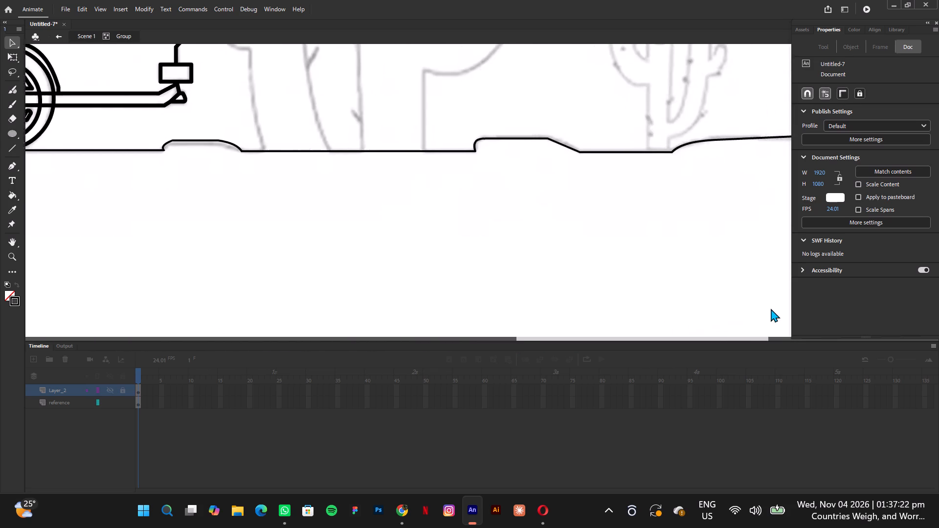
scroll(771, 308, "right", 1)
left_click_drag(771, 308, 793, 308)
scroll(793, 308, "right", 1)
left_click(632, 139)
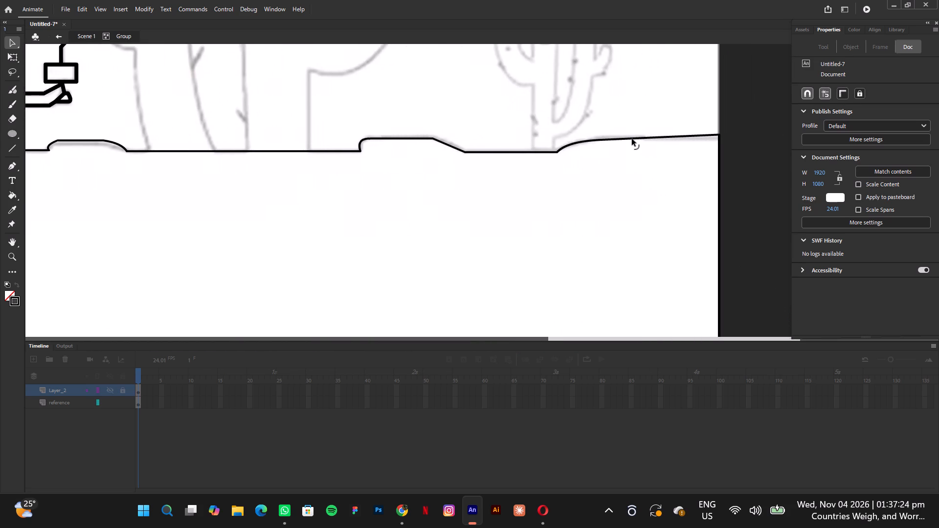
left_click(689, 137)
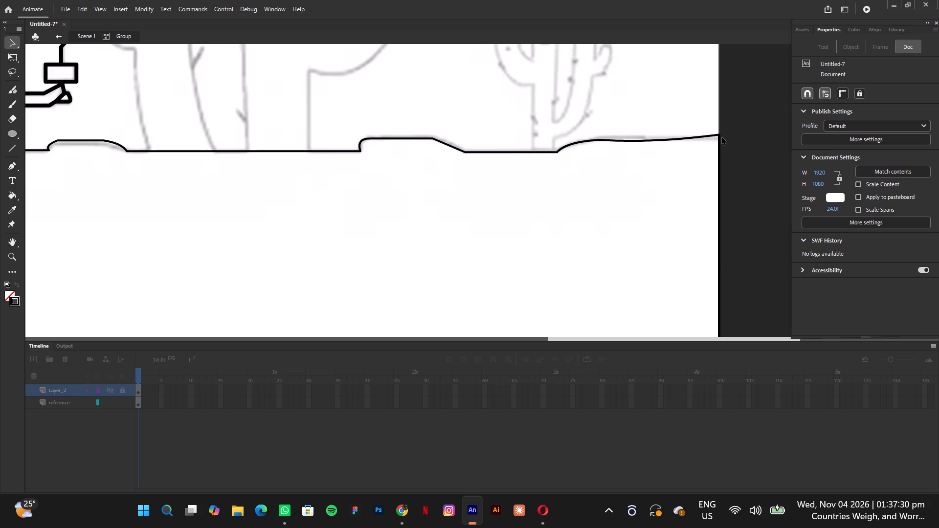
left_click_drag(625, 338, 644, 336)
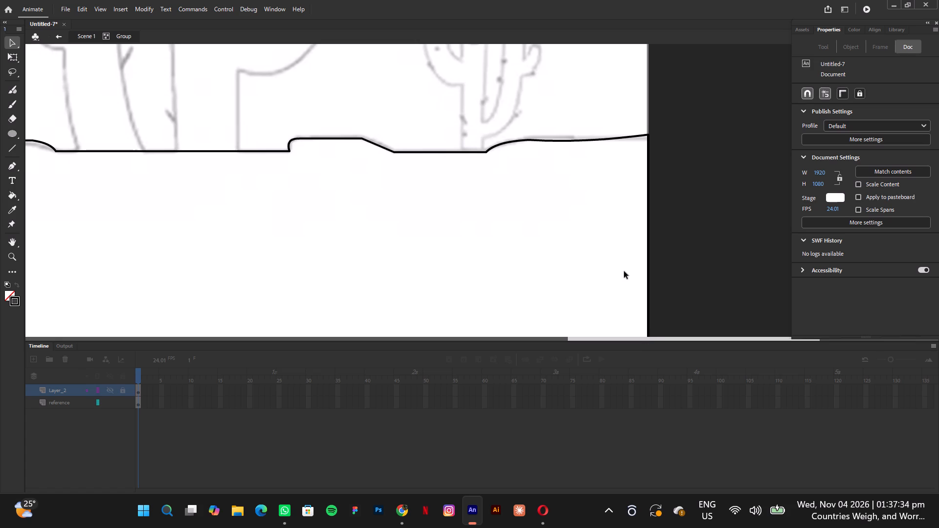
left_click(487, 153)
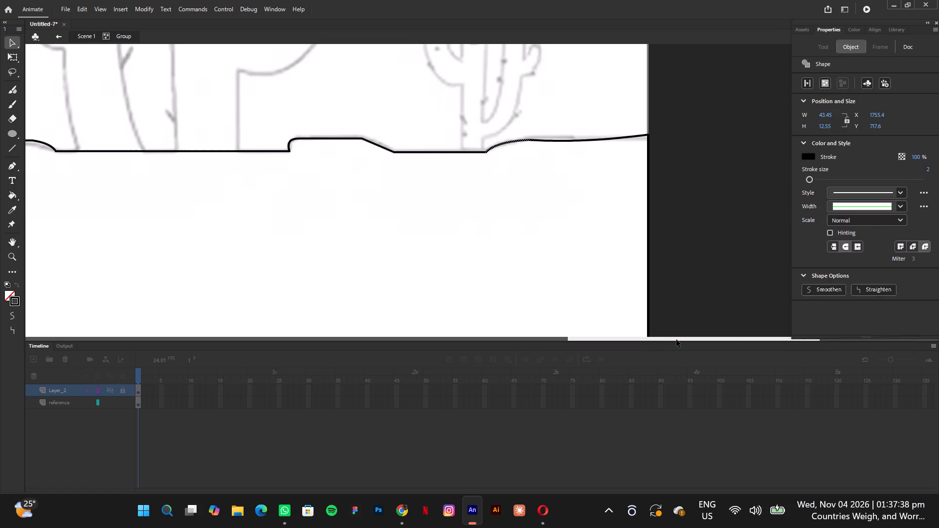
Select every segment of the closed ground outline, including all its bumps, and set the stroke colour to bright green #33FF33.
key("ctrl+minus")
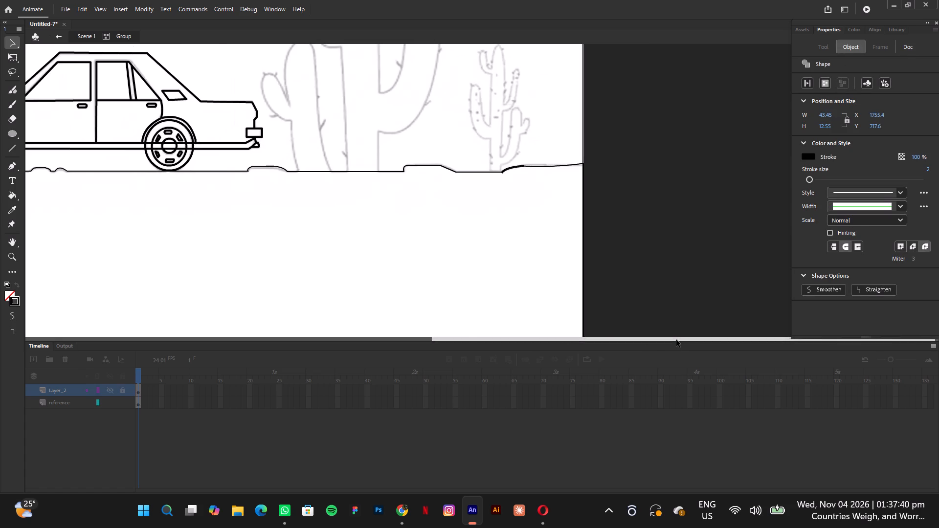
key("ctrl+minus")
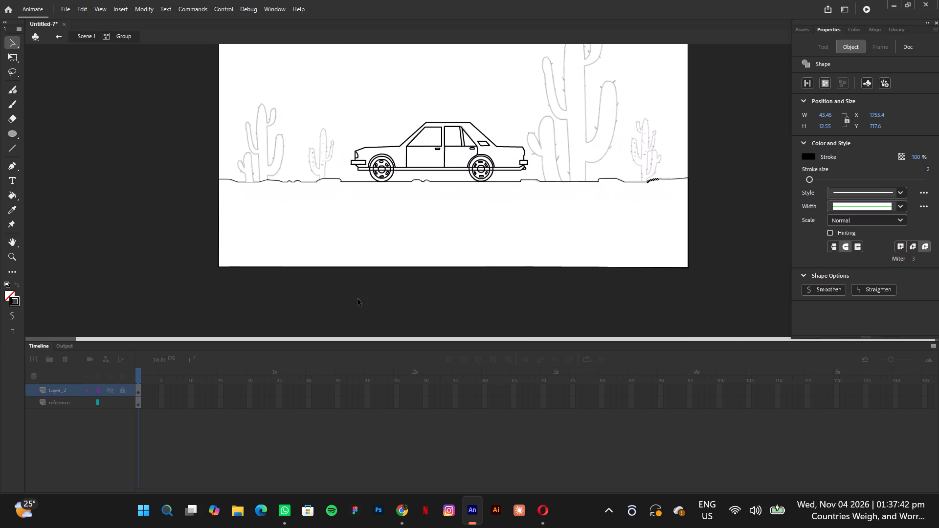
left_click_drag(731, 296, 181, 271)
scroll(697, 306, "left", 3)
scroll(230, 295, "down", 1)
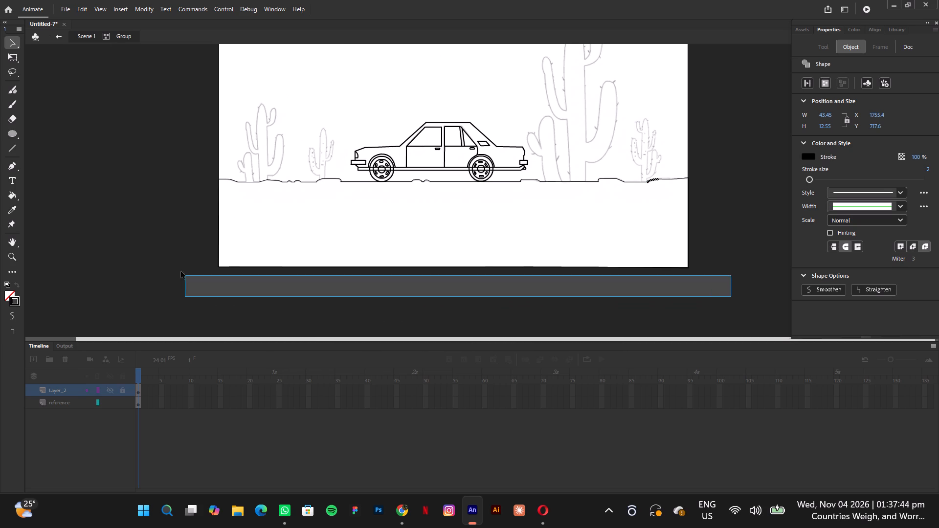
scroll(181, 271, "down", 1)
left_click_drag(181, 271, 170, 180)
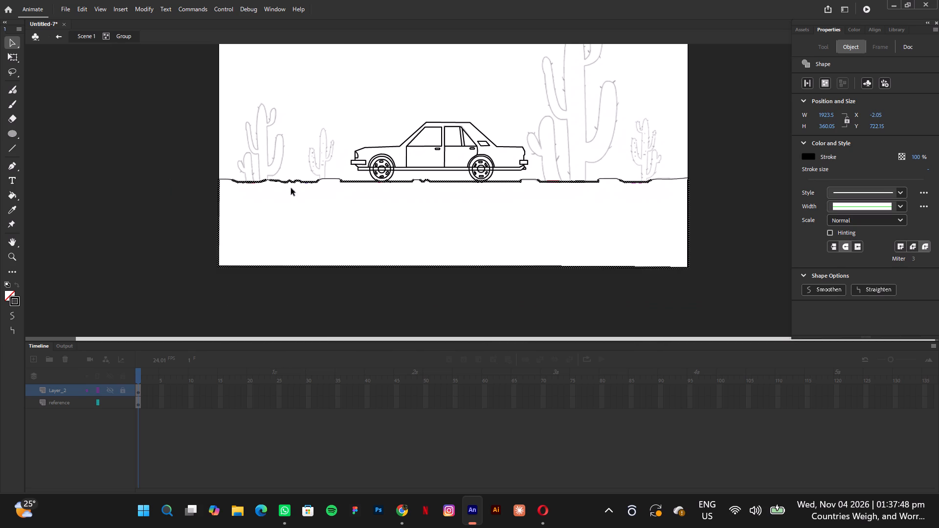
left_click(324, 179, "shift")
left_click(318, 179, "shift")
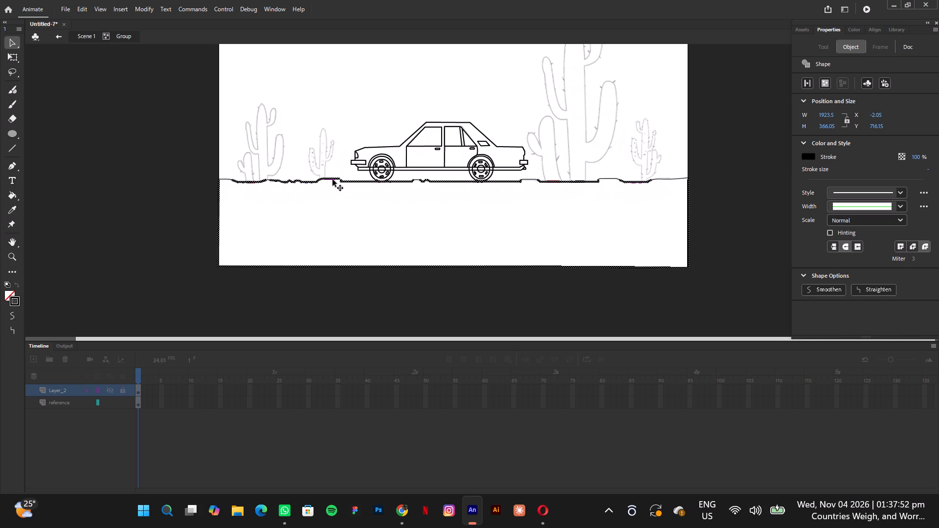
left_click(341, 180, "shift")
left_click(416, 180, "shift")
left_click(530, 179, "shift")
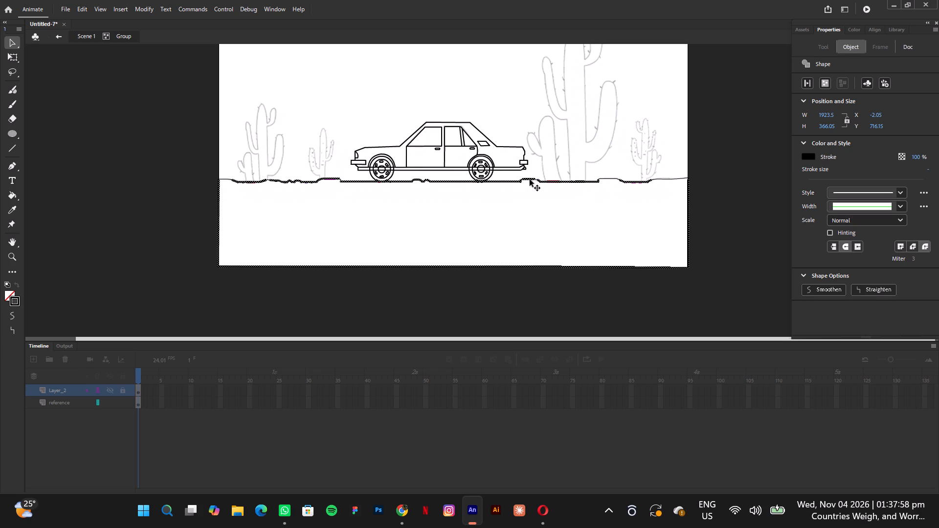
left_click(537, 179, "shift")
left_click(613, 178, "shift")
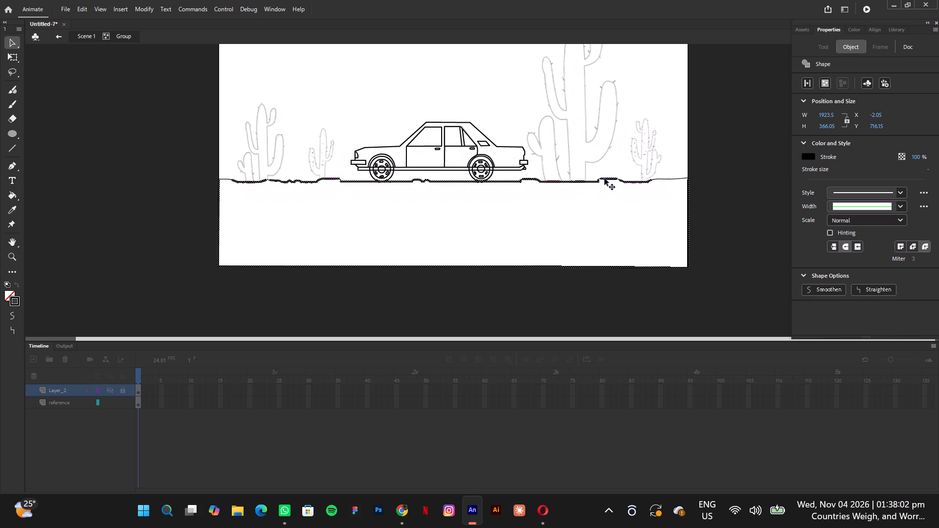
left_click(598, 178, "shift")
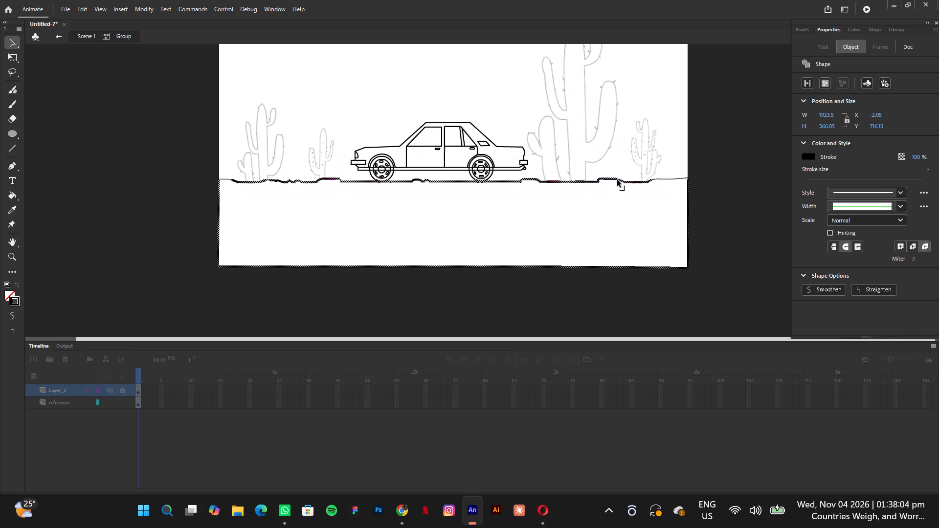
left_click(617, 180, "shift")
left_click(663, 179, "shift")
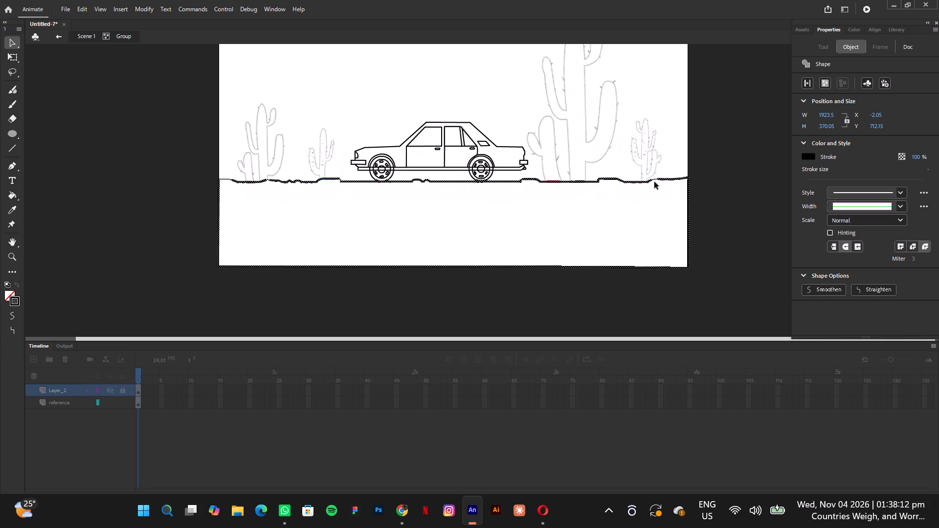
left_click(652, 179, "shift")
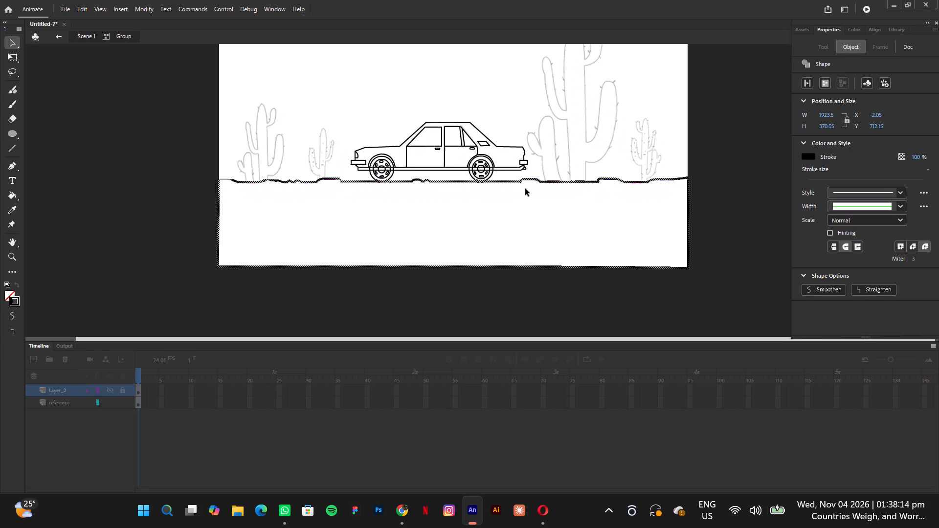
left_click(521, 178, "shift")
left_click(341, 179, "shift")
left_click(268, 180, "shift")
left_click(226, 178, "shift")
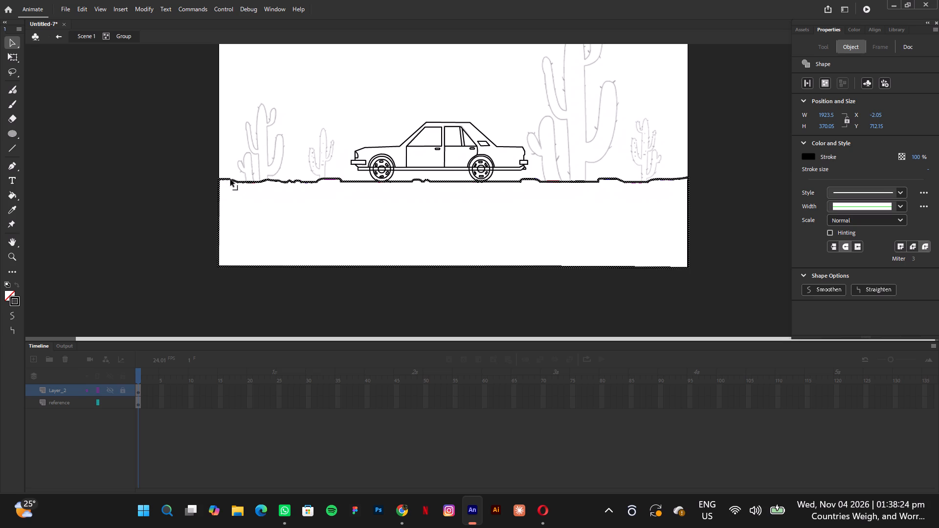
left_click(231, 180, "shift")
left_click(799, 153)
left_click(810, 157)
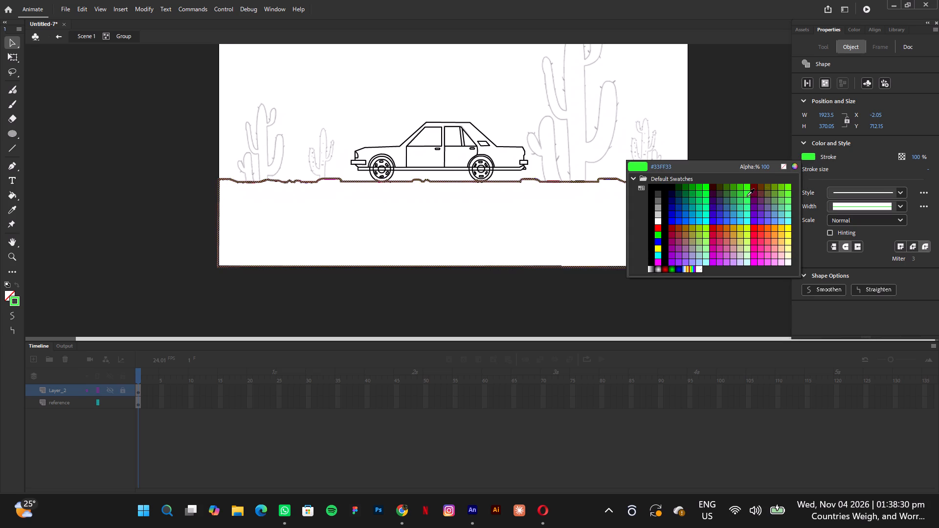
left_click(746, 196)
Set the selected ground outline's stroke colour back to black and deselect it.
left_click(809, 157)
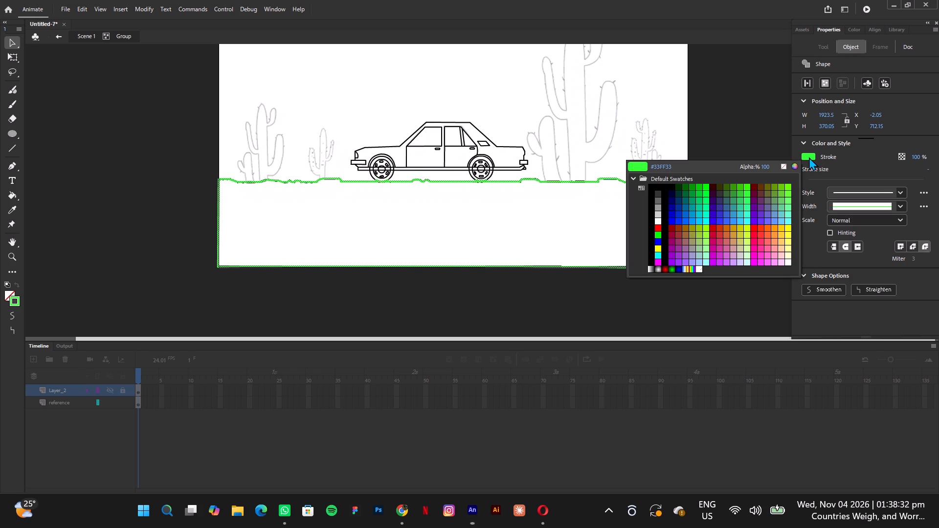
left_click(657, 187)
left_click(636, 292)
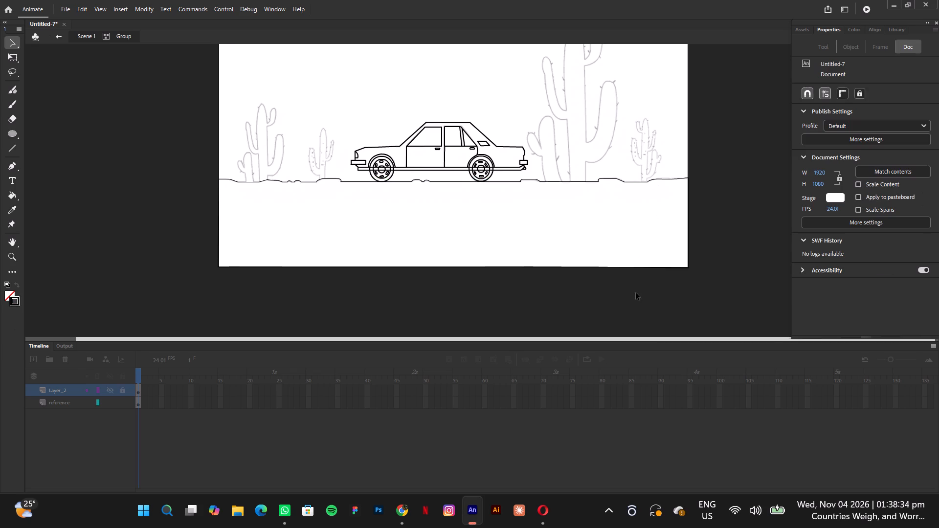
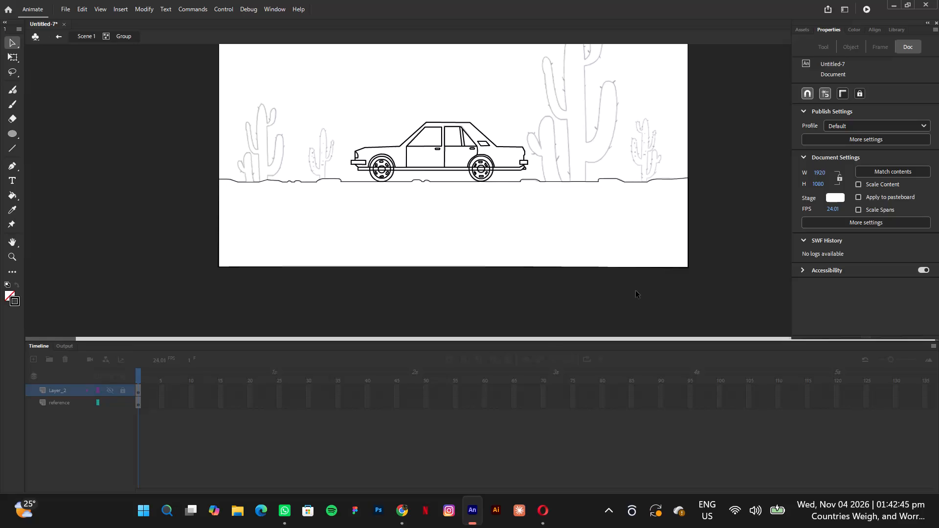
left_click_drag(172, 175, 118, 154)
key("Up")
With the Line tool at stroke size 4, trace the leftmost cactus's outer edge from the ground line up around its lowest, outermost arm.
key("h")
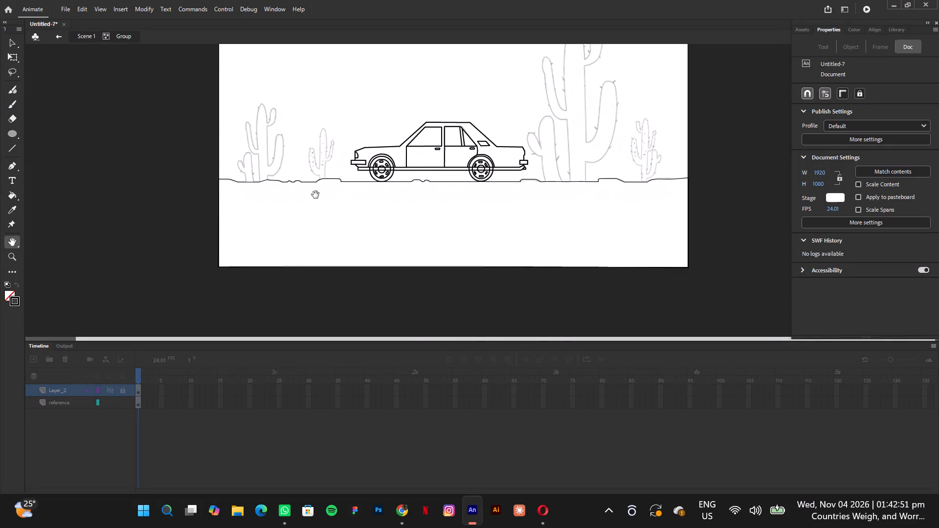
left_click_drag(337, 106, 334, 154)
key("ctrl+equal")
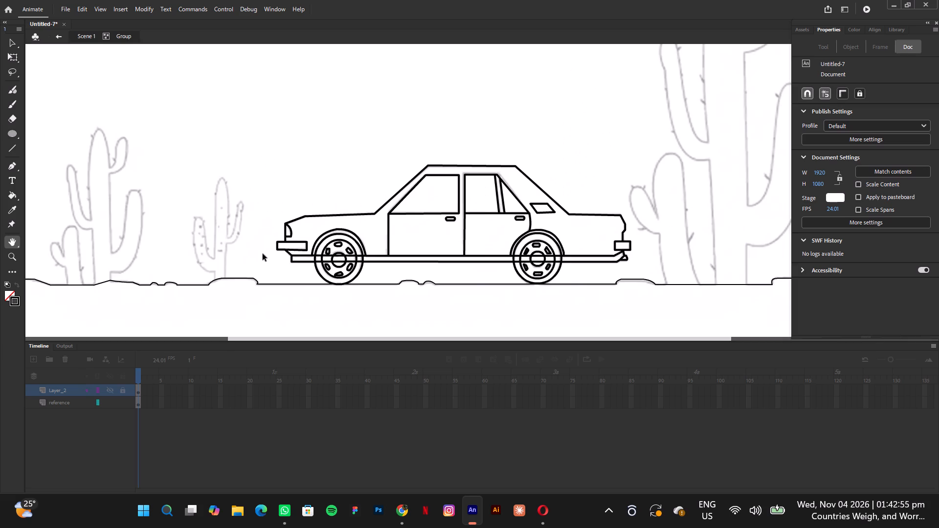
left_click_drag(279, 309, 424, 298)
scroll(338, 307, "right", 1)
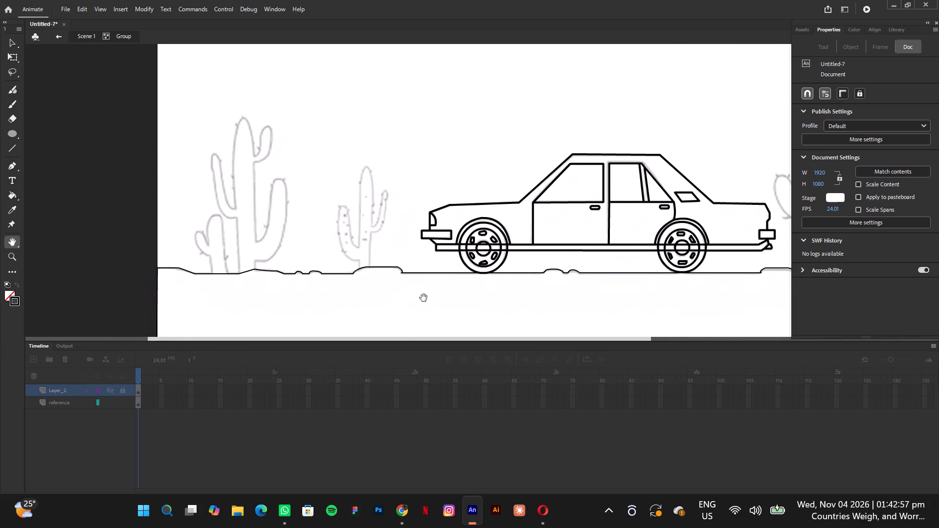
left_click(14, 148)
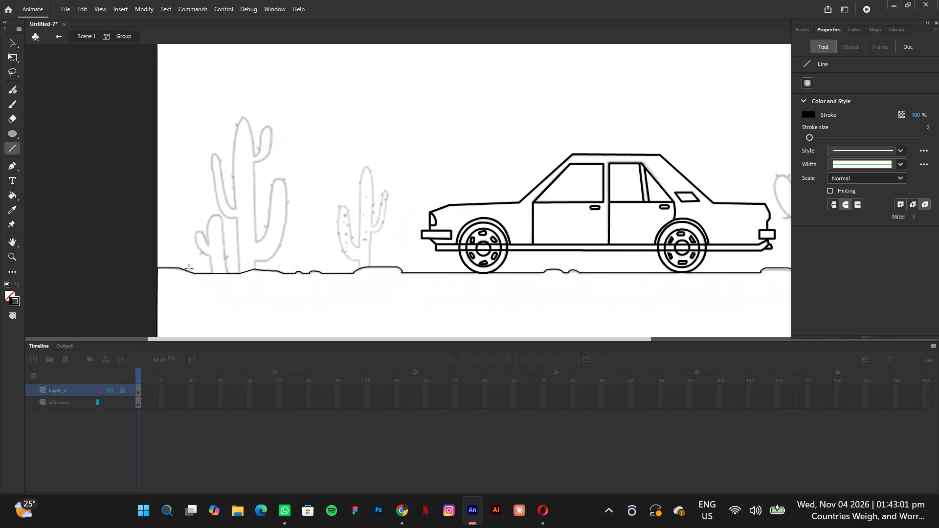
left_click(811, 137)
left_click(927, 129)
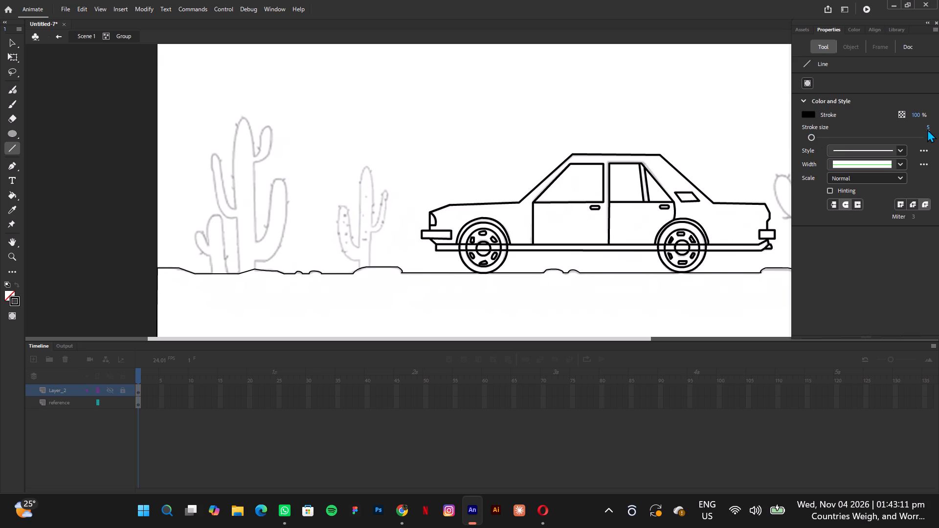
key("BackSpace")
left_click(927, 129)
key("4")
key("Return")
left_click(211, 273)
left_click_drag(211, 273, 210, 266)
left_click_drag(210, 266, 208, 256)
left_click_drag(210, 256, 204, 252)
left_click_drag(204, 252, 196, 242)
left_click_drag(196, 242, 198, 246)
left_click_drag(197, 245, 195, 233)
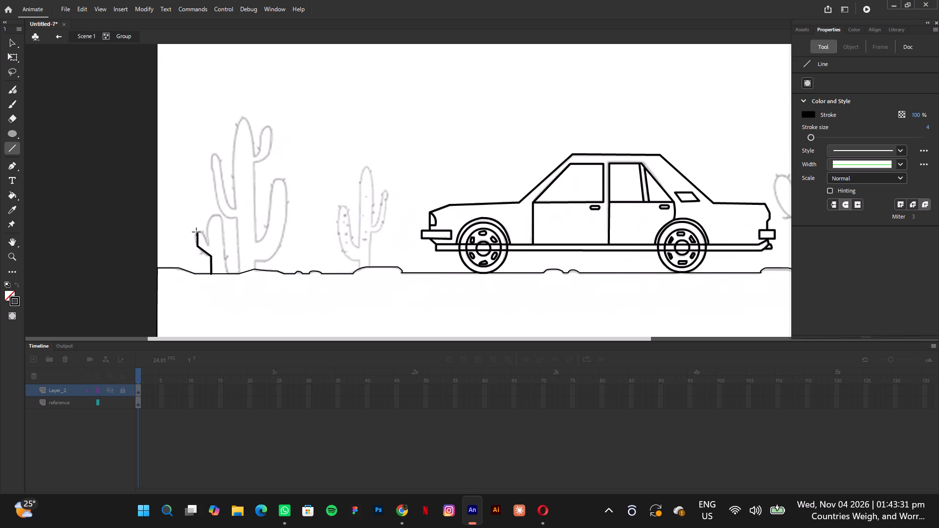
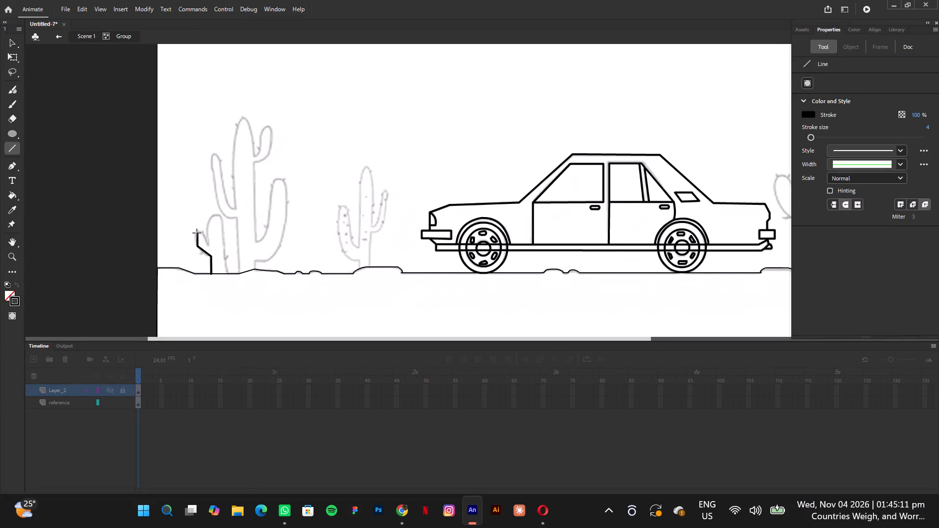
Outline the rest of the small cactus at the scene's left edge with straight connected lines, ending its right side at the ground.
left_click_drag(197, 232, 206, 242)
left_click_drag(206, 242, 208, 244)
left_click_drag(209, 242, 209, 230)
left_click_drag(209, 230, 215, 216)
left_click_drag(215, 214, 230, 271)
left_click_drag(230, 271, 226, 271)
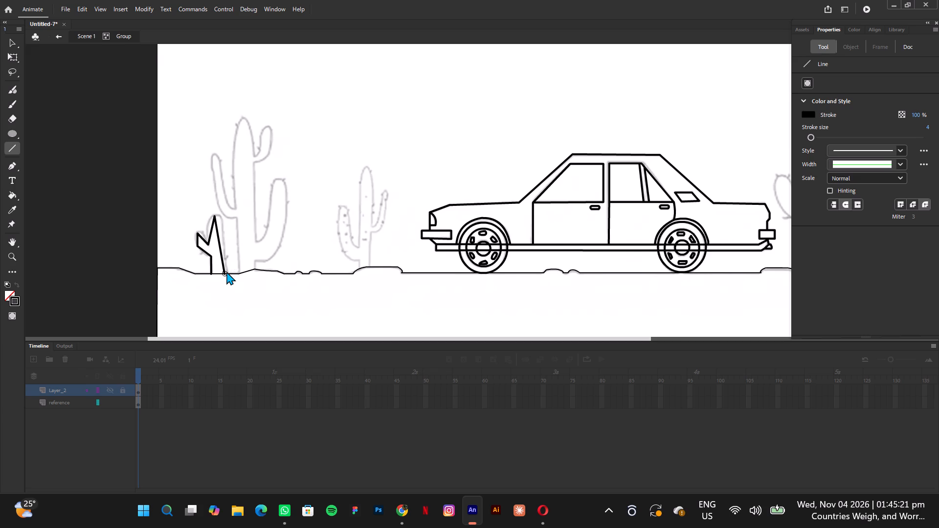
left_click_drag(226, 271, 227, 271)
left_click_drag(227, 271, 228, 270)
Bend the straight lines of the small cactus's left arm into a rounded shape matching the reference sketch.
key("ctrl+equal")
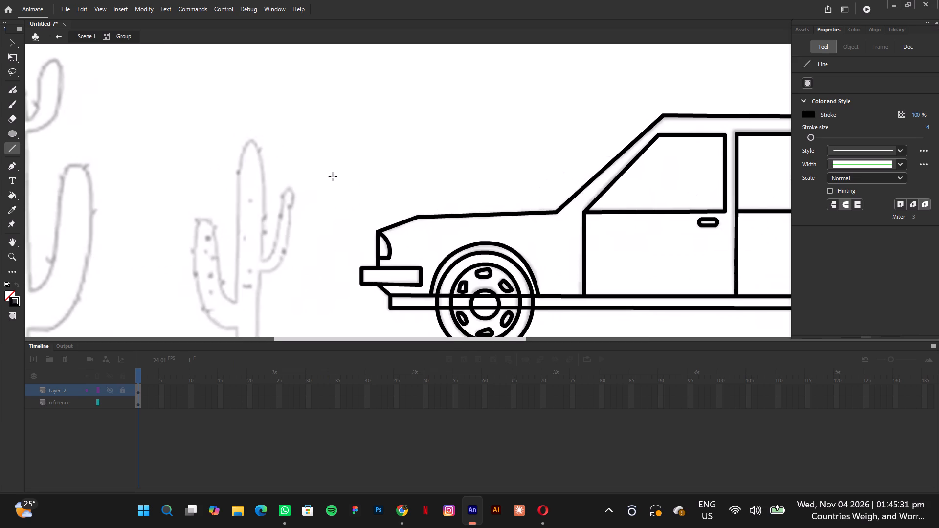
key("h")
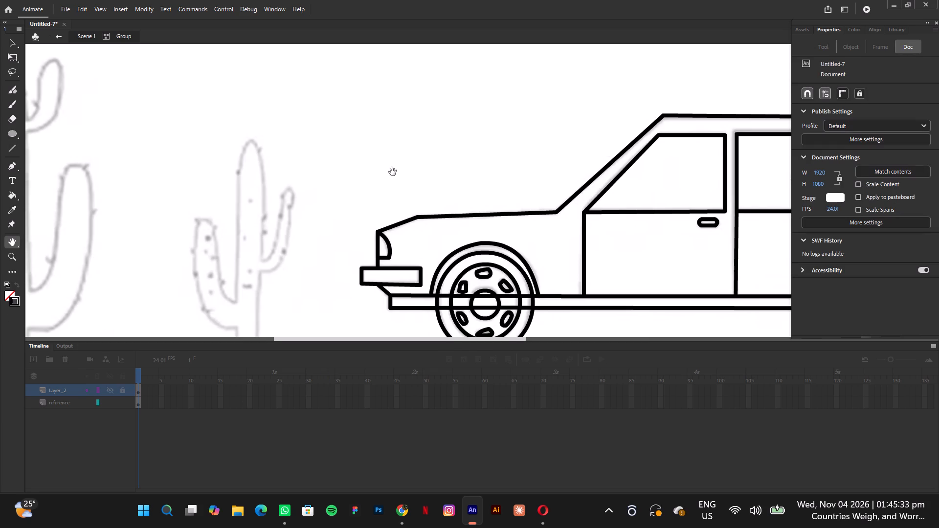
left_click_drag(320, 245, 579, 193)
scroll(377, 179, "right", 1)
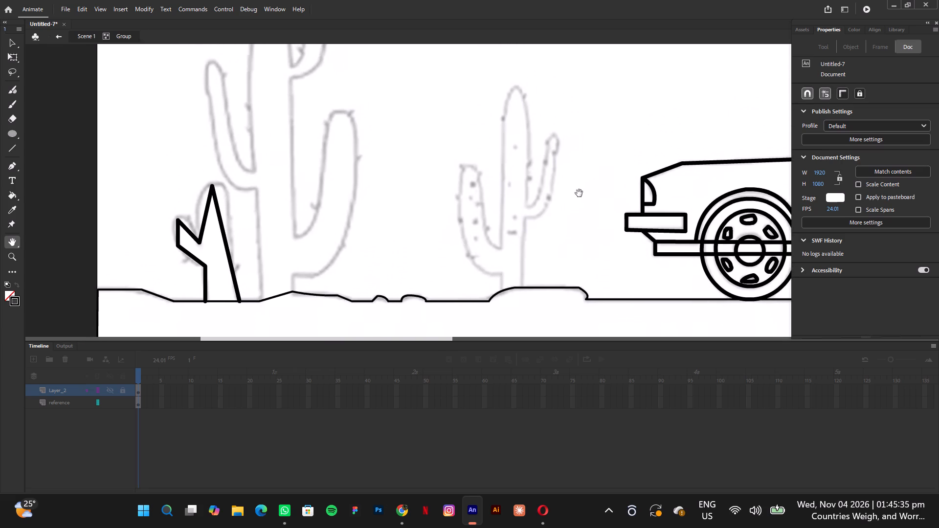
scroll(579, 193, "right", 1)
left_click_drag(579, 193, 567, 203)
left_click(6, 42)
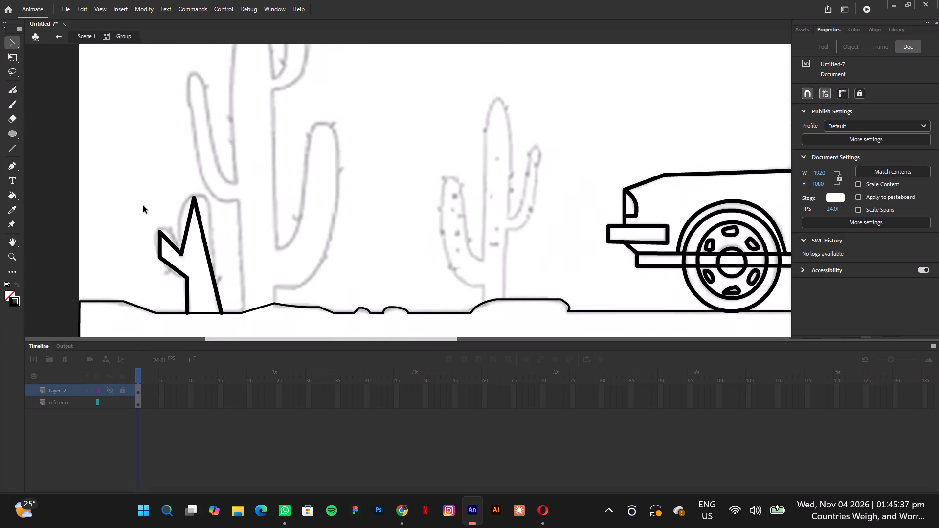
left_click_drag(173, 268, 173, 273)
left_click_drag(173, 273, 172, 273)
left_click_drag(160, 244, 155, 237)
left_click_drag(170, 242, 167, 229)
left_click_drag(167, 229, 170, 230)
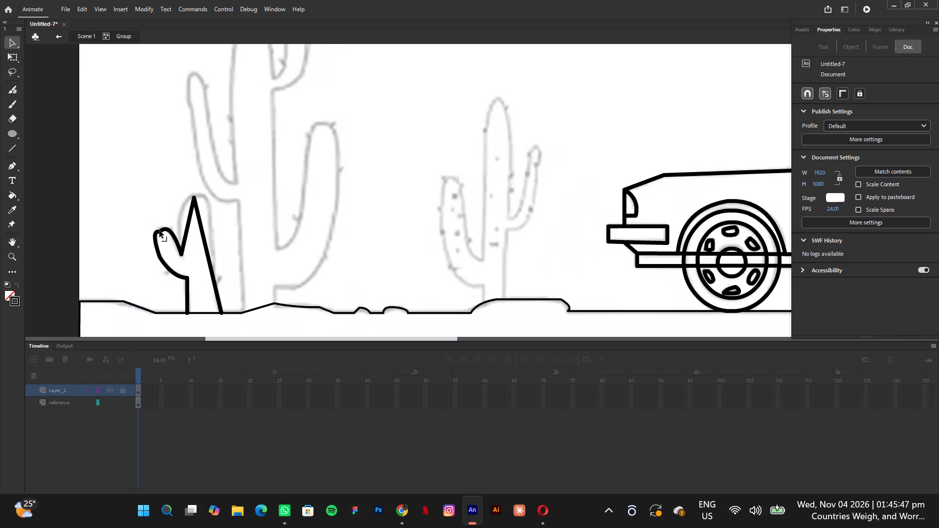
left_click(159, 231)
Curve both sides of the small cactus's main stem to form a rounded top following the reference.
left_click_drag(188, 224, 183, 211)
left_click_drag(183, 211, 181, 210)
left_click_drag(198, 220, 200, 221)
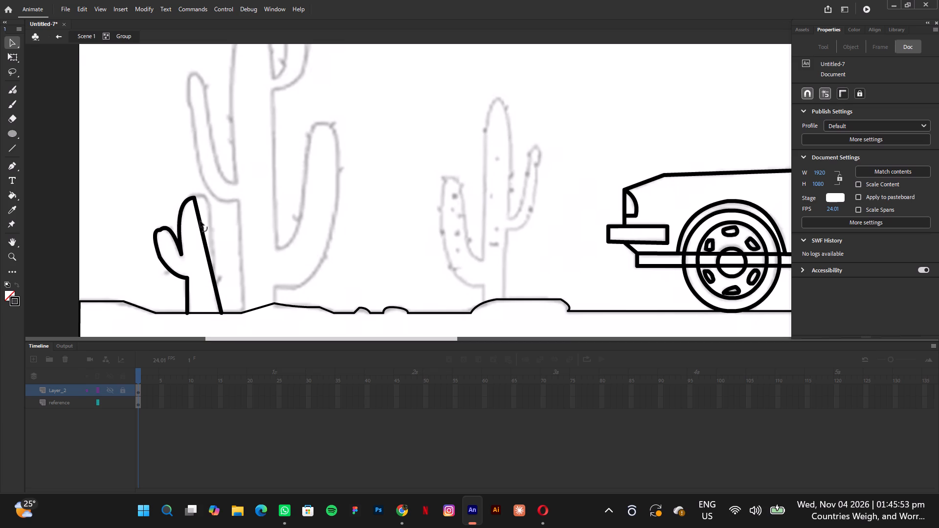
left_click_drag(200, 221, 209, 183)
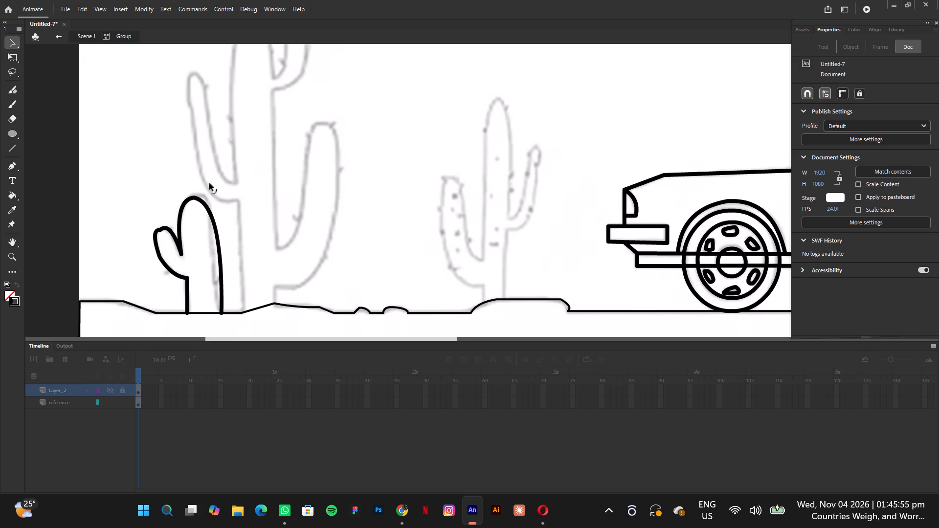
left_click_drag(209, 183, 204, 169)
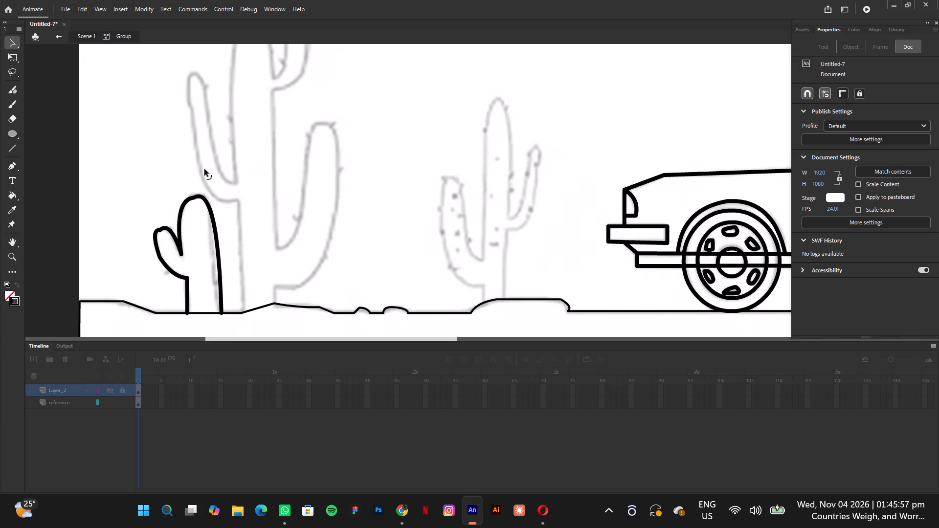
left_click_drag(204, 169, 204, 166)
Delete the lower part of the main stem's right edge and close the gap in the ground line beneath it.
left_click(217, 254)
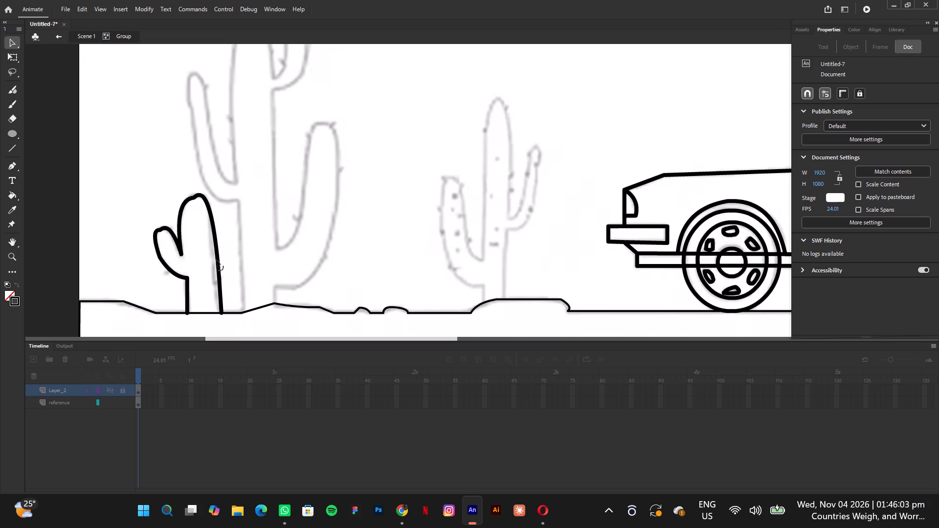
left_click(221, 276)
double_click(219, 273)
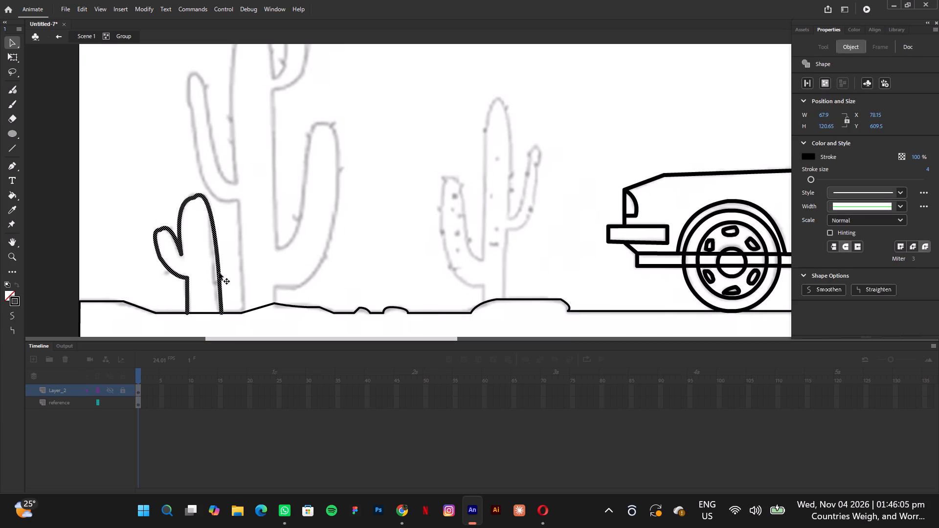
left_click(219, 273)
left_click(224, 281)
left_click(219, 279)
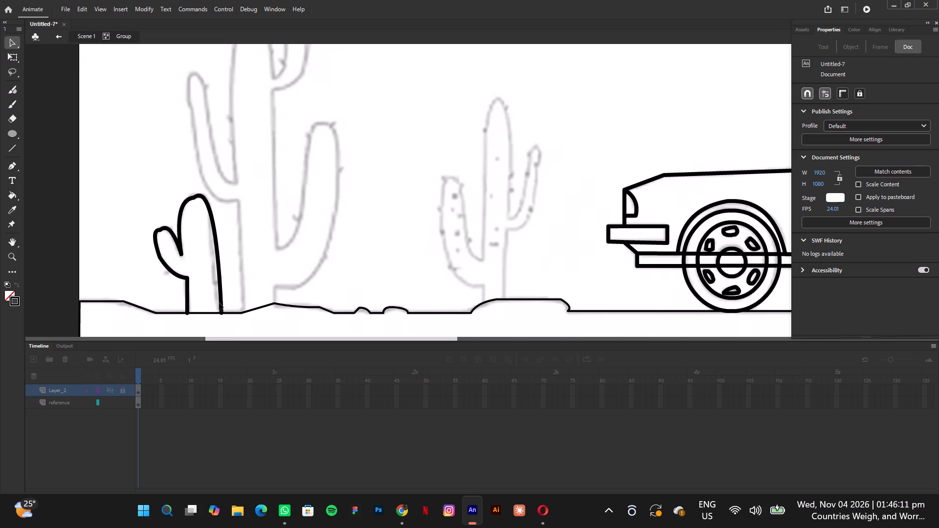
left_click_drag(206, 265, 233, 310)
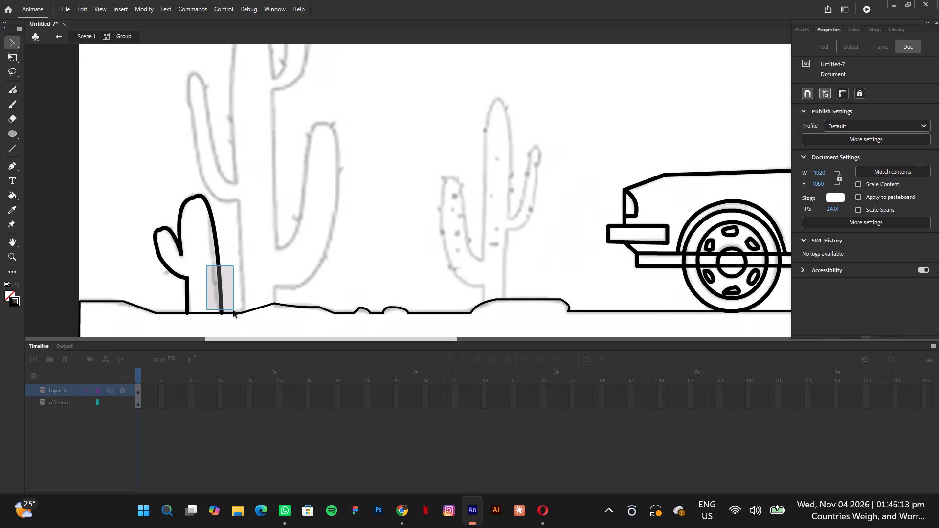
left_click_drag(233, 310, 232, 313)
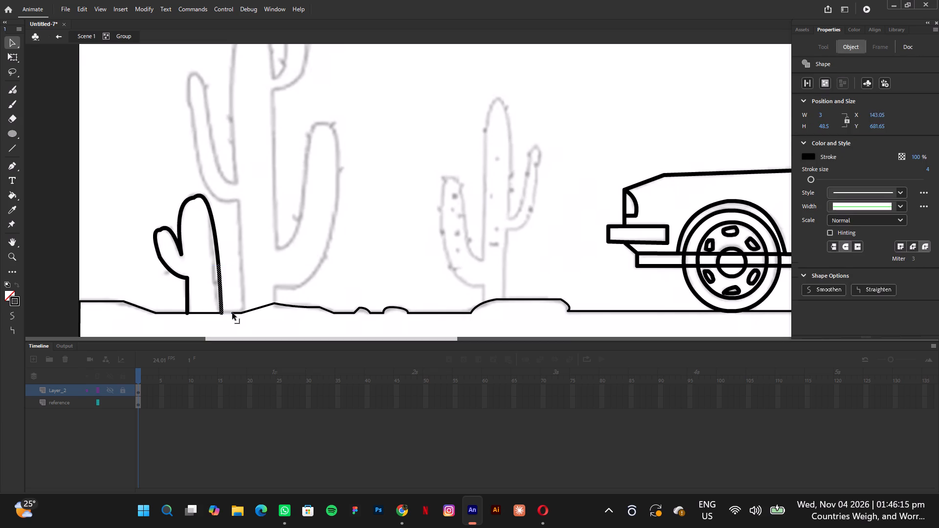
key("Delete")
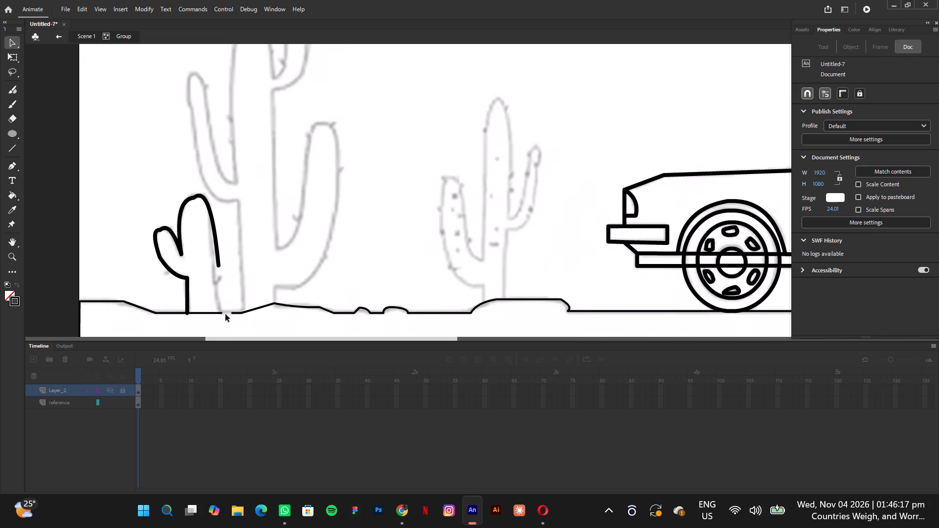
left_click_drag(222, 313, 232, 313)
Extend the loose end of the stem's right edge down along the reference and join it to the ground with a short line.
left_click(217, 262)
left_click_drag(218, 262, 214, 284)
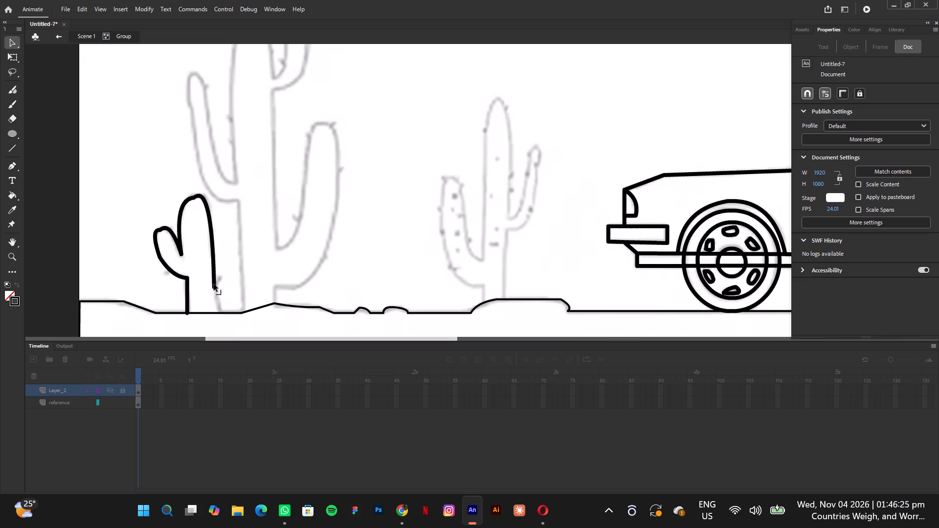
left_click_drag(214, 284, 216, 301)
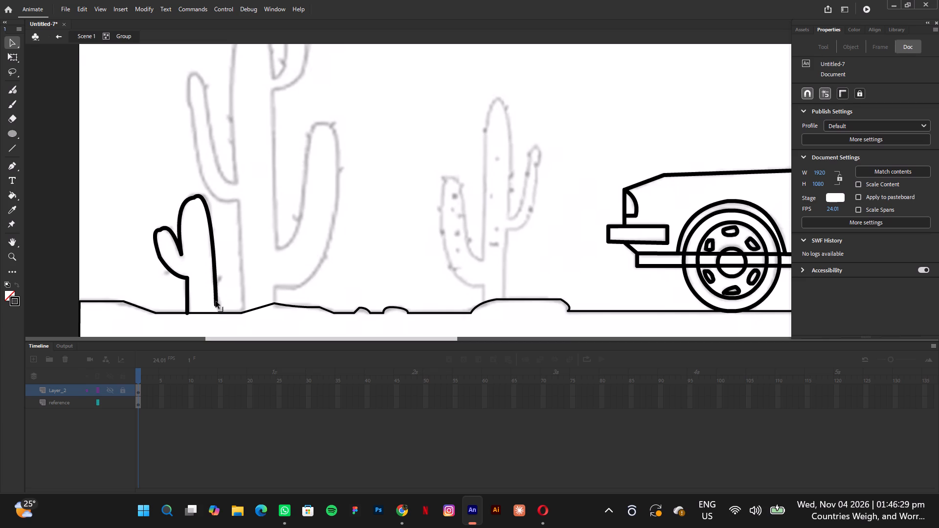
left_click(216, 301)
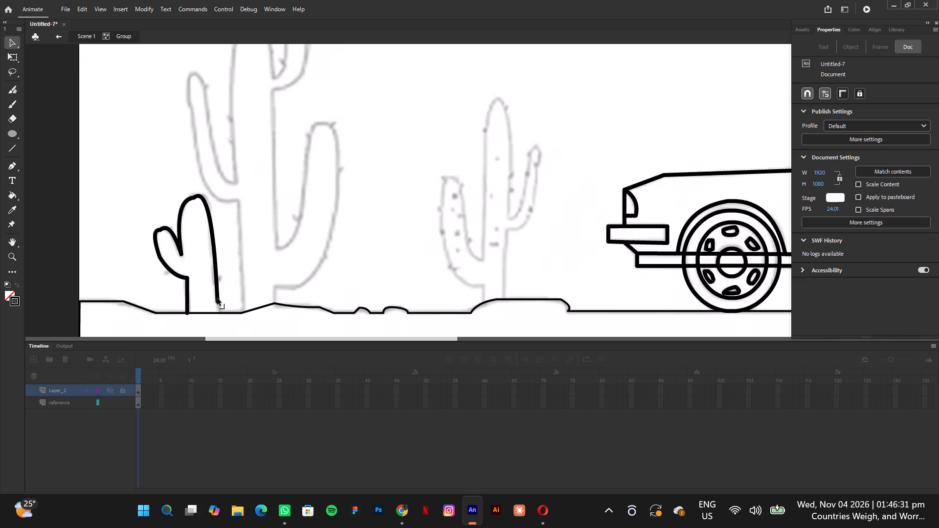
left_click(15, 141)
left_click(15, 145)
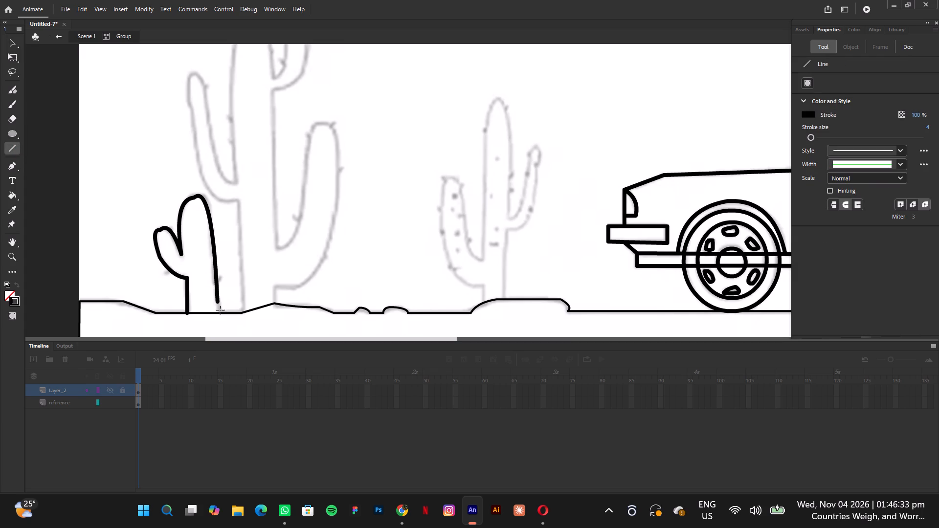
left_click_drag(218, 301, 221, 311)
left_click_drag(221, 311, 223, 310)
Finish the short line joining the small cactus's right edge to the ground line.
left_click_drag(223, 310, 222, 308)
left_click_drag(222, 308, 222, 309)
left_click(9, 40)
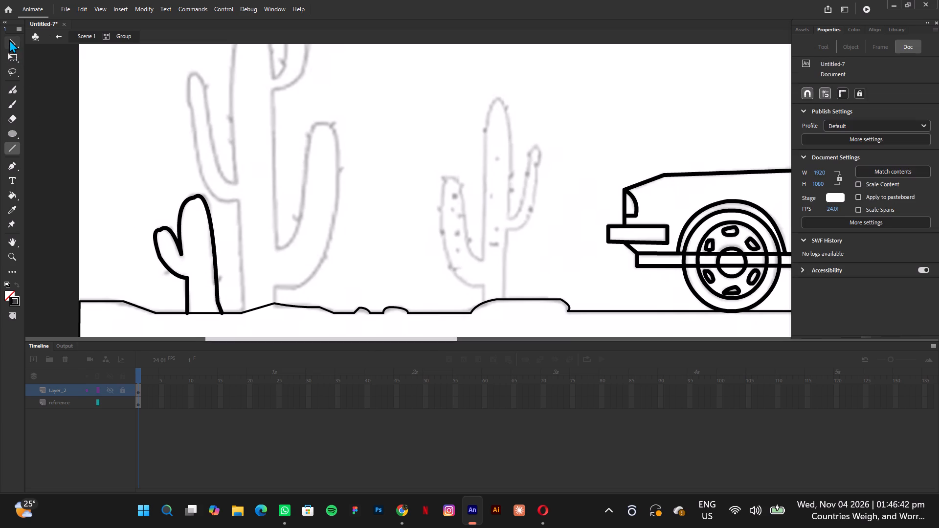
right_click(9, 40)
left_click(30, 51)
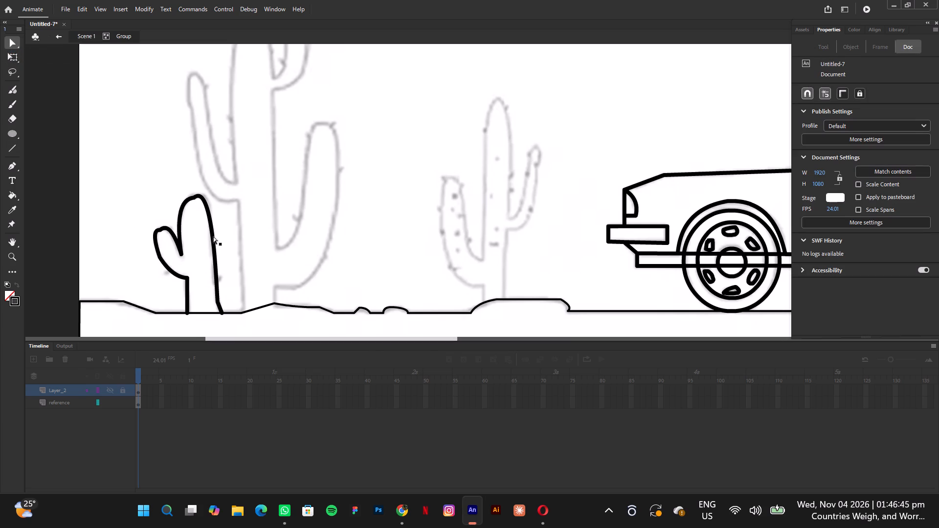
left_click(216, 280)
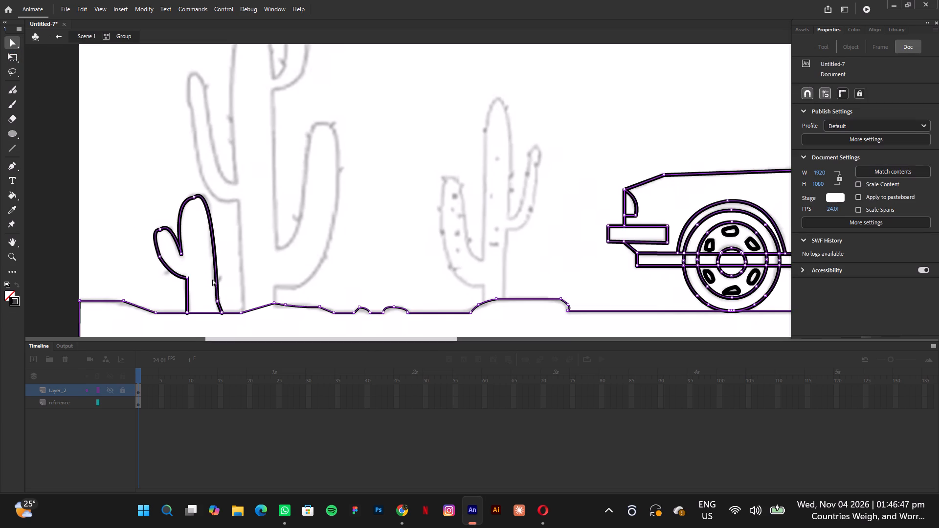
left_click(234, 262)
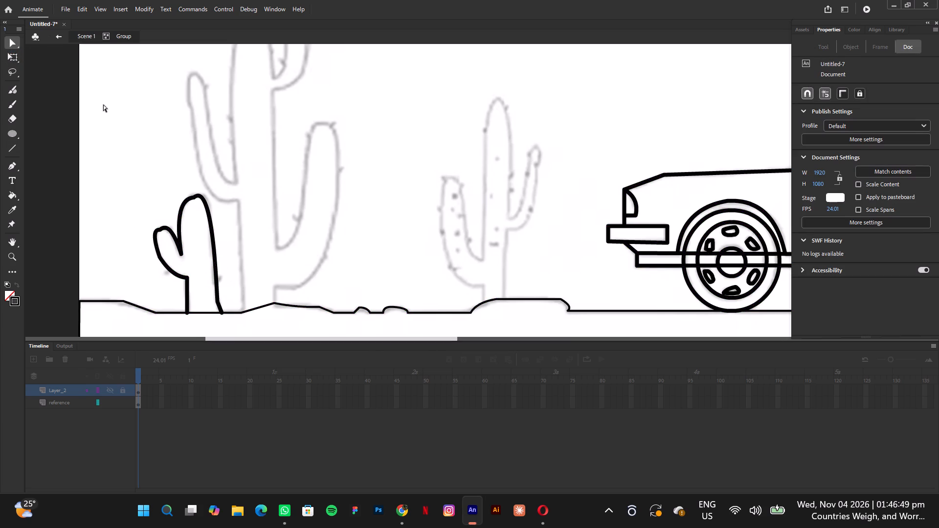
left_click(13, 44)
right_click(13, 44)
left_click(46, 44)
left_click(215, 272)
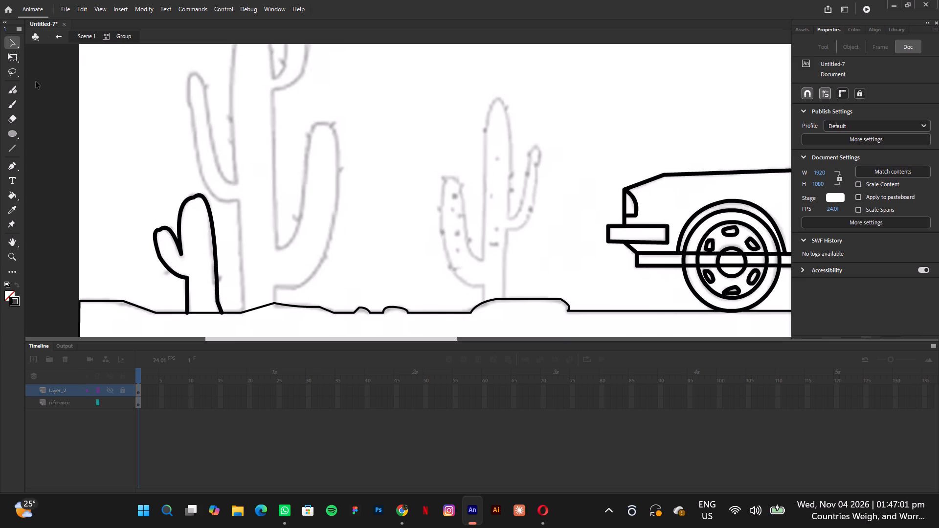
Reshape the small cactus's right side and rounded top by adjusting the stem outline's anchor points and curve handles to the reference.
key("a")
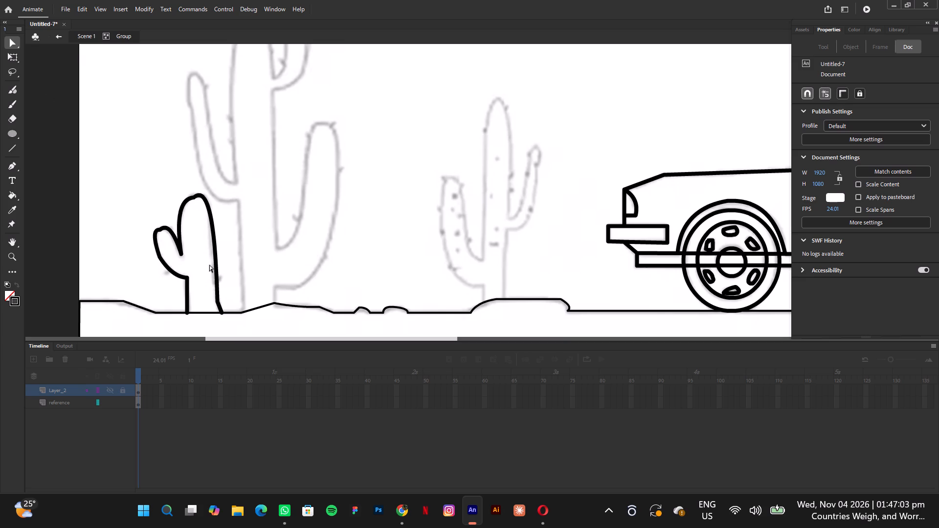
left_click(215, 261)
left_click(215, 261)
triple_click(217, 254)
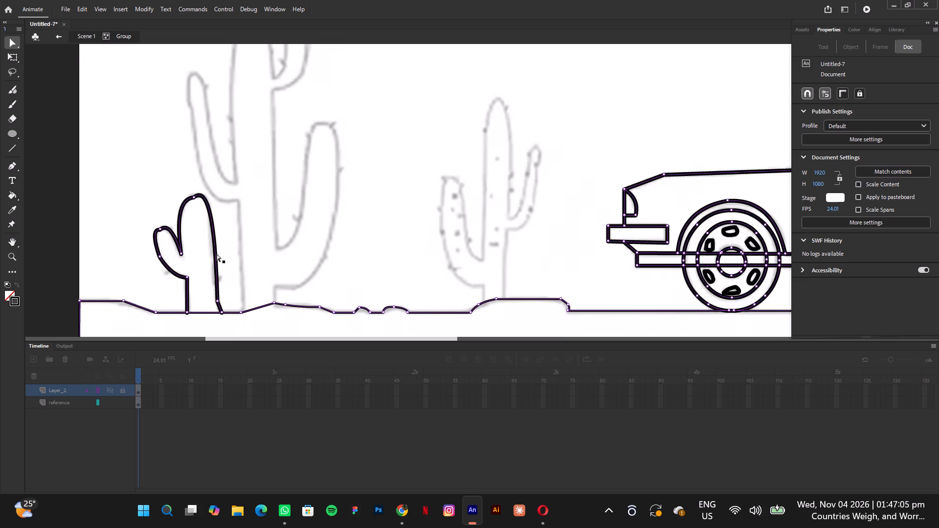
left_click(217, 256)
left_click(216, 301)
left_click_drag(215, 221, 221, 221)
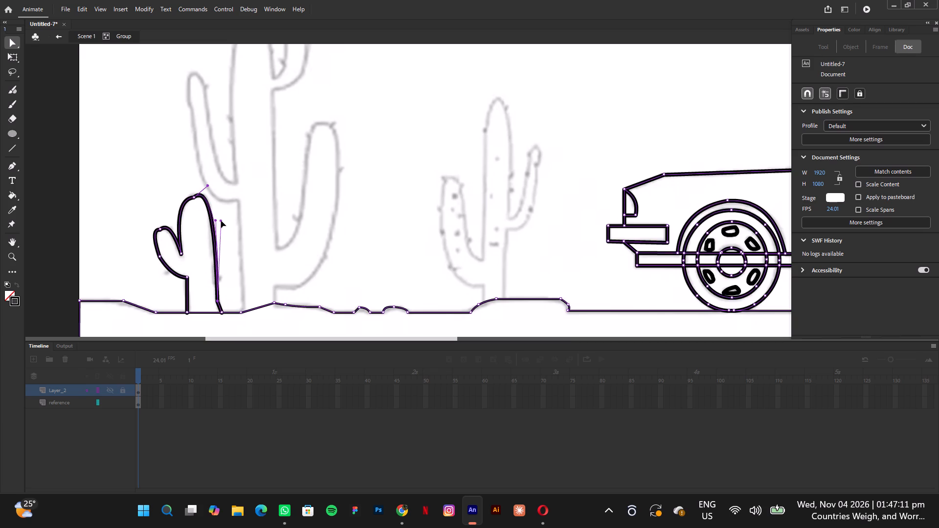
left_click_drag(221, 221, 216, 224)
left_click_drag(216, 224, 211, 224)
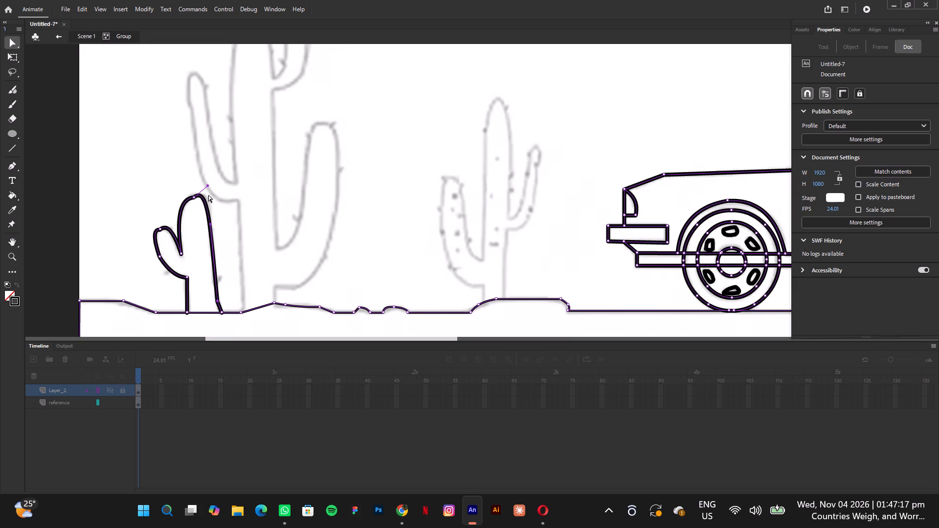
left_click_drag(209, 186, 209, 191)
left_click_drag(209, 191, 212, 201)
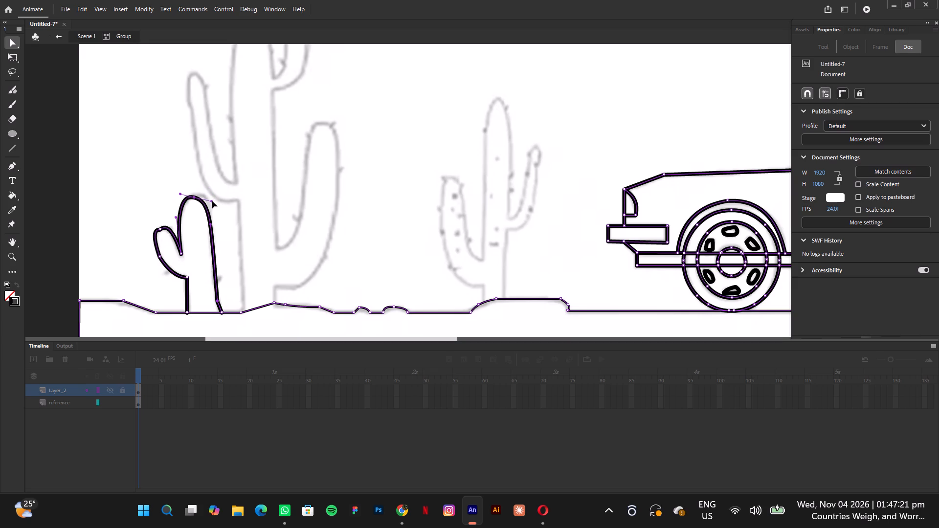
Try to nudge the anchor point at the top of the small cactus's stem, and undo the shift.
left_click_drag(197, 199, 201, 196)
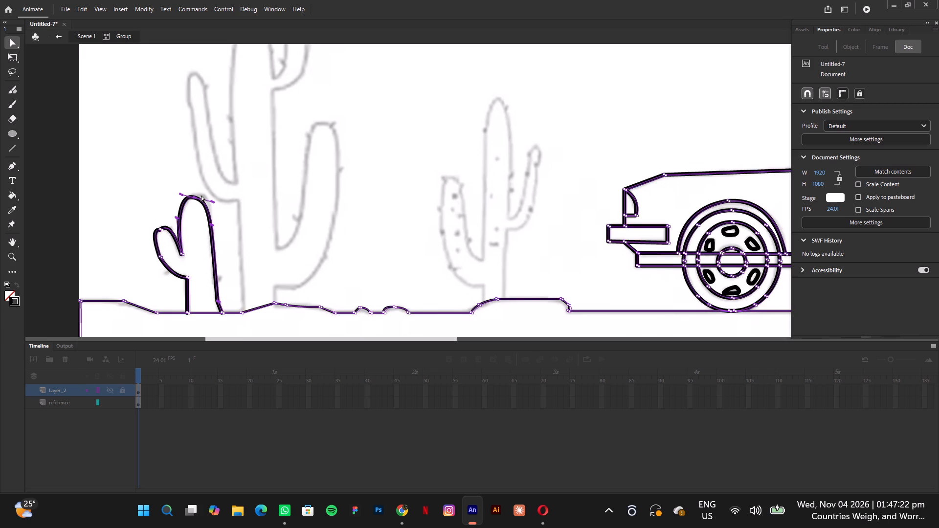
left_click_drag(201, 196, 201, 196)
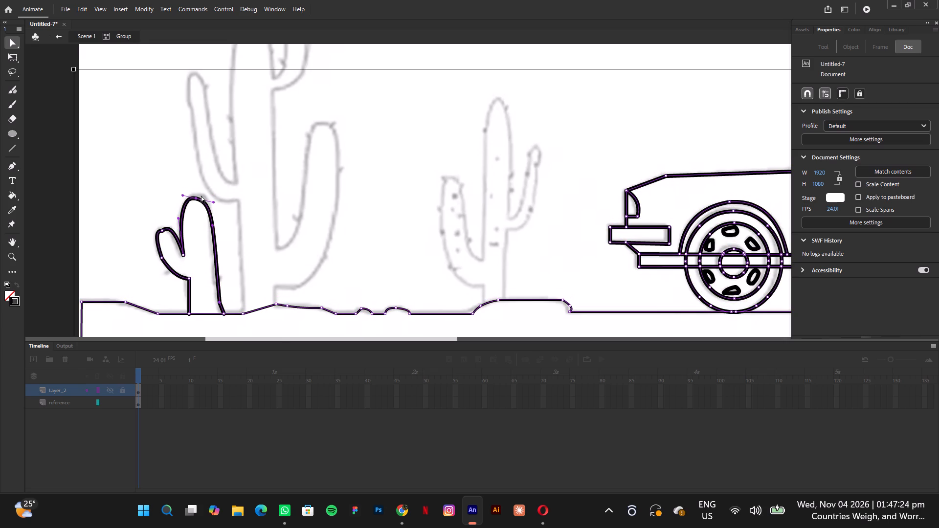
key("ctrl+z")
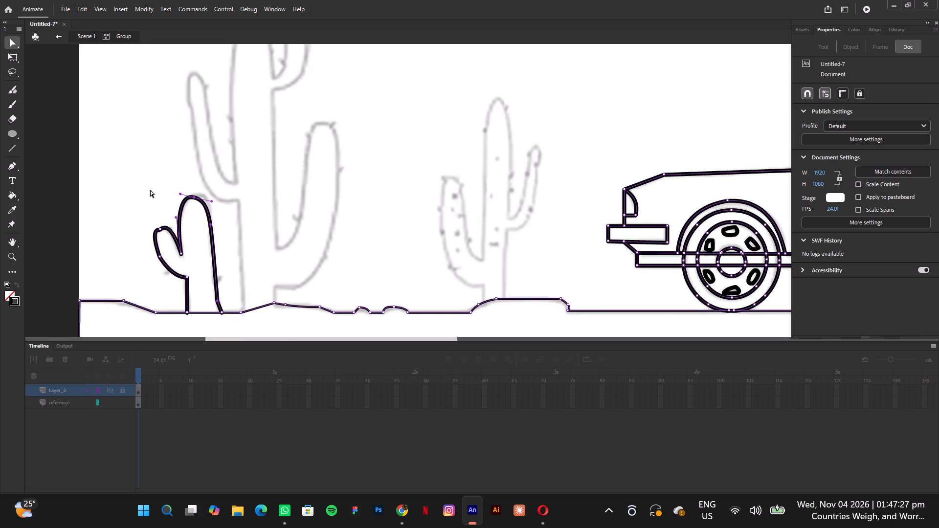
Bend the right shoulder of the small cactus's rounded top outward to follow the reference.
key("v")
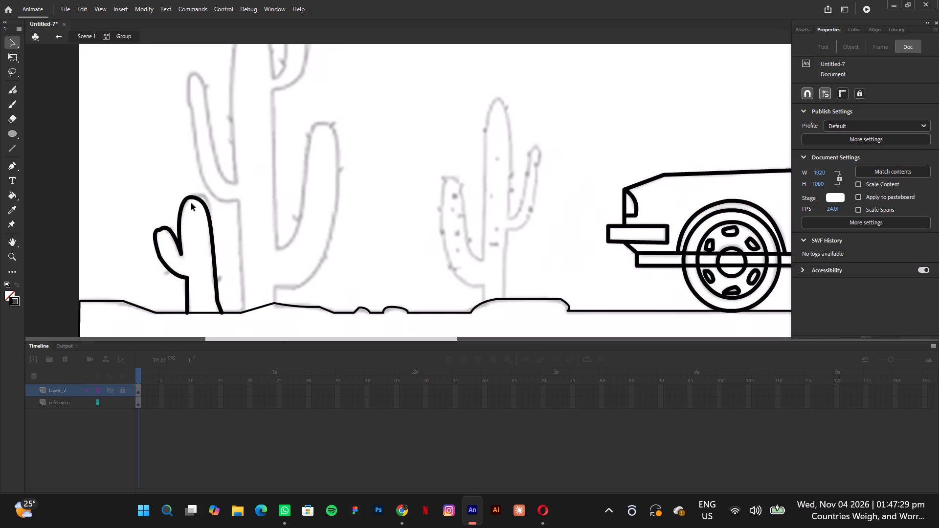
left_click(201, 205)
left_click(202, 203)
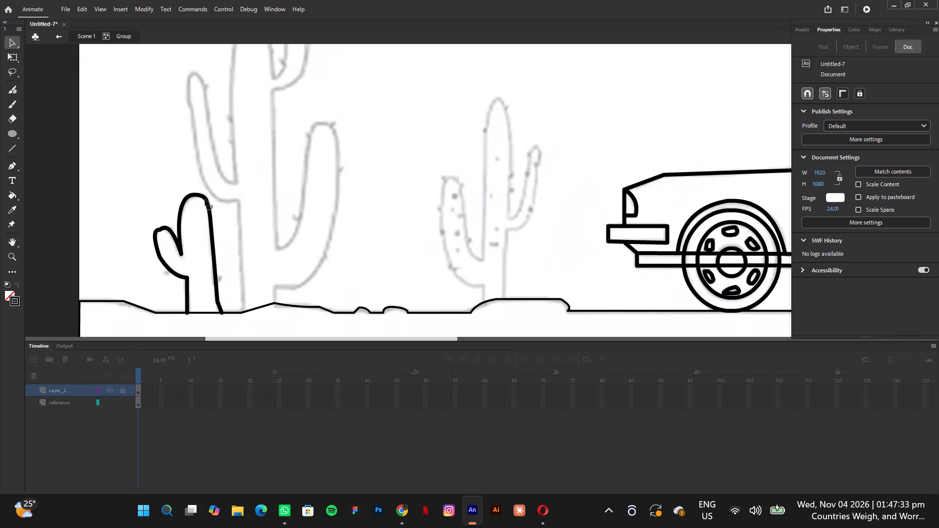
Draw two short spine lines on the small cactus, one on the stem's right edge and one under the left arm.
left_click(10, 147)
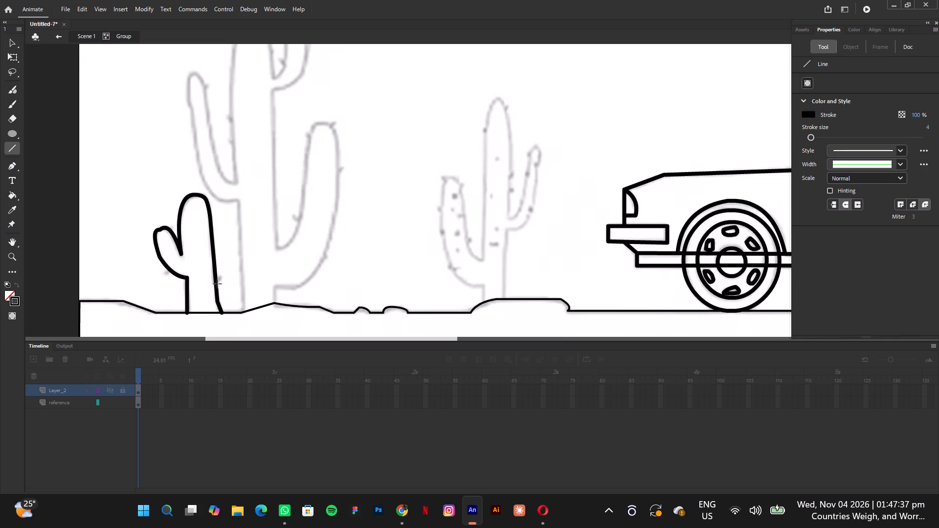
left_click_drag(216, 282, 221, 279)
left_click_drag(221, 279, 221, 277)
left_click_drag(171, 271, 168, 271)
left_click_drag(168, 271, 165, 275)
Draw a straight vertical line for the tall cactus's left trunk edge, from the ground up to the base of its left arm.
left_click_drag(242, 312, 244, 304)
left_click_drag(244, 304, 244, 306)
key("ctrl+z")
left_click_drag(240, 311, 245, 308)
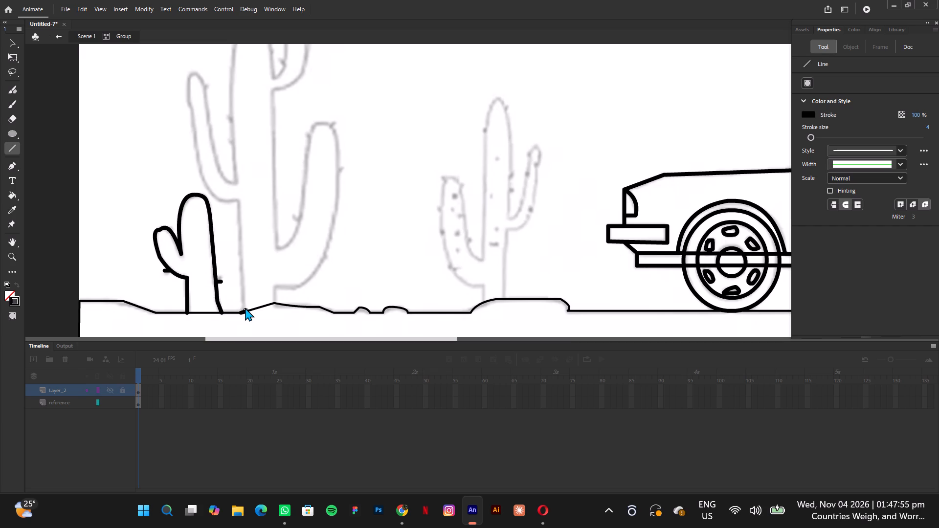
left_click_drag(245, 308, 245, 201)
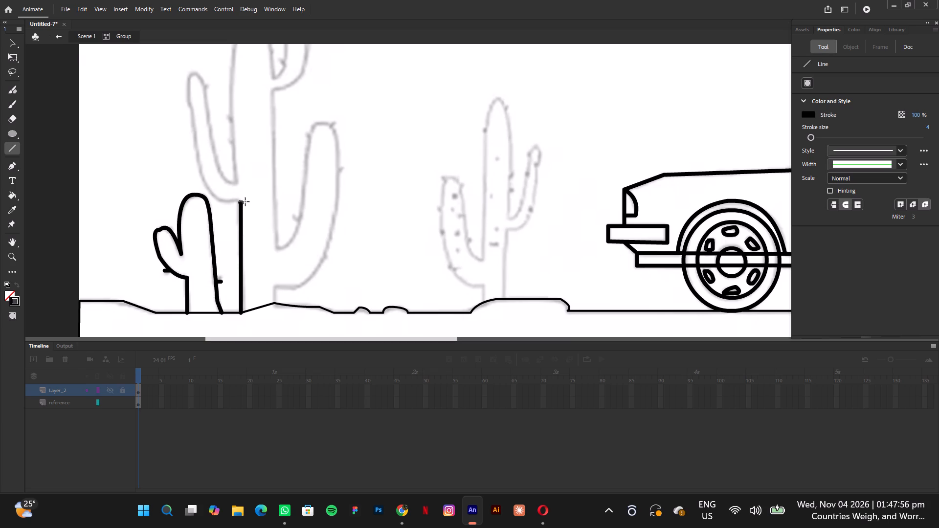
left_click_drag(245, 201, 243, 201)
Draw the tall cactus's left arm underside and outer edge in straight lines, from the trunk up to the arm's tip.
left_click_drag(242, 201, 221, 198)
left_click_drag(221, 198, 219, 197)
left_click_drag(212, 195, 198, 153)
key("ctrl+z")
left_click_drag(219, 201, 194, 140)
left_click_drag(194, 140, 194, 138)
left_click_drag(193, 130, 192, 83)
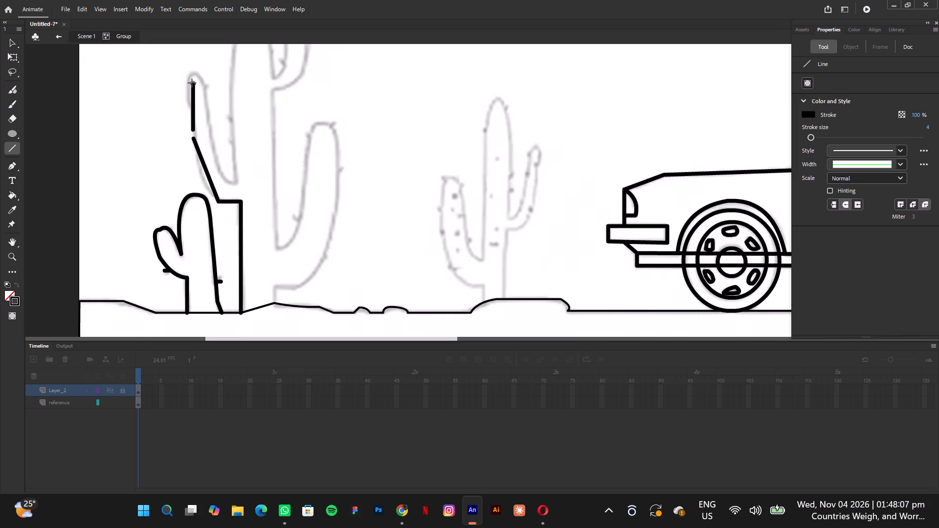
left_click_drag(192, 83, 190, 84)
key("ctrl+z")
left_click_drag(194, 140, 191, 75)
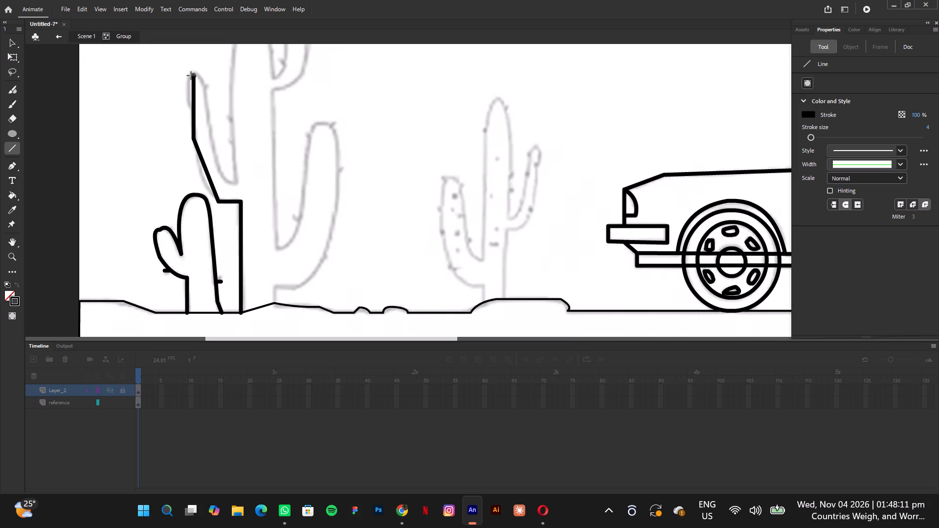
left_click_drag(191, 75, 191, 75)
Draw the left arm's inner edge in straight lines, from its tip down to the tall cactus's trunk.
left_click_drag(193, 73, 215, 153)
scroll(202, 98, "up", 1)
scroll(215, 153, "up", 1)
left_click_drag(215, 153, 221, 173)
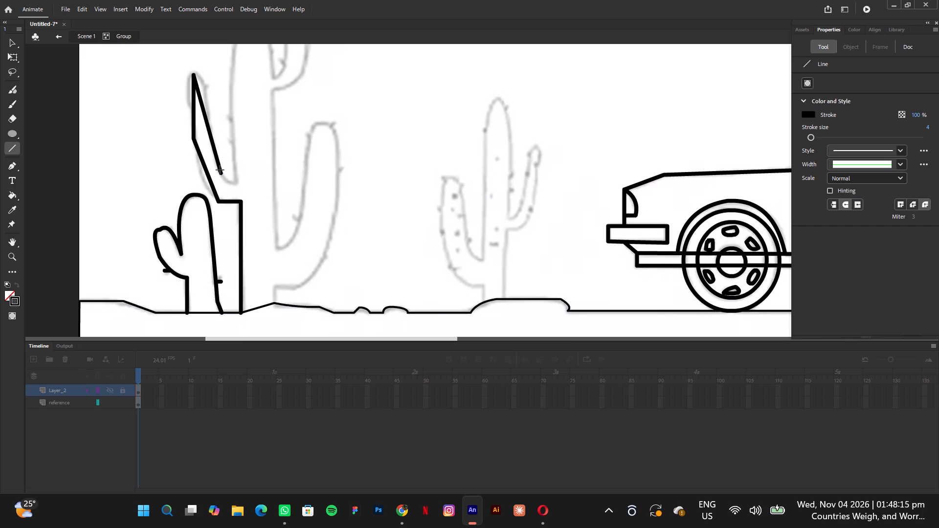
left_click_drag(220, 170, 237, 182)
Draw the trunk's left edge above the left arm up to the cactus's peak, and slope down to the upper right arm.
left_click_drag(237, 181, 240, 111)
scroll(239, 145, "down", 2)
left_click_drag(240, 111, 233, 49)
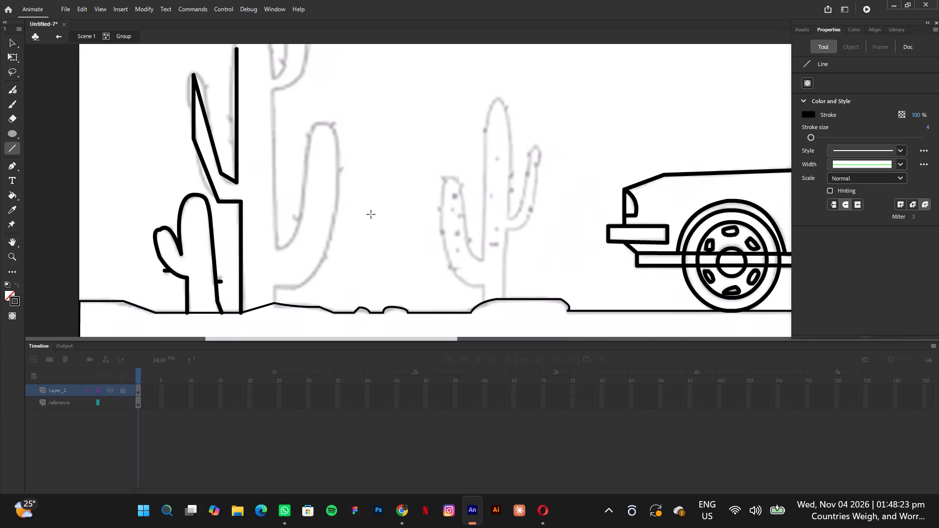
key("ctrl+minus")
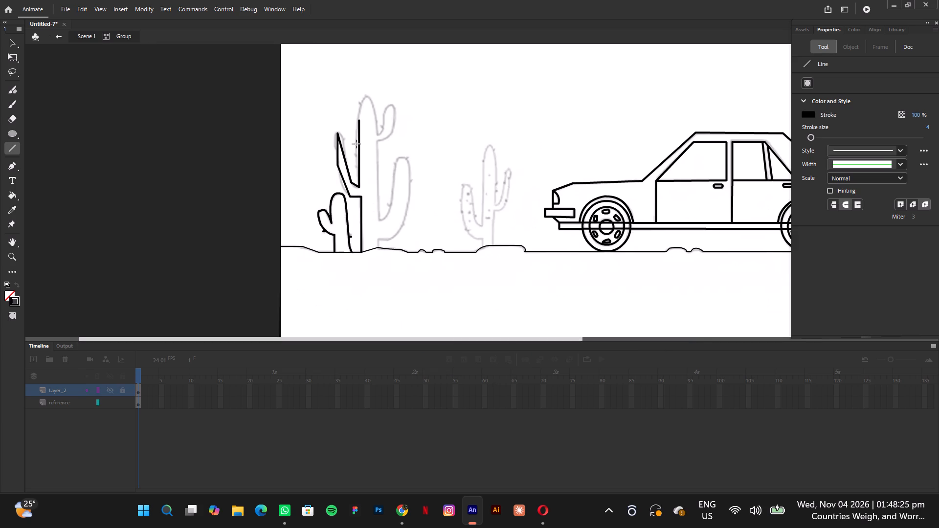
left_click_drag(359, 119, 366, 99)
left_click_drag(366, 99, 366, 95)
left_click_drag(366, 95, 379, 136)
left_click_drag(379, 136, 377, 133)
Outline the small upper right arm of the tall cactus with straight lines, up to its tip and back to the trunk.
left_click_drag(378, 133, 381, 128)
left_click_drag(381, 128, 383, 128)
left_click_drag(383, 128, 390, 110)
left_click_drag(390, 110, 390, 106)
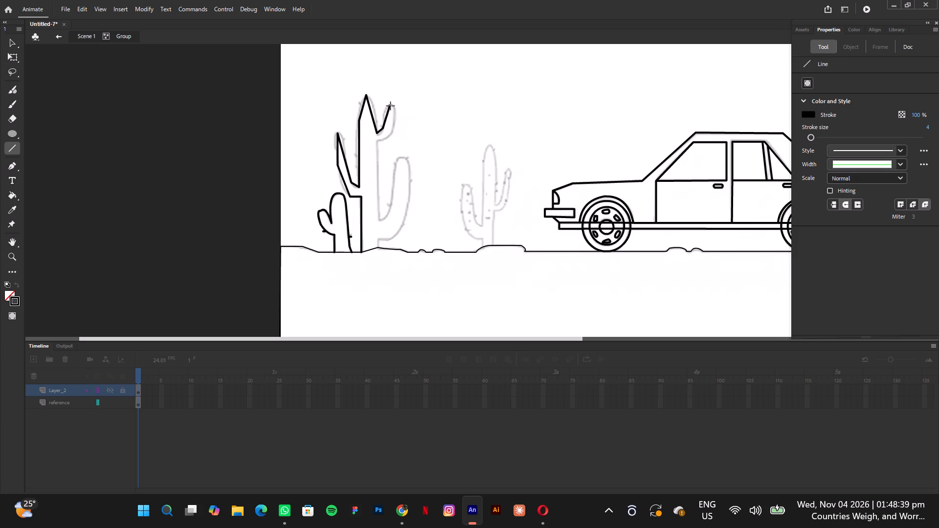
left_click_drag(390, 106, 391, 106)
left_click_drag(391, 105, 396, 134)
left_click_drag(396, 134, 393, 133)
left_click_drag(391, 133, 387, 135)
left_click_drag(387, 135, 377, 143)
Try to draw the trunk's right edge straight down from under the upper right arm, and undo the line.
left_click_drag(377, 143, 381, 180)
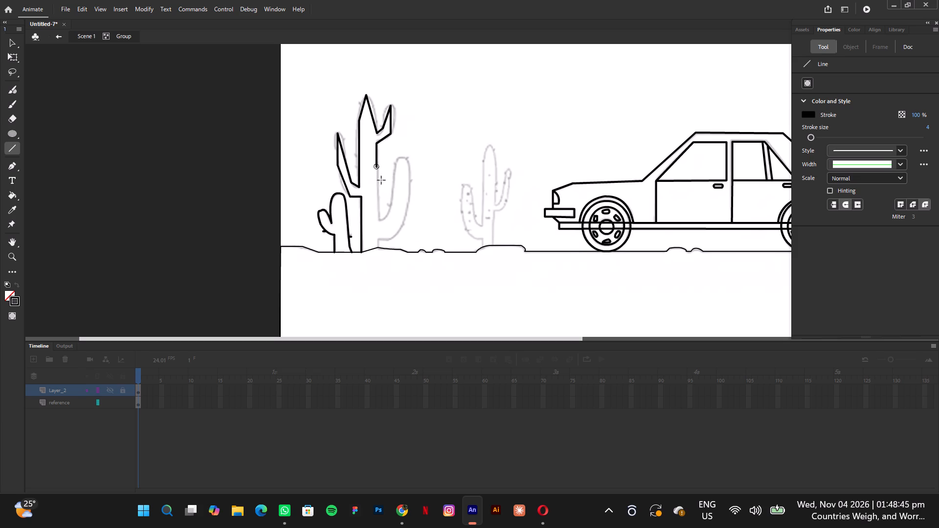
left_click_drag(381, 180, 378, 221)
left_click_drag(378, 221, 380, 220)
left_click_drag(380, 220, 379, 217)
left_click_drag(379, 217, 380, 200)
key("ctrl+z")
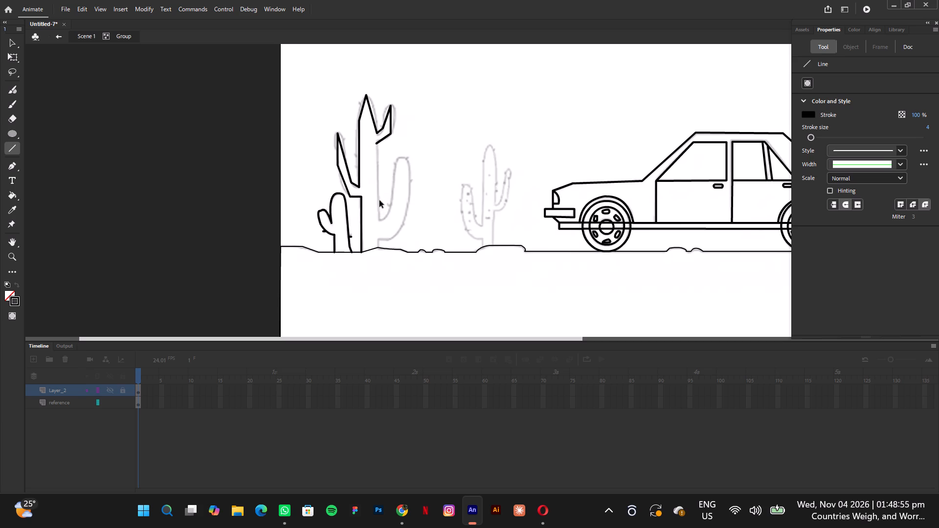
Draw the trunk's right edge as a slightly slanted line from the upper right arm down to the lower right arm's crotch.
key("ctrl+equal")
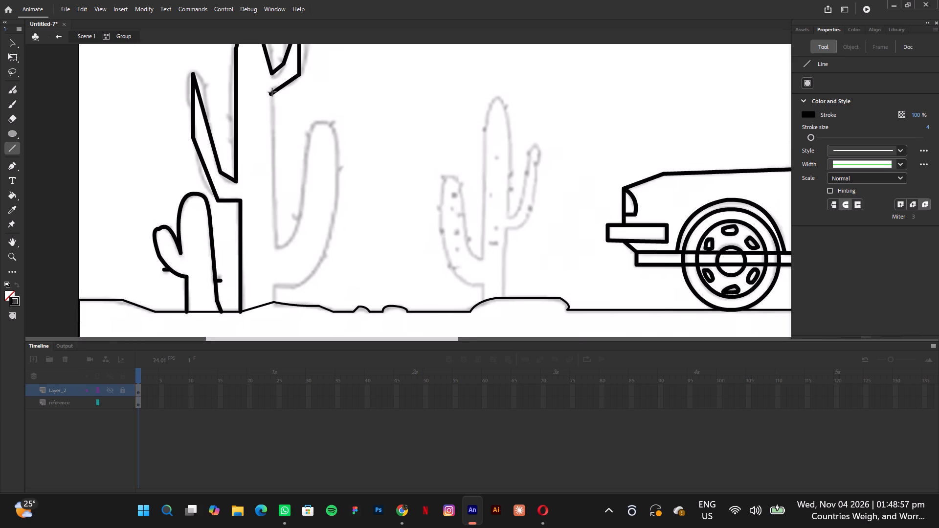
left_click_drag(272, 95, 277, 242)
scroll(278, 184, "up", 1)
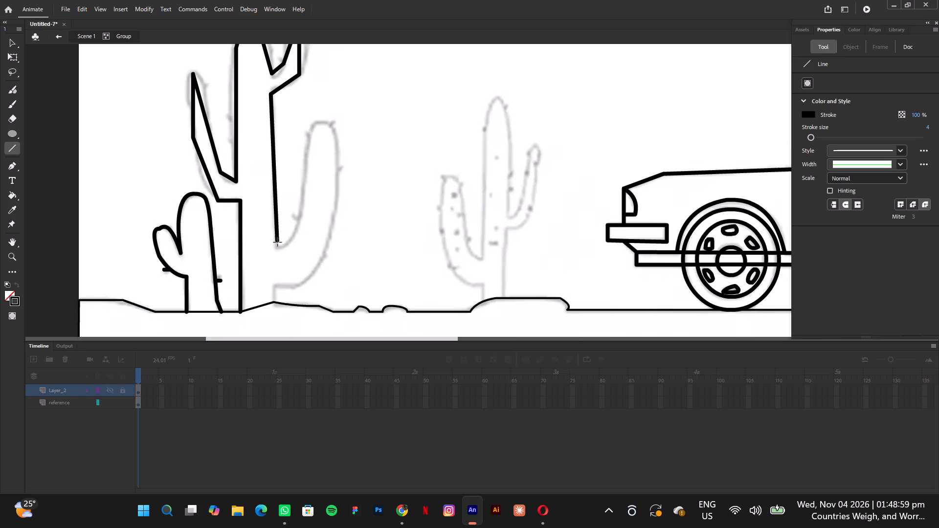
left_click_drag(277, 242, 277, 248)
scroll(277, 242, "up", 1)
Draw the lower right arm's inner edge in straight lines, from the trunk crotch up to the arm's tip.
left_click_drag(277, 248, 286, 240)
left_click_drag(286, 240, 296, 230)
left_click_drag(296, 229, 320, 115)
scroll(301, 200, "down", 1)
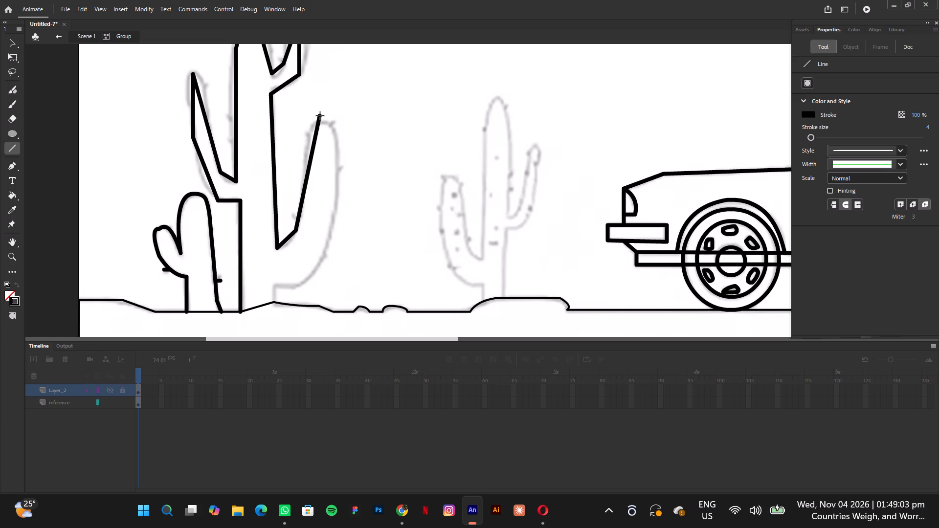
left_click(320, 115)
scroll(320, 115, "down", 1)
key("ctrl+z")
left_click_drag(296, 231, 308, 181)
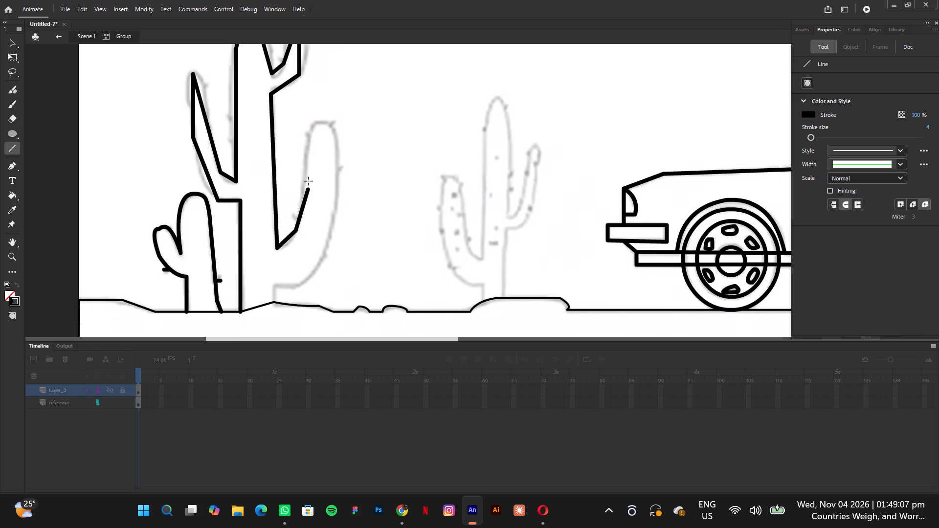
left_click_drag(308, 181, 318, 122)
scroll(308, 176, "down", 1)
Draw the lower right arm's outer edge and underside back to the trunk, and the short trunk edge down to the ground.
left_click_drag(318, 122, 324, 160)
scroll(318, 122, "up", 1)
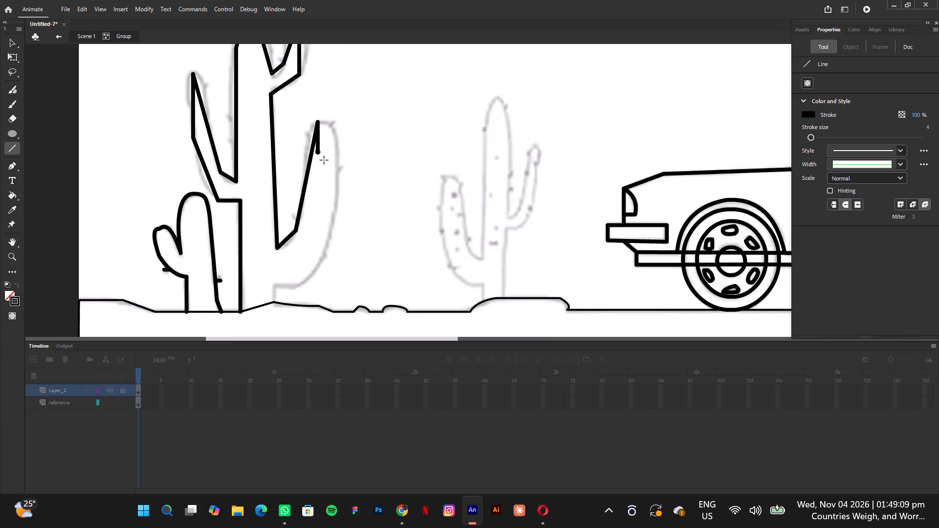
scroll(324, 160, "up", 1)
left_click_drag(324, 160, 322, 261)
scroll(322, 261, "up", 1)
left_click_drag(318, 261, 317, 279)
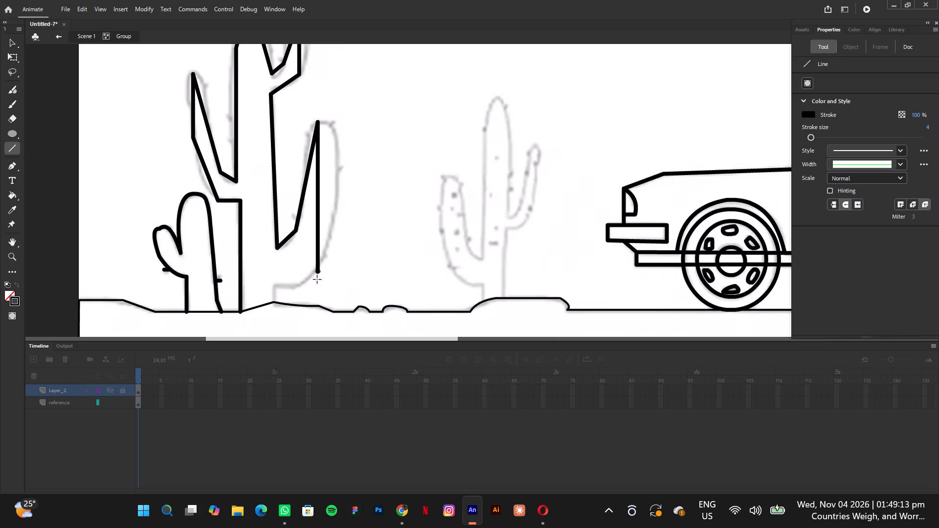
left_click_drag(317, 279, 275, 287)
left_click_drag(274, 286, 274, 301)
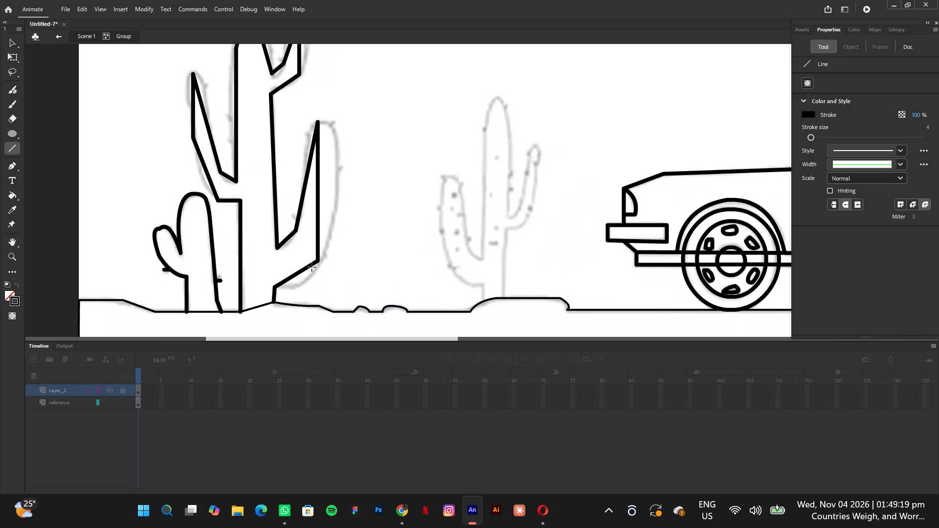
Bend the lower right arm's underside and outer edge into smooth outward curves that follow the reference, moving their shared corner outward.
left_click(13, 40)
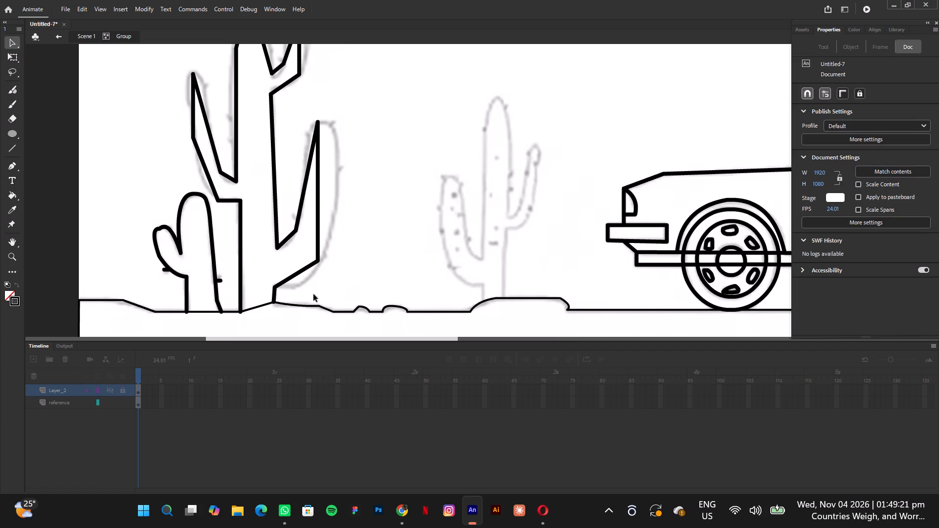
left_click_drag(296, 274, 304, 283)
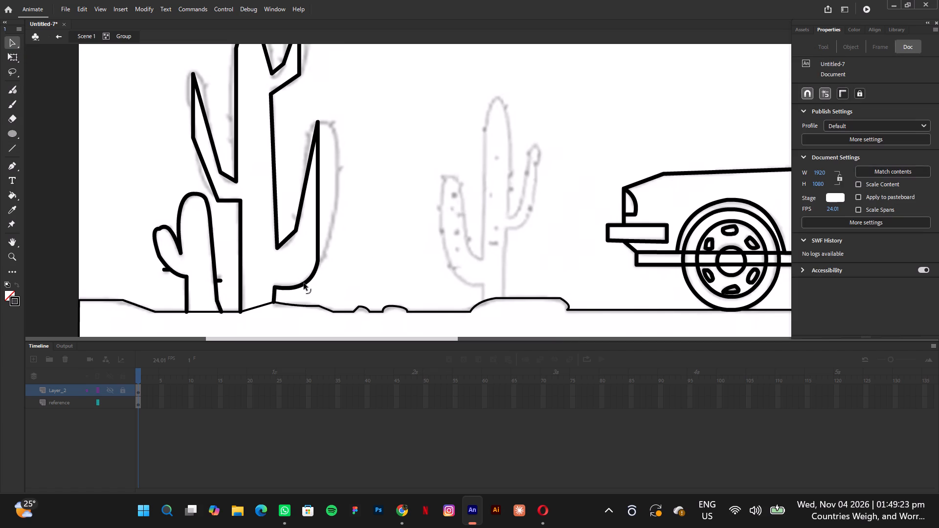
left_click_drag(304, 283, 305, 283)
left_click_drag(318, 226, 335, 206)
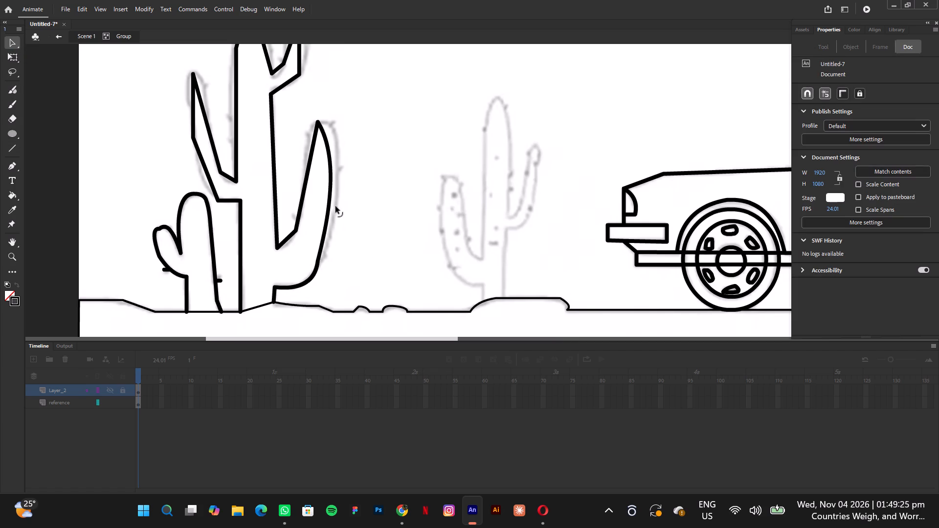
left_click_drag(335, 206, 320, 261)
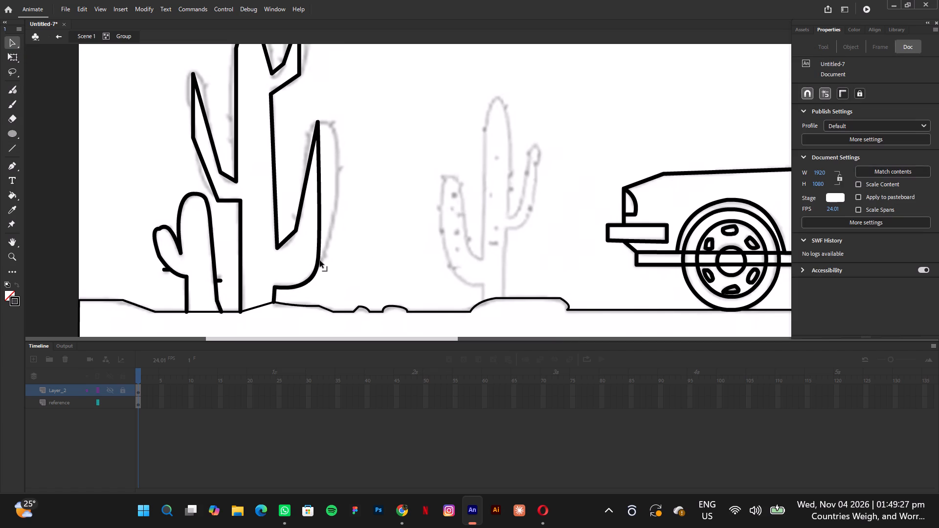
left_click_drag(320, 261, 326, 253)
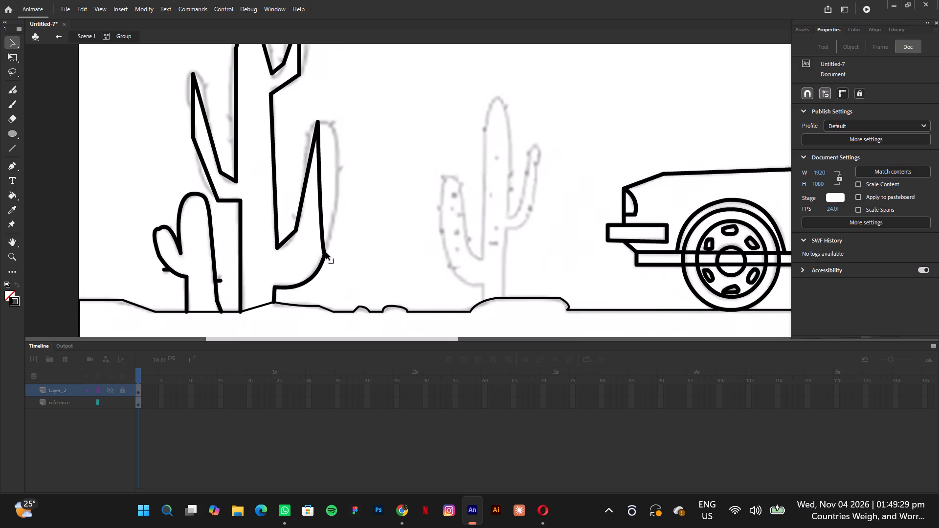
left_click_drag(326, 253, 326, 252)
left_click_drag(322, 221, 337, 198)
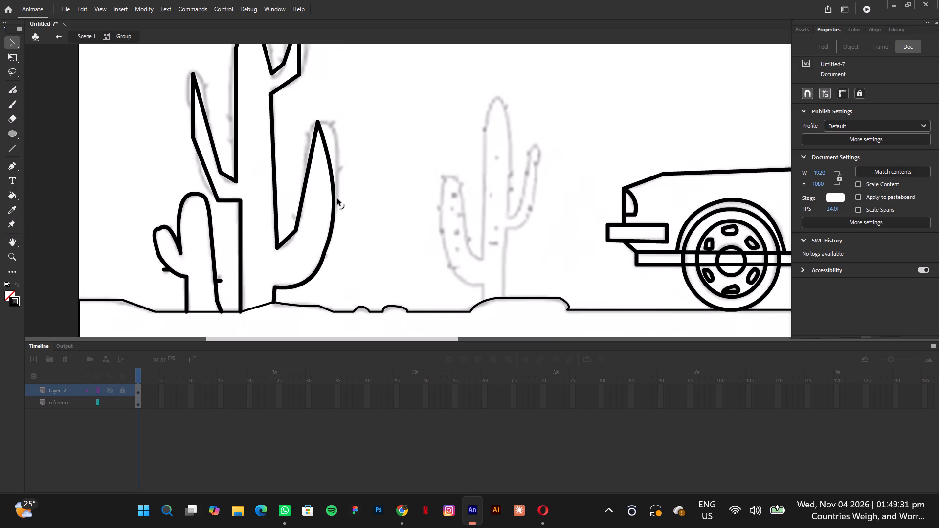
left_click_drag(337, 198, 337, 196)
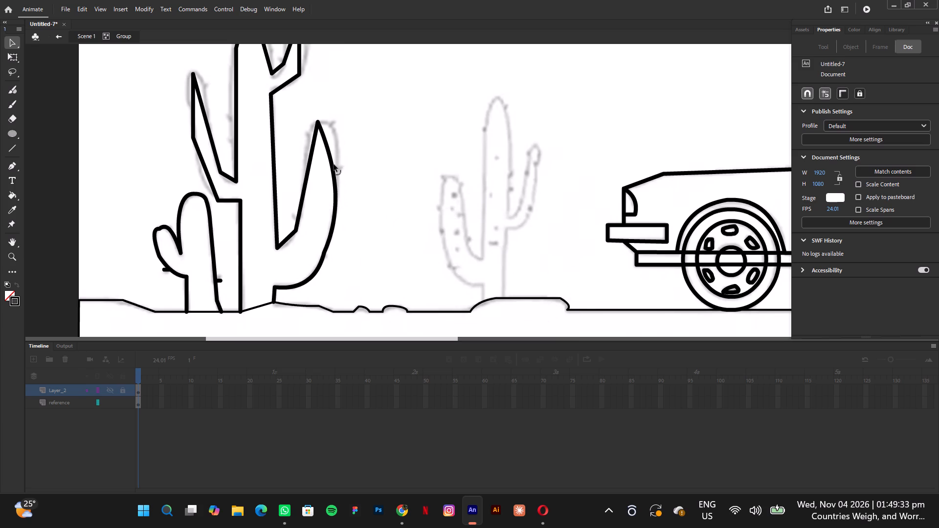
left_click_drag(334, 164, 335, 156)
Round the lower right arm's tip by curving the upper parts of its outer and inner edges to match the reference.
left_click_drag(328, 142, 329, 123)
left_click_drag(314, 142, 308, 134)
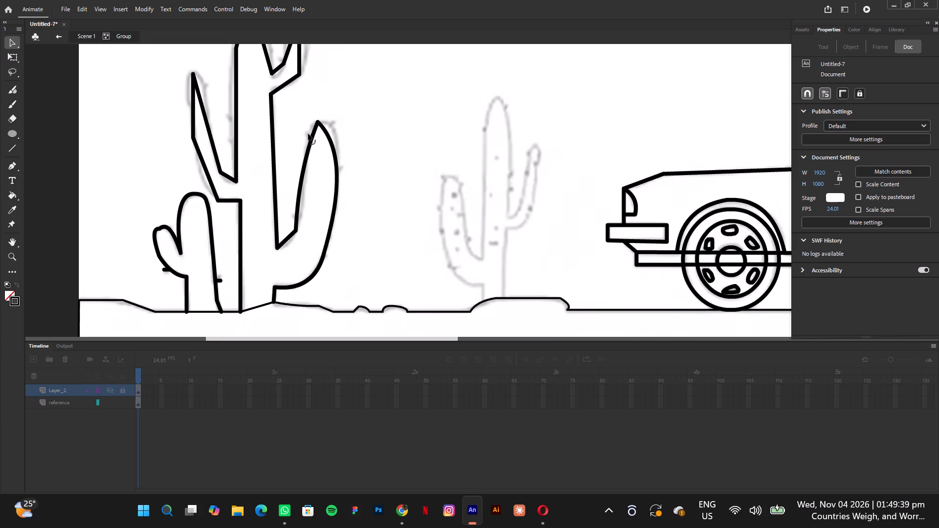
left_click_drag(308, 134, 306, 123)
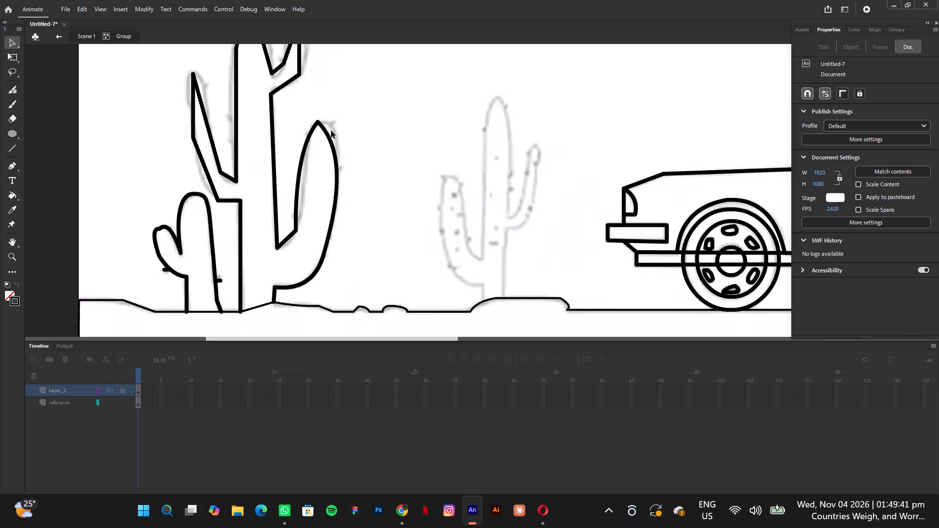
left_click_drag(328, 136, 329, 117)
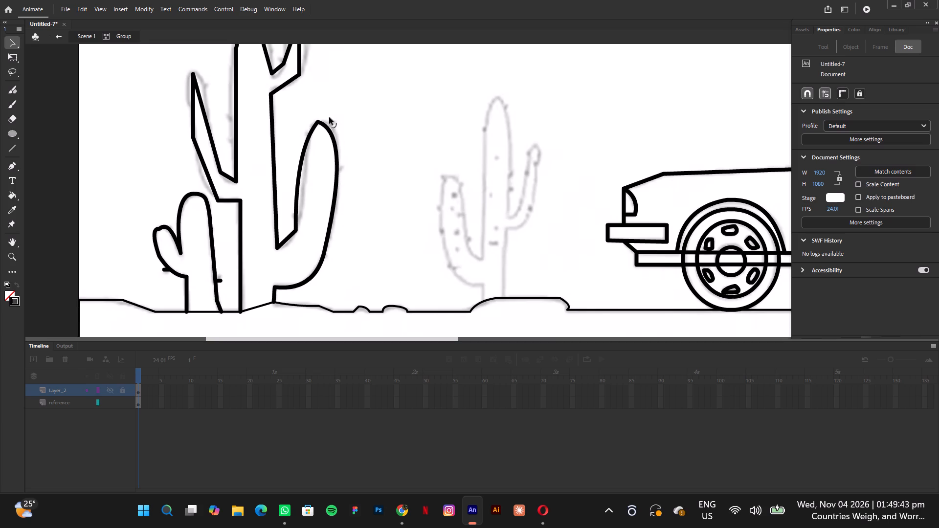
left_click_drag(329, 117, 328, 107)
left_click_drag(328, 107, 331, 107)
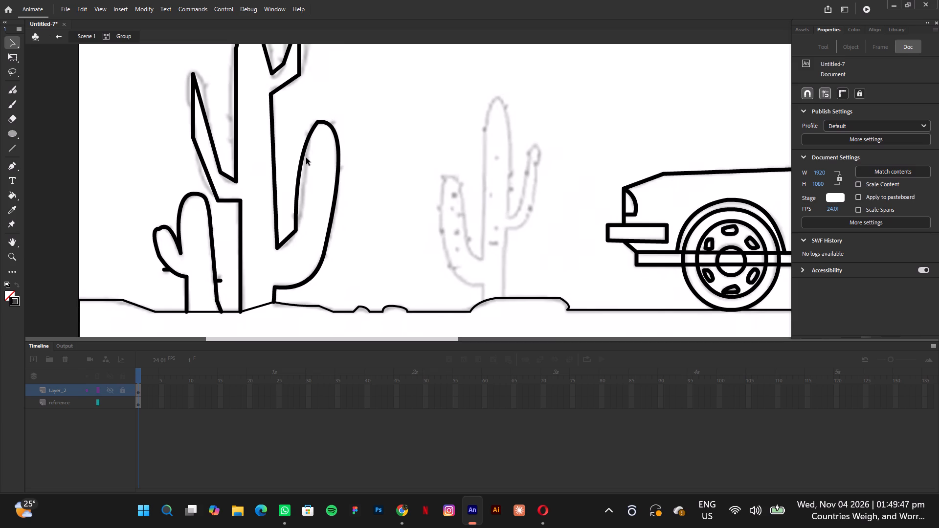
left_click_drag(301, 171, 305, 171)
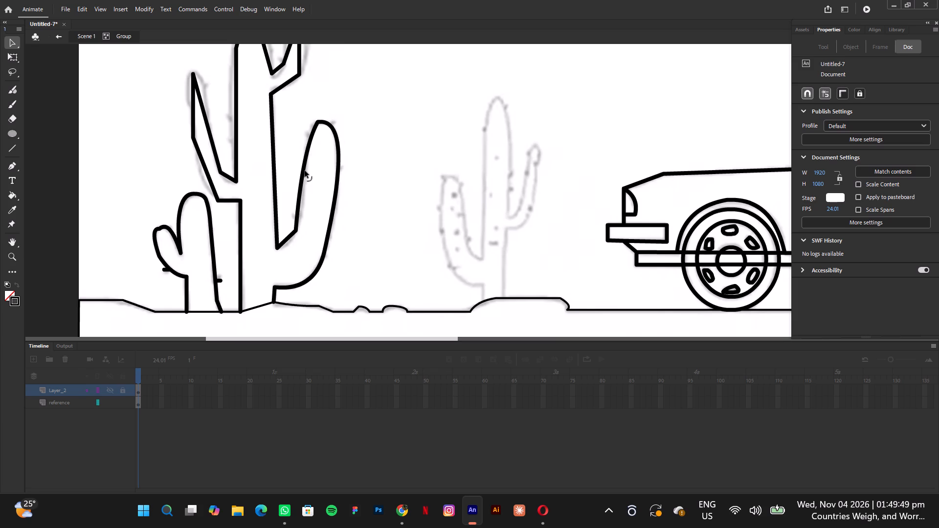
left_click_drag(305, 171, 307, 169)
left_click(312, 136)
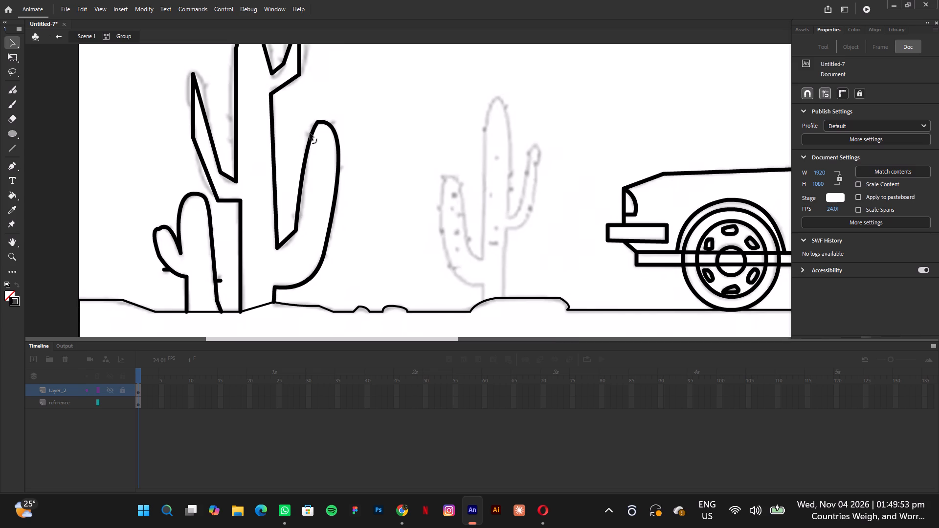
left_click(316, 123)
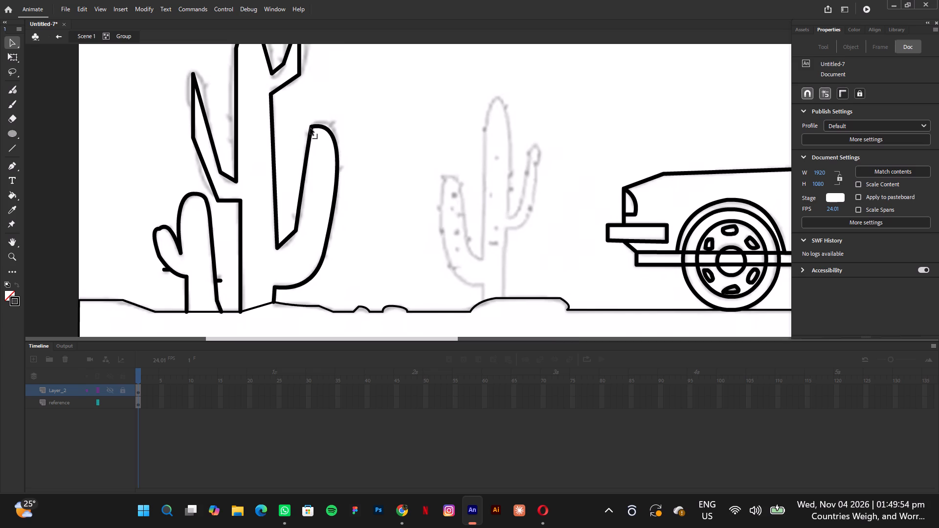
left_click(315, 123)
left_click_drag(314, 128, 309, 135)
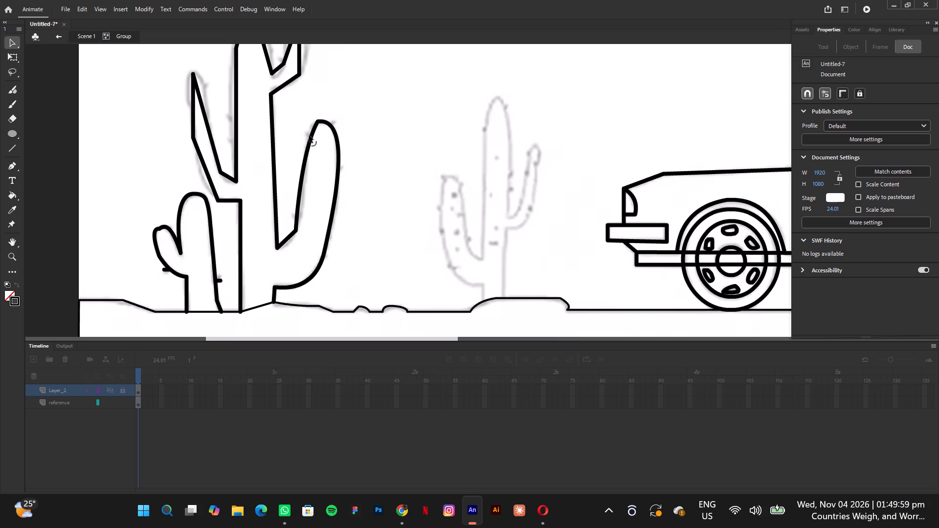
left_click_drag(309, 135, 309, 128)
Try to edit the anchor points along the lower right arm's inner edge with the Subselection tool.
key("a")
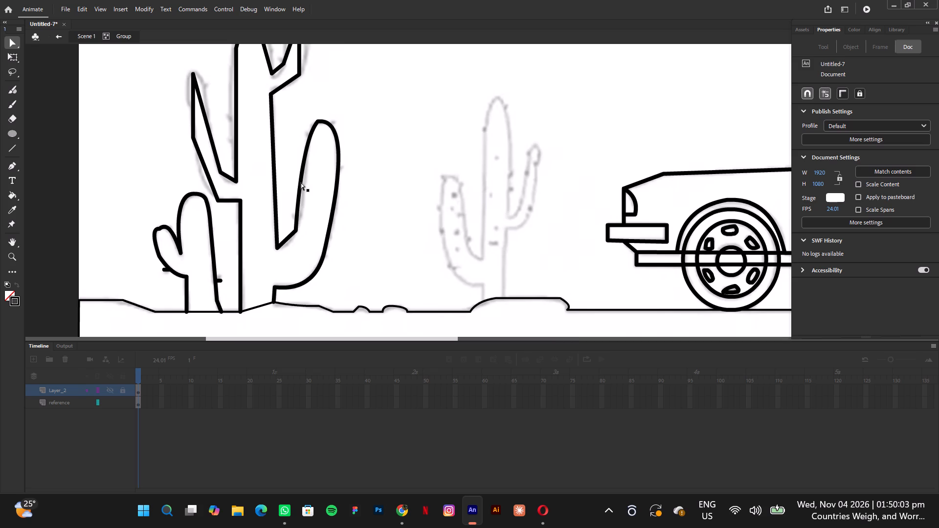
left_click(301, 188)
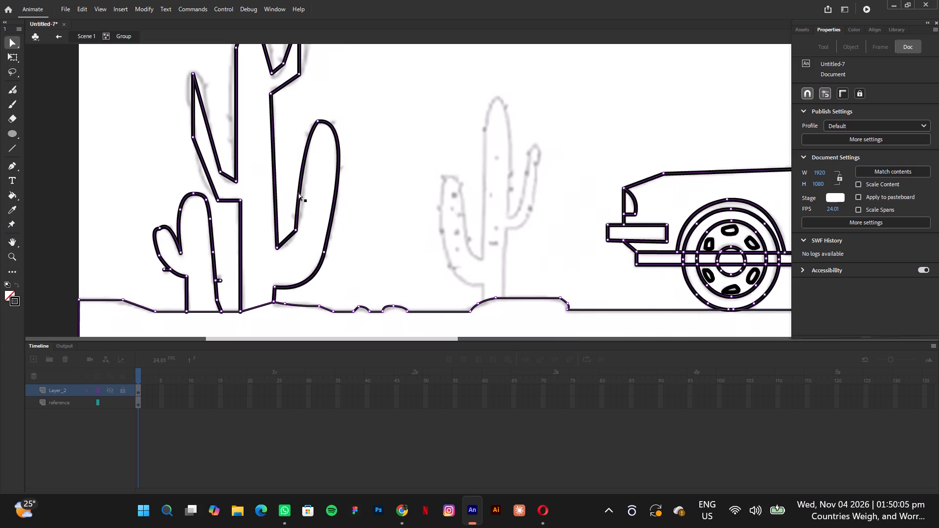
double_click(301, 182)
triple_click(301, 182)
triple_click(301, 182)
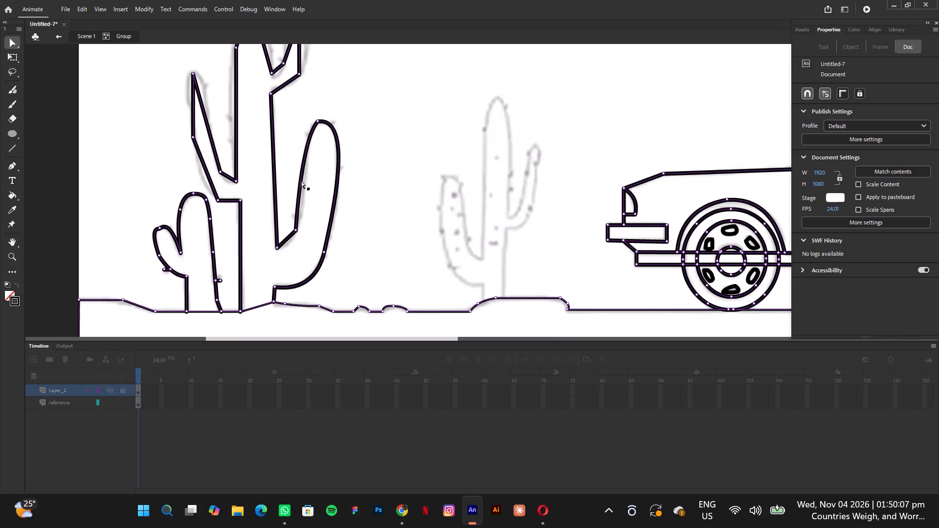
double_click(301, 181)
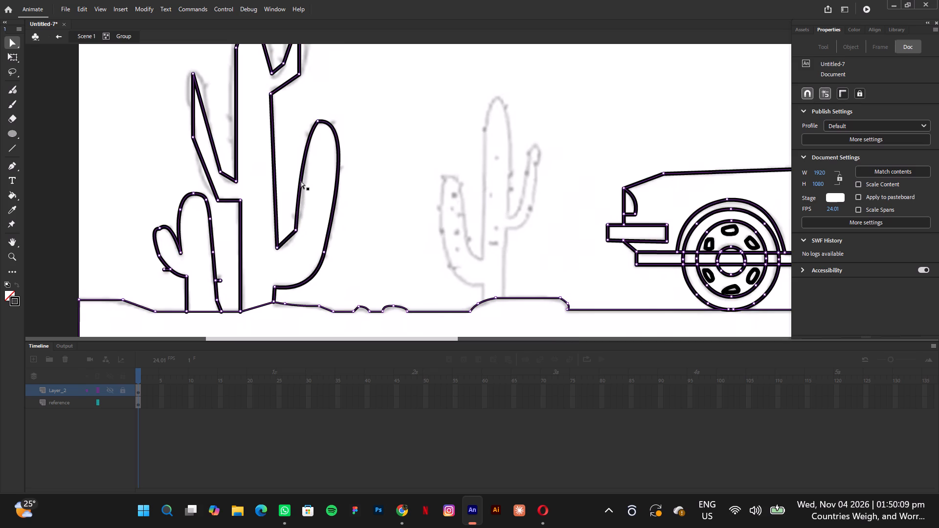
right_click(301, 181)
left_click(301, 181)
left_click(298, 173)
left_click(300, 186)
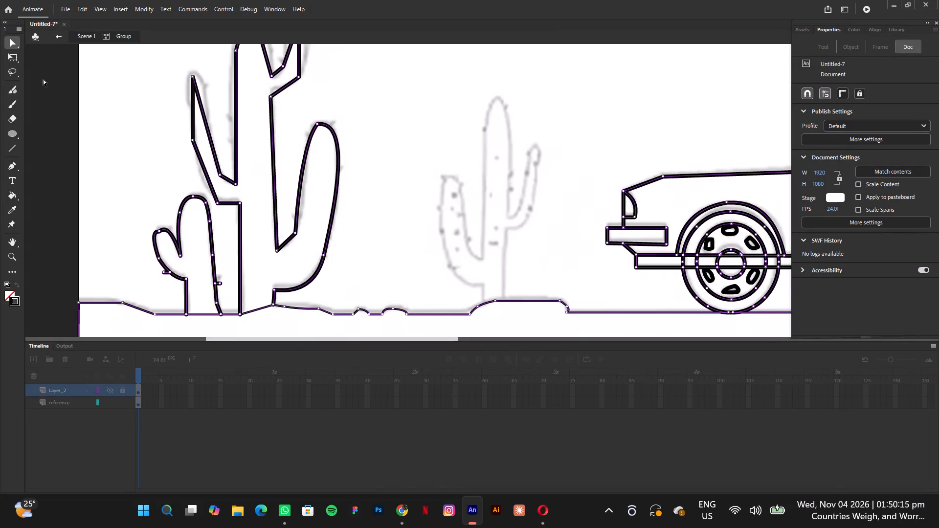
Curve the lower right arm's inner edge from the trunk crotch upward, moving its lower corner up and outward.
key("v")
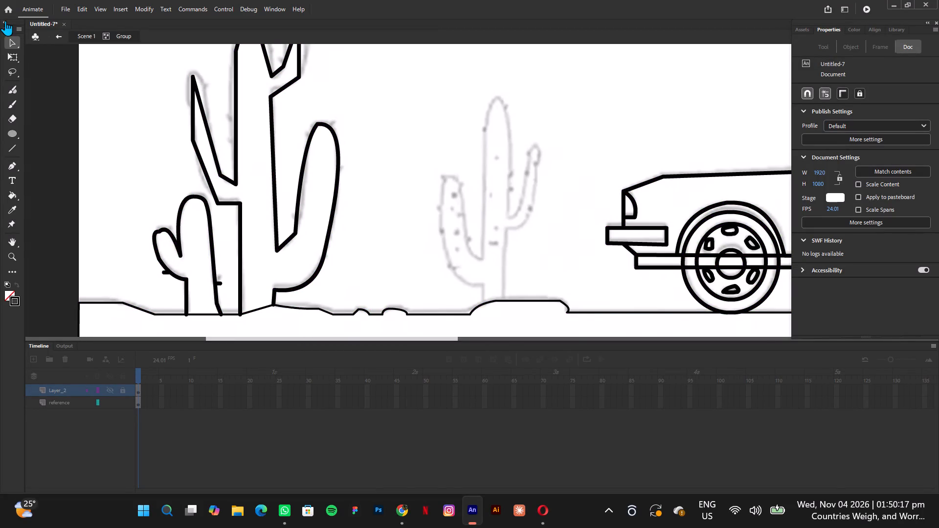
left_click(288, 241)
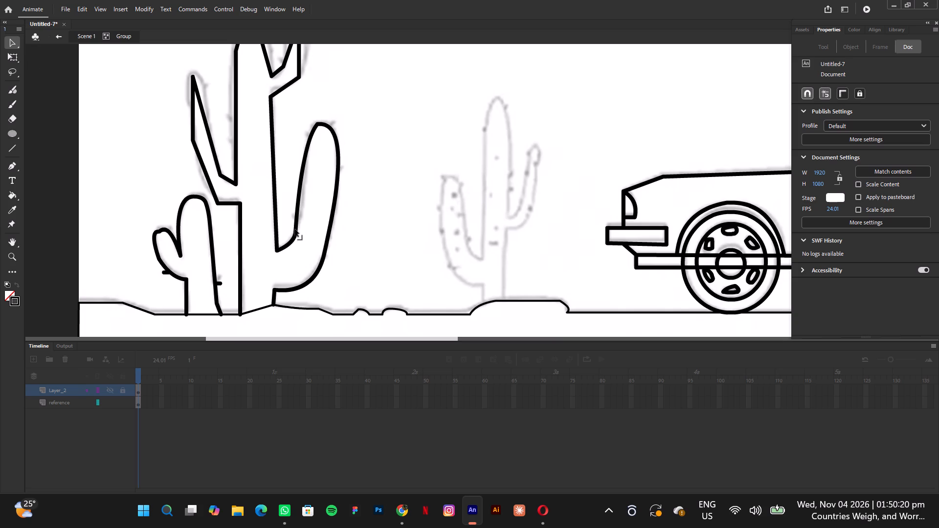
left_click_drag(296, 230, 303, 216)
left_click_drag(303, 216, 303, 208)
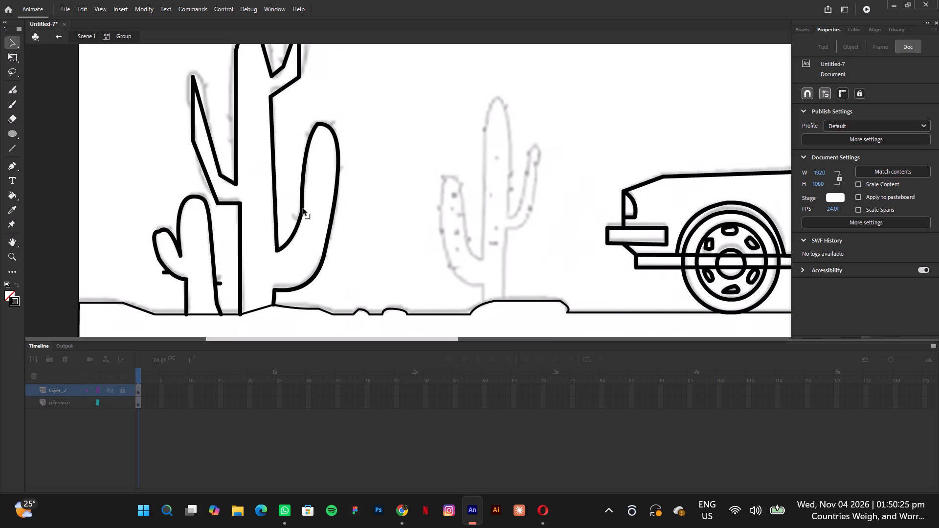
left_click_drag(303, 208, 303, 206)
left_click_drag(304, 179, 305, 171)
left_click_drag(305, 171, 306, 169)
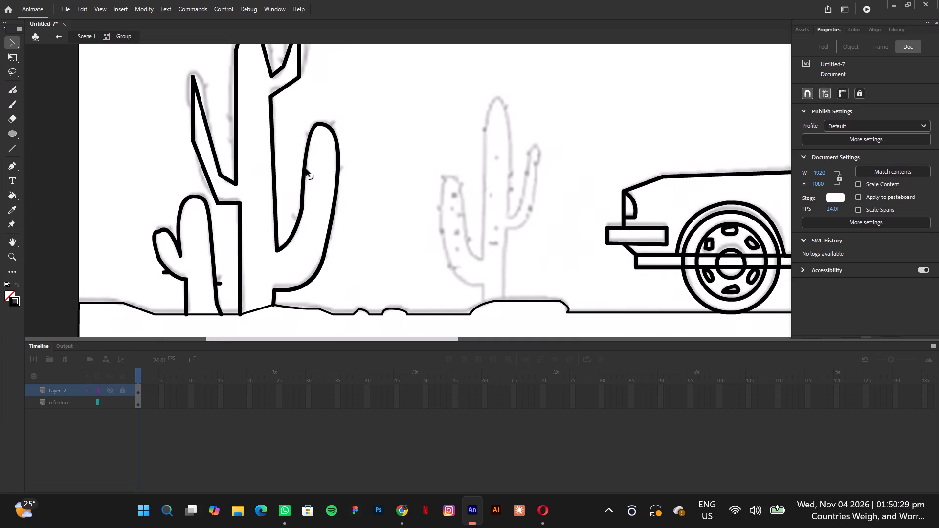
left_click_drag(306, 169, 308, 169)
Curve the upper right arm's underside to match the reference, raising its corner at the trunk and moving its outer corner up and outward.
left_click(273, 92)
left_click_drag(271, 95, 271, 89)
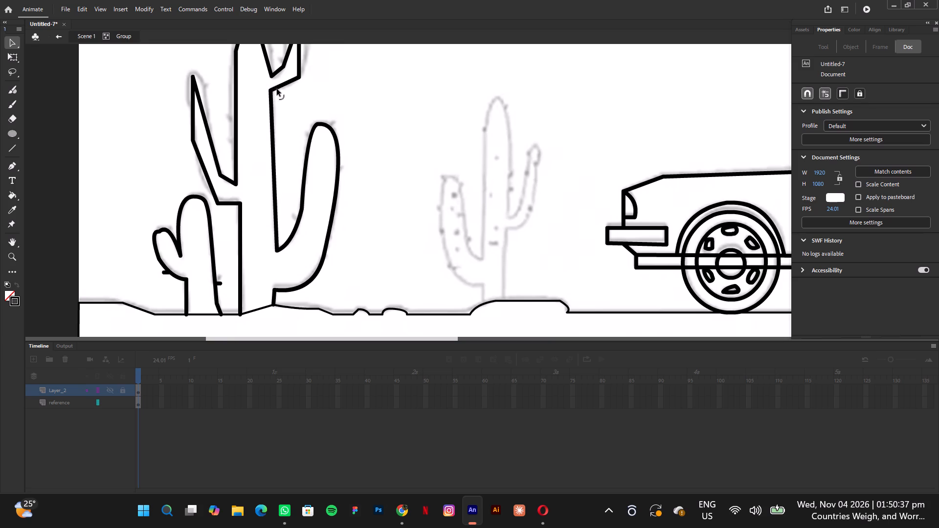
left_click_drag(282, 85, 295, 84)
left_click_drag(295, 84, 292, 82)
left_click_drag(299, 77, 305, 65)
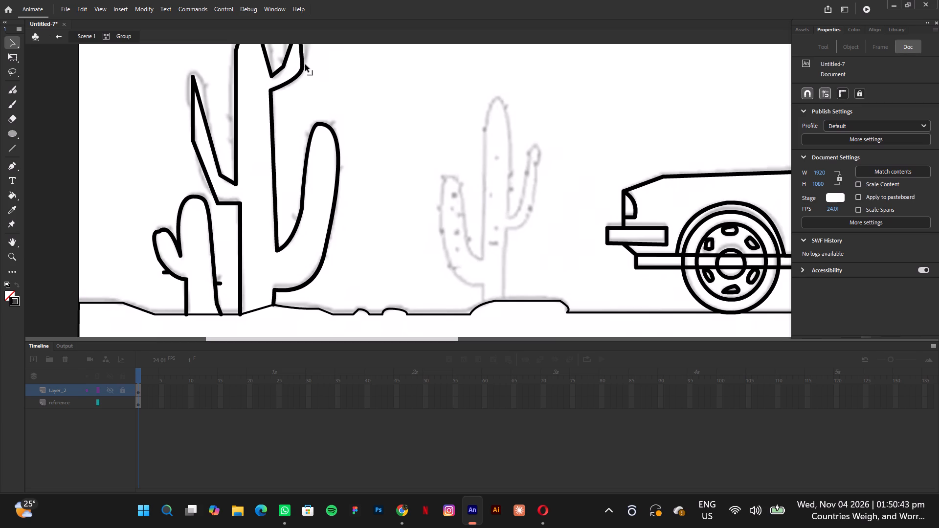
left_click_drag(305, 65, 305, 65)
Curve the upper right arm's outer edge outward up to a rounded tip and smooth its lower bend along the reference.
key("h")
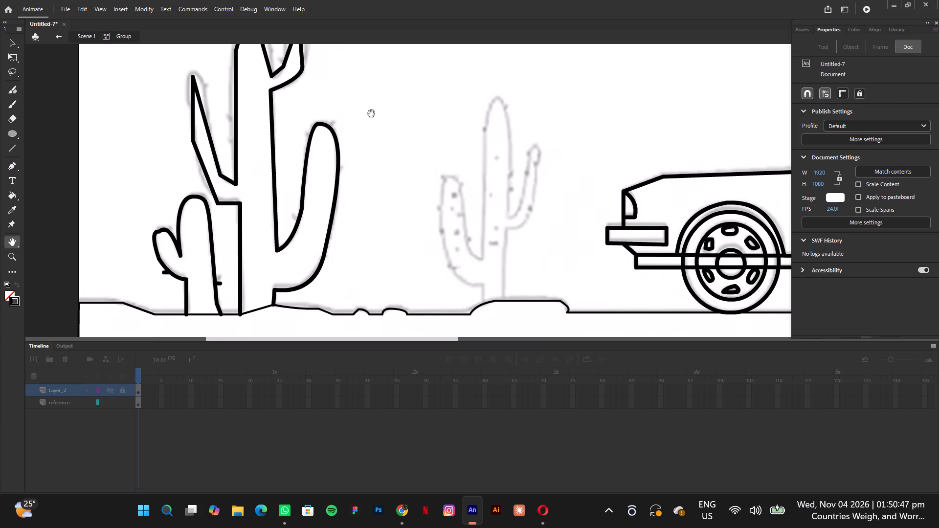
left_click_drag(371, 113, 375, 189)
scroll(371, 140, "up", 1)
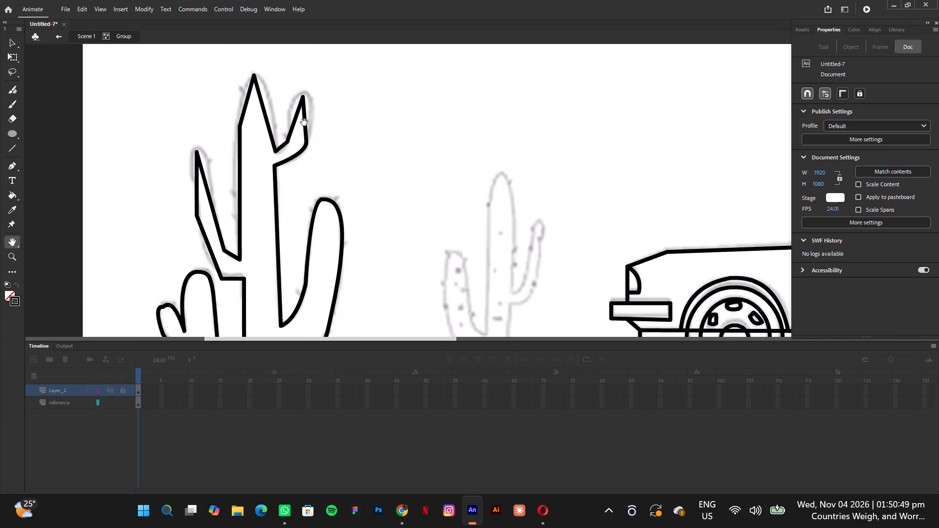
key("v")
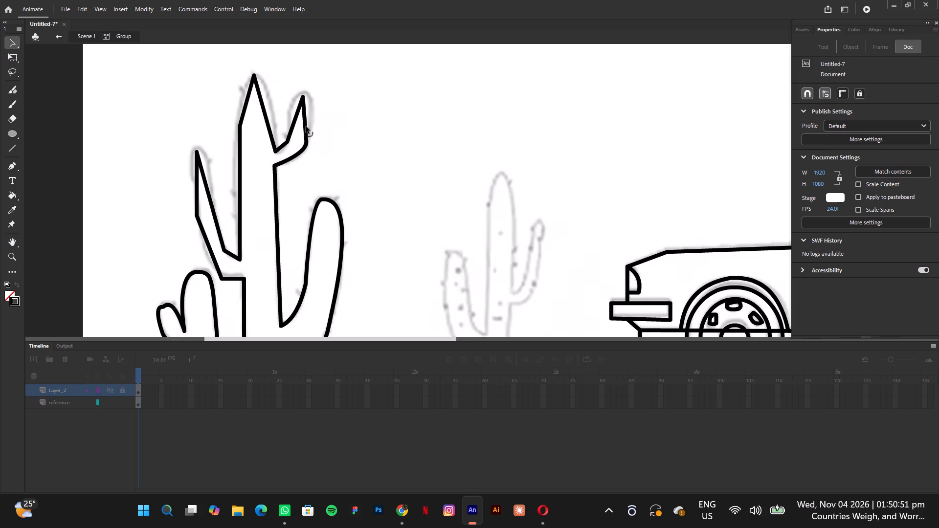
left_click_drag(306, 127, 314, 110)
left_click_drag(314, 110, 315, 104)
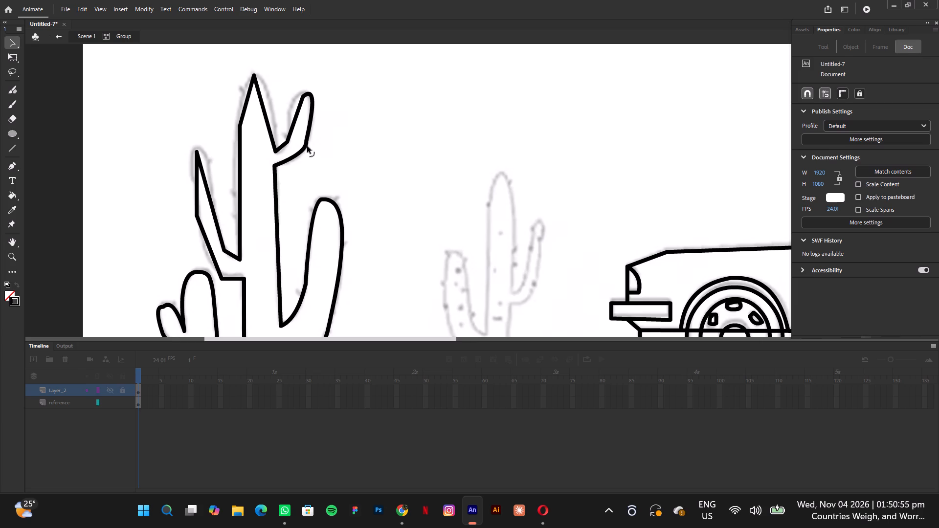
left_click(307, 139)
Bow the upper right arm's inner edge toward the trunk, finishing the rounded tip and smoothing the bend down into the crotch.
left_click_drag(296, 112, 291, 93)
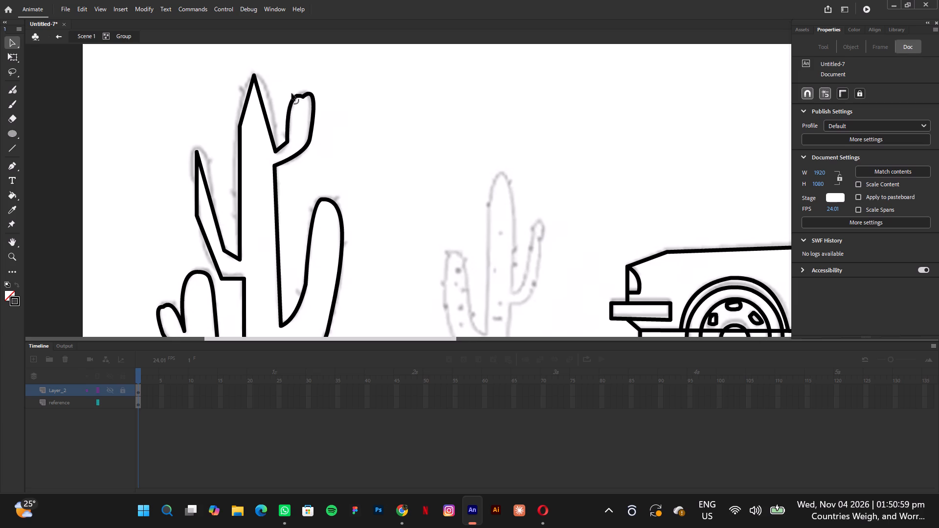
left_click_drag(291, 93, 291, 97)
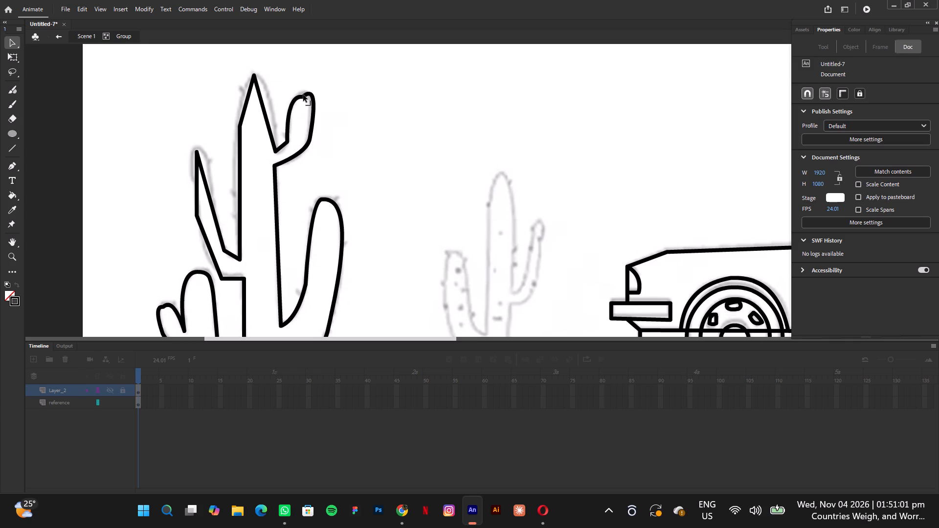
left_click(302, 95)
left_click(301, 93)
left_click(336, 90)
left_click_drag(281, 145, 281, 146)
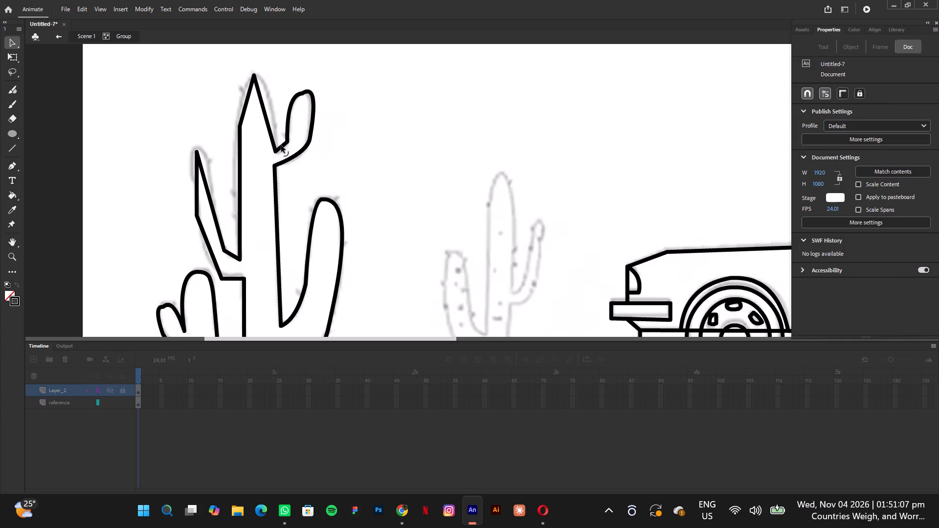
left_click_drag(281, 146, 281, 150)
left_click(287, 142)
Round the tall cactus trunk's pointed top, lowering its peak slightly, and bow the trunk's left edge outward to match the reference.
left_click_drag(266, 119, 271, 104)
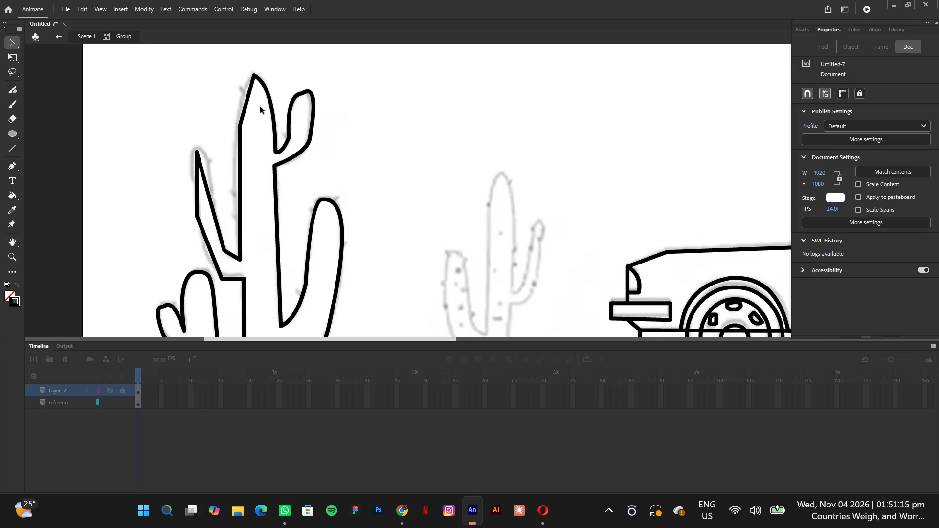
left_click_drag(248, 98, 243, 89)
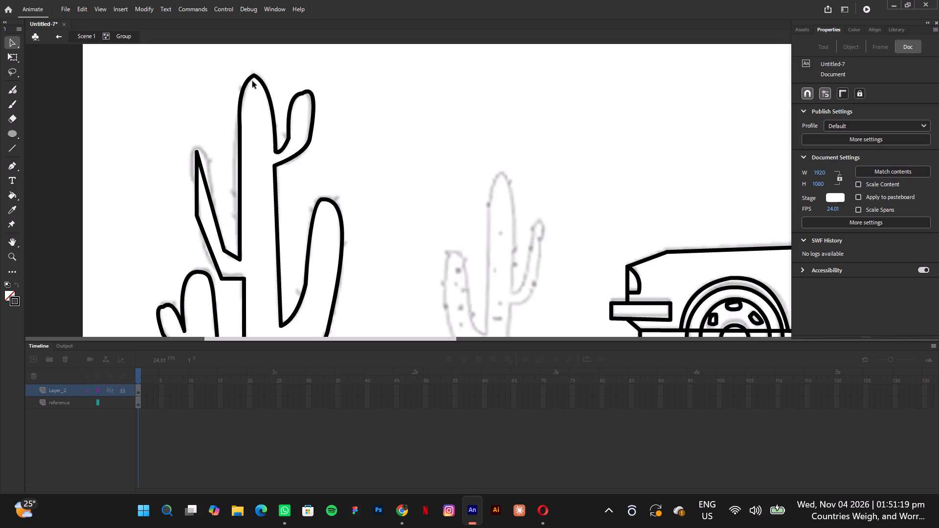
left_click_drag(254, 76, 258, 79)
left_click_drag(258, 79, 255, 80)
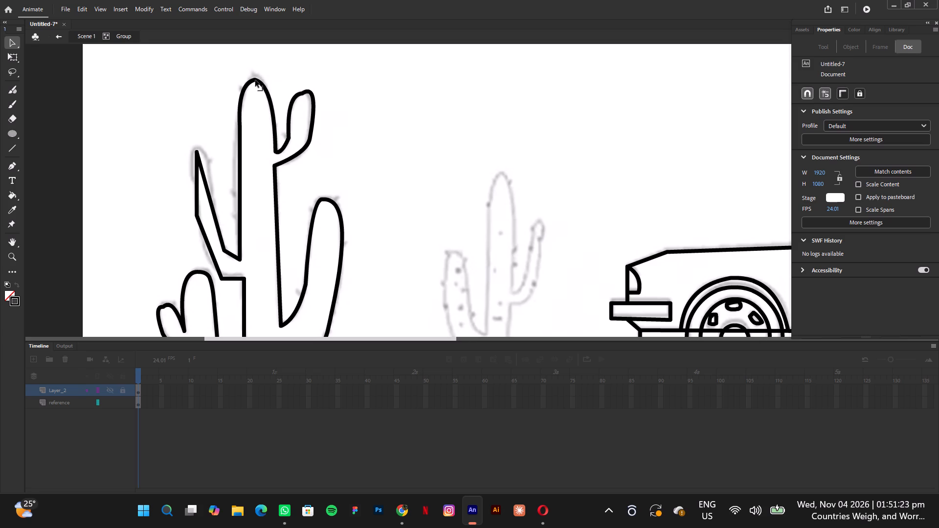
left_click_drag(255, 80, 256, 80)
left_click_drag(240, 148, 234, 153)
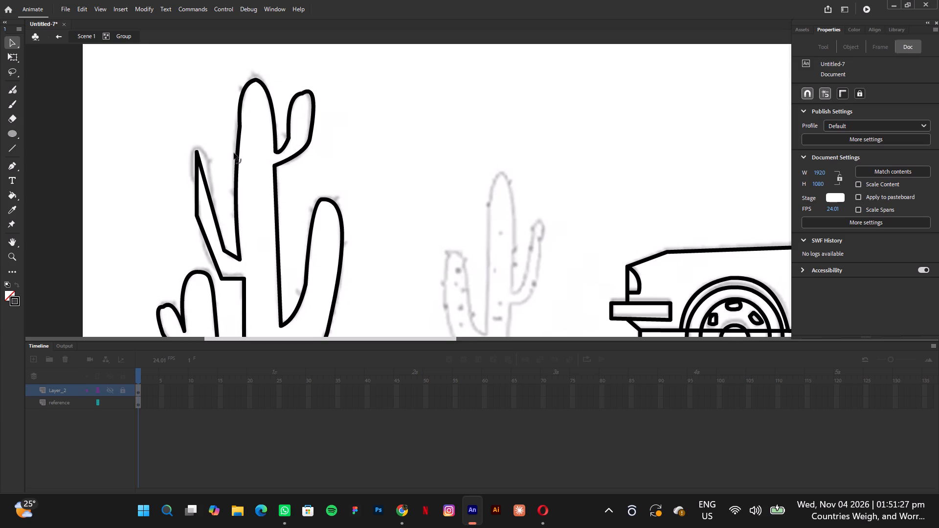
left_click_drag(234, 153, 233, 153)
left_click(240, 129)
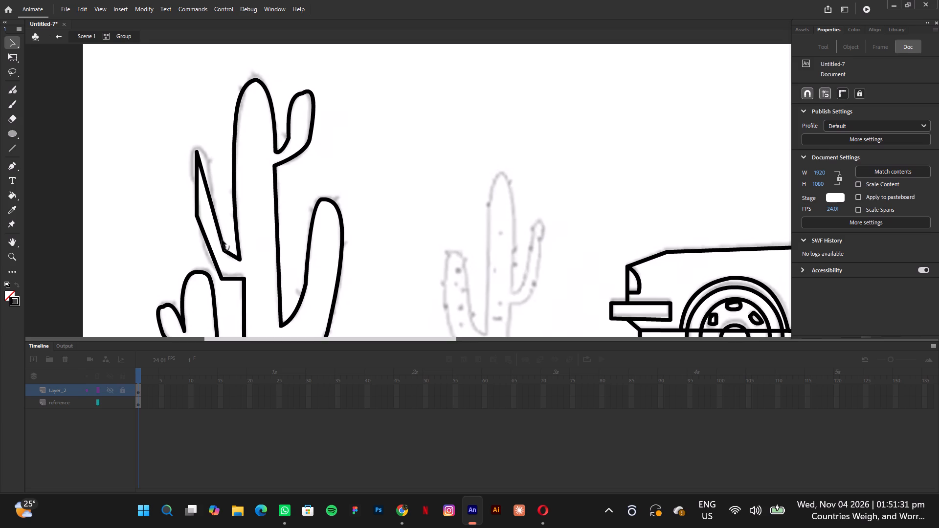
Smooth the left arm's inner corner near the trunk into a continuous curve that follows the reference.
left_click_drag(229, 253, 228, 256)
left_click_drag(228, 256, 224, 254)
left_click_drag(224, 254, 223, 254)
left_click_drag(224, 250, 222, 245)
left_click_drag(222, 245, 218, 232)
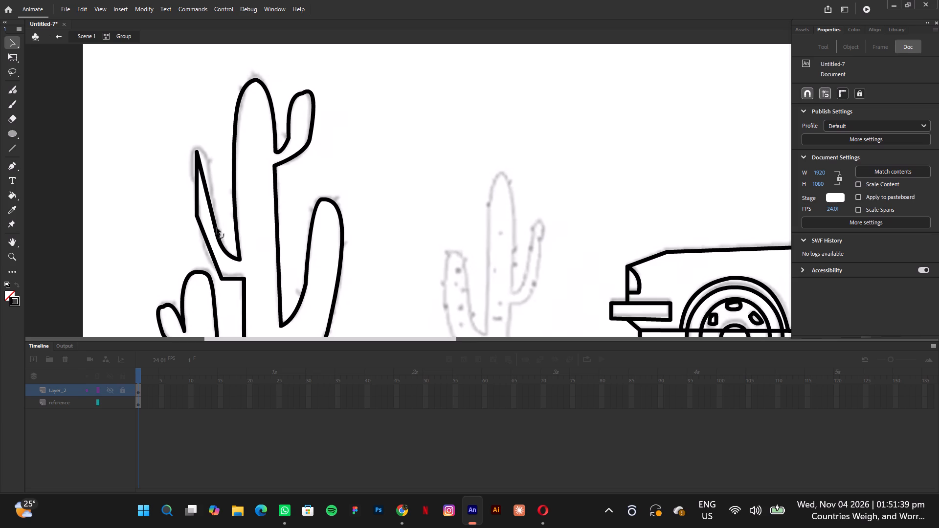
Round the left arm's tip by curving the upper parts of its inner and outer edges outward to match the reference.
left_click_drag(209, 204, 209, 167)
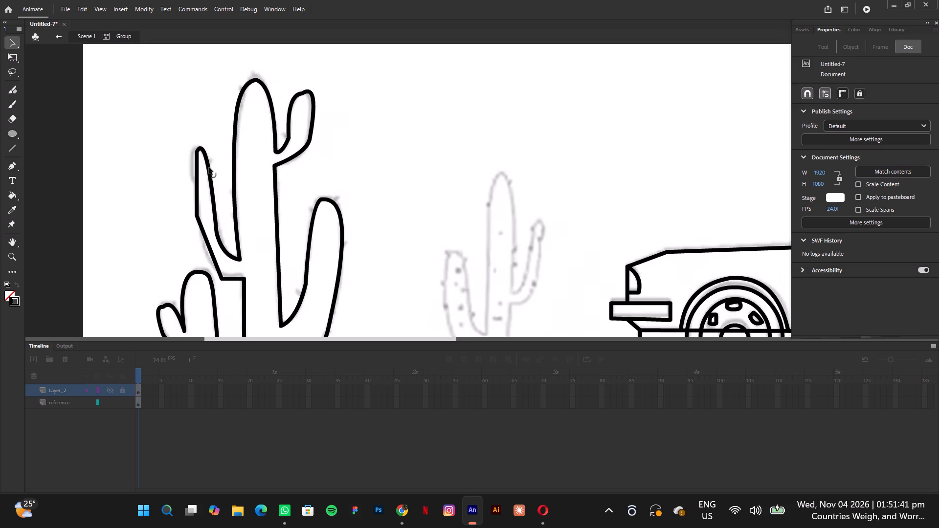
left_click_drag(209, 167, 208, 167)
left_click_drag(195, 169, 190, 161)
left_click_drag(190, 161, 188, 150)
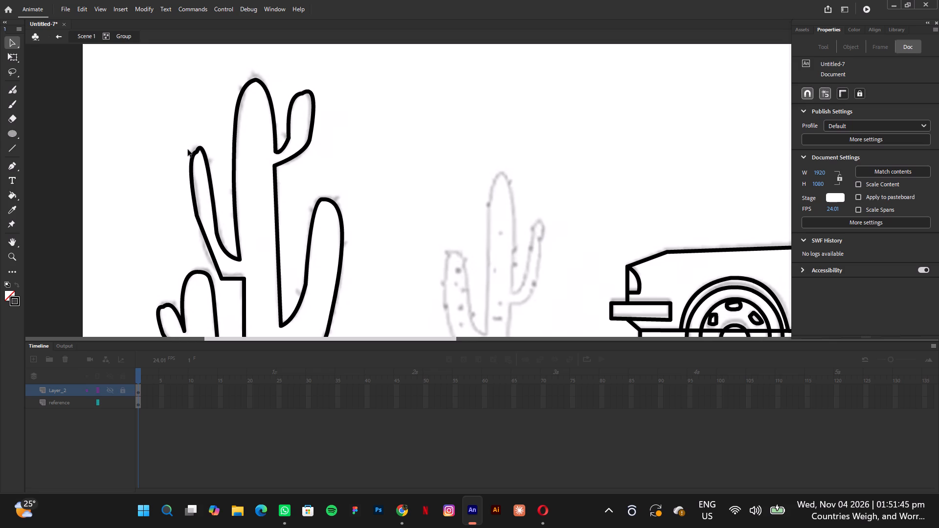
left_click(197, 153)
Raise the junction of the tall cactus's left arm underside with the trunk, and curve the underside and its lower outer corner along the reference.
left_click_drag(244, 280, 239, 275)
left_click_drag(239, 275, 240, 276)
left_click_drag(240, 276, 240, 275)
left_click_drag(229, 277, 225, 275)
left_click_drag(225, 275, 227, 281)
left_click_drag(222, 277, 220, 275)
left_click_drag(220, 275, 213, 264)
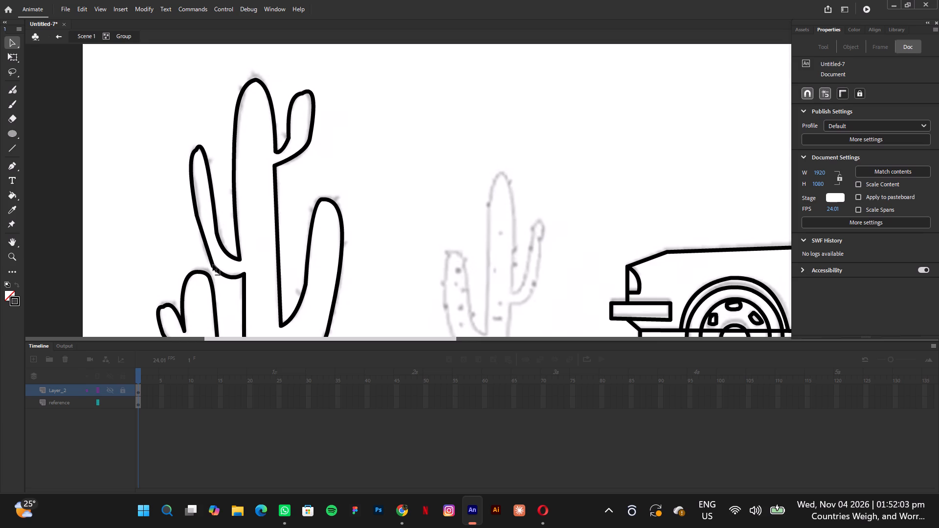
left_click_drag(213, 264, 208, 258)
Curve the outer edge of the tall cactus's left arm outward, smoothing its mid-height bend to follow the reference.
left_click_drag(201, 234, 198, 222)
left_click_drag(198, 222, 196, 212)
left_click_drag(196, 212, 196, 209)
left_click_drag(196, 199, 193, 190)
left_click_drag(191, 194, 191, 186)
left_click(182, 198)
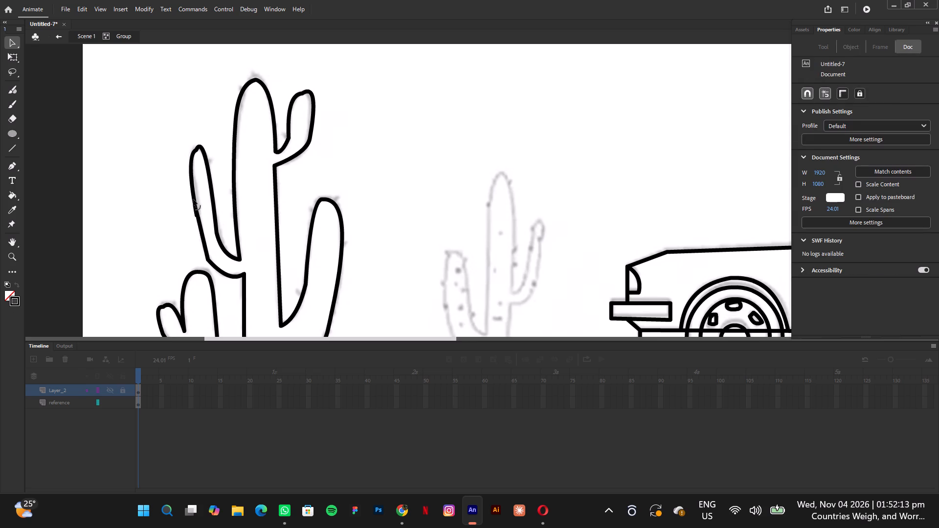
left_click_drag(194, 201, 193, 197)
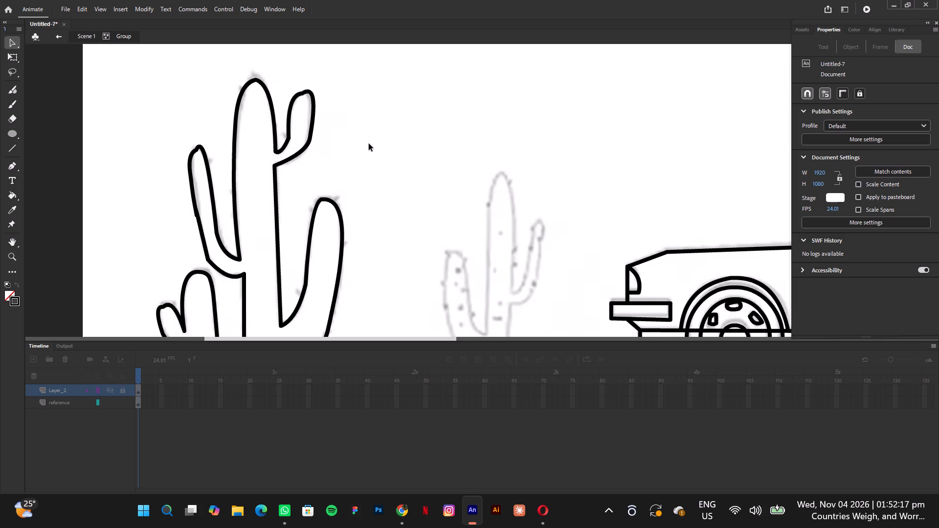
left_click(372, 151)
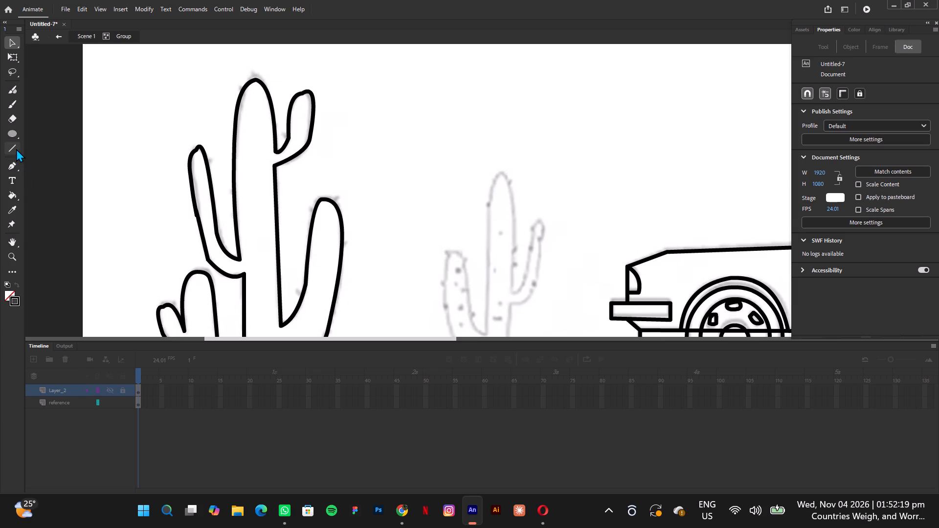
Draw short line spines on the tall cactus: four around the lower right arm, one on the left arm's inner edge, one atop the trunk.
left_click(16, 148)
left_click_drag(333, 202, 336, 198)
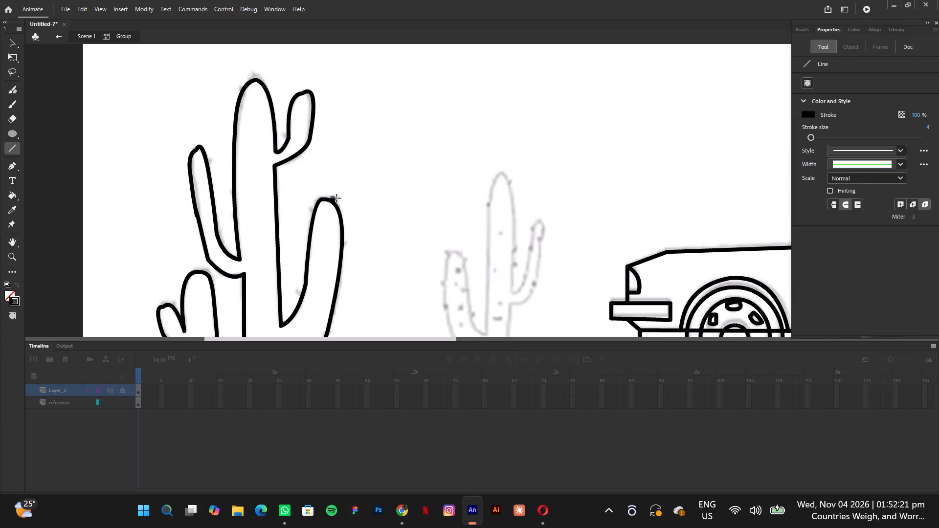
left_click_drag(336, 198, 338, 197)
left_click_drag(301, 293, 297, 289)
left_click_drag(314, 210, 309, 210)
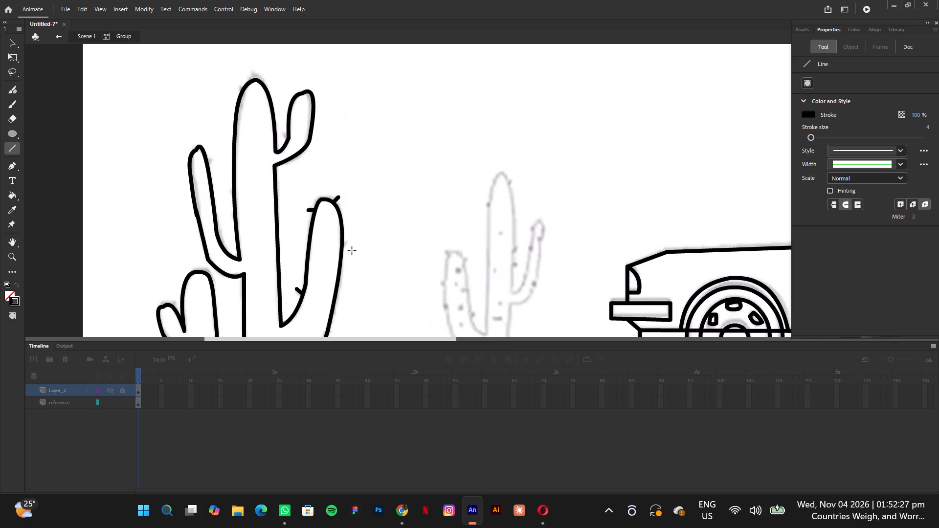
left_click_drag(343, 250, 344, 243)
left_click_drag(344, 243, 347, 243)
left_click_drag(208, 162, 215, 159)
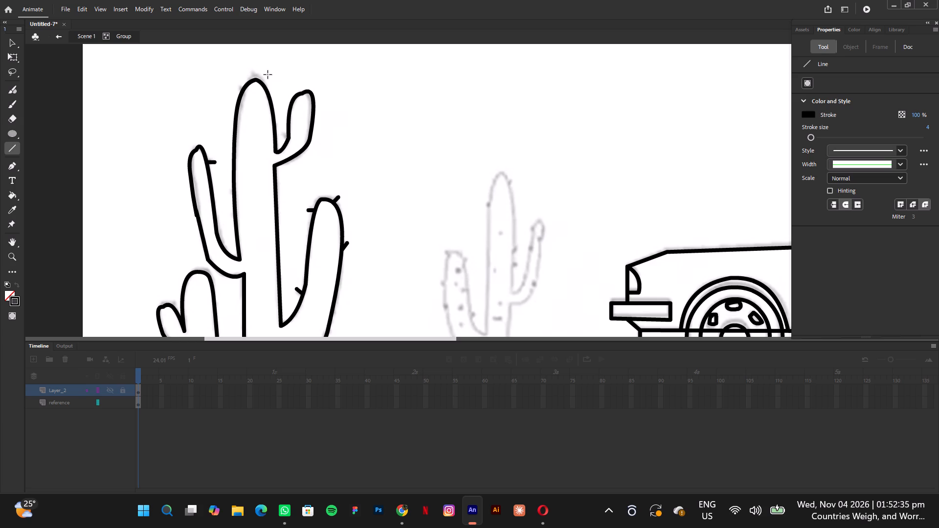
left_click_drag(259, 78, 255, 73)
Start tracing the smaller cactus between the tall cactus and the car with the Line tool.
key("ctrl+minus")
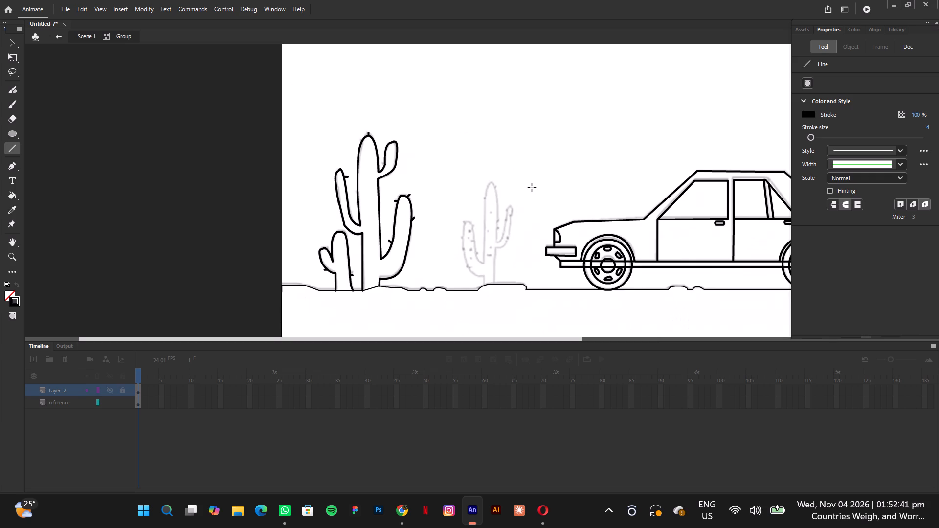
key("ctrl+equal")
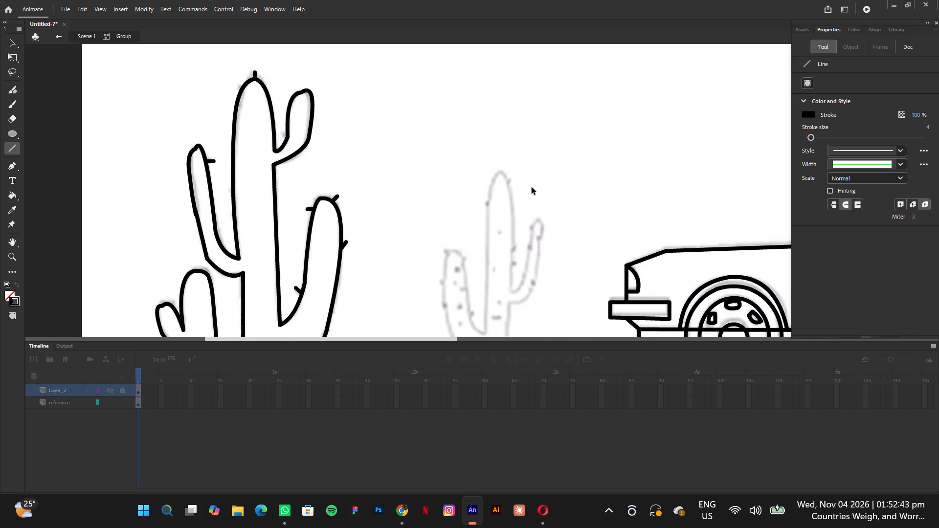
key("h")
left_click_drag(564, 228, 503, 128)
scroll(555, 194, "left", 1)
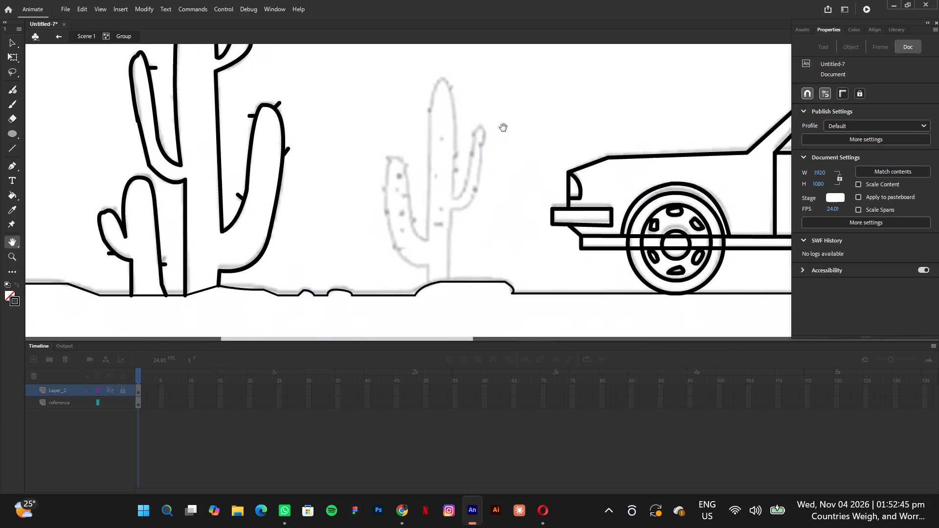
scroll(503, 128, "left", 1)
left_click_drag(503, 128, 481, 154)
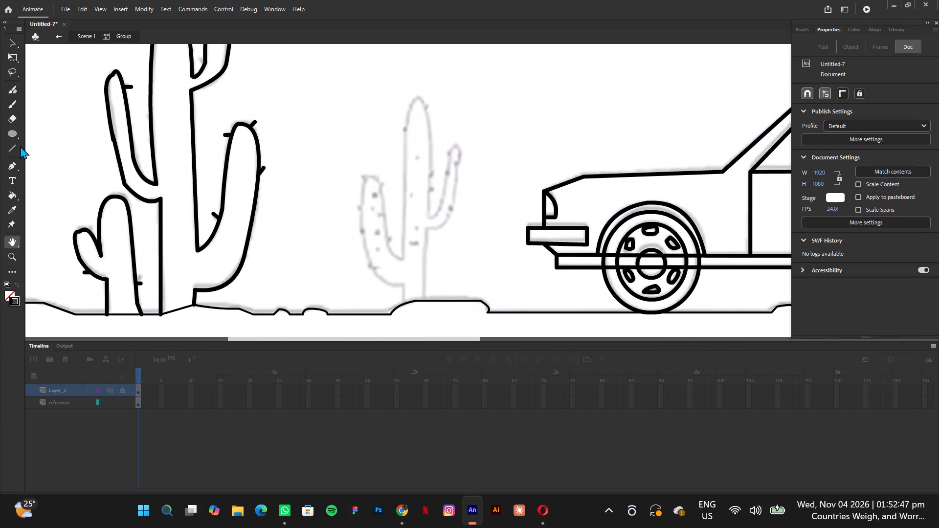
left_click(20, 146)
left_click(14, 146)
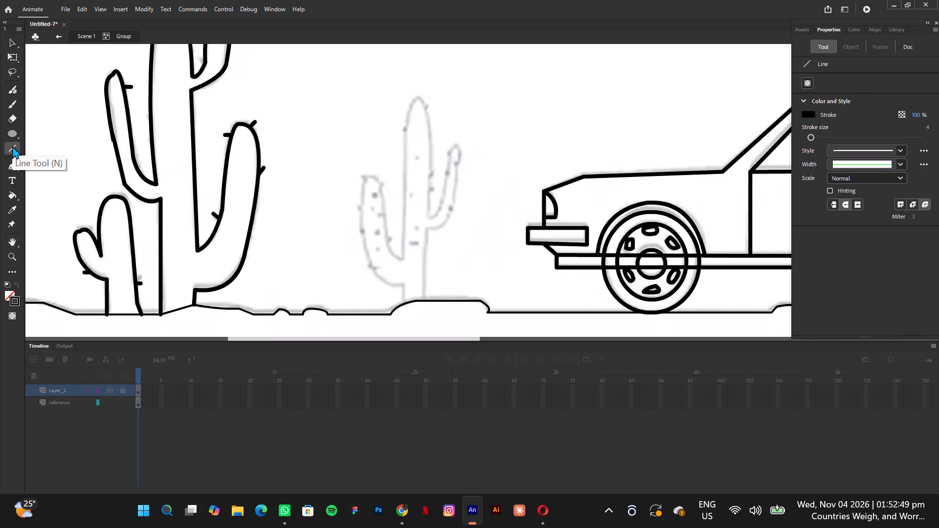
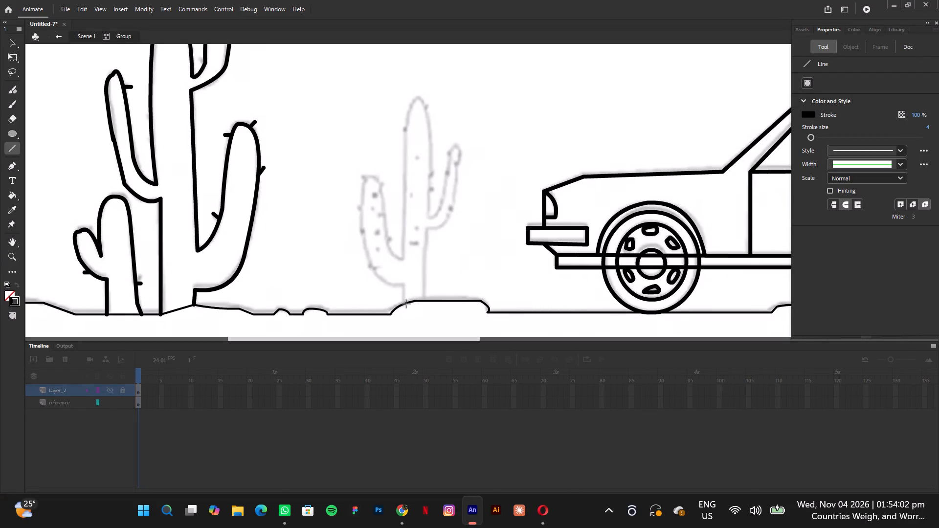
Trace the smaller cactus's lower left trunk edge up from the ground and its left arm outline with straight line segments.
left_click_drag(403, 304, 403, 286)
left_click_drag(403, 286, 403, 284)
left_click_drag(401, 283, 377, 276)
left_click_drag(377, 276, 375, 275)
left_click_drag(375, 275, 361, 225)
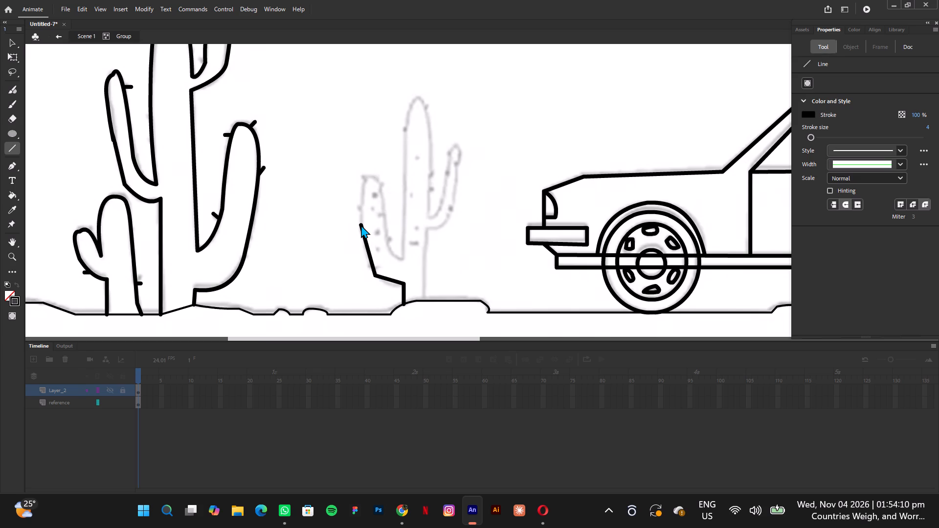
left_click_drag(361, 225, 361, 210)
left_click_drag(361, 206, 362, 197)
left_click_drag(362, 197, 370, 176)
left_click_drag(370, 176, 391, 246)
scroll(382, 197, "up", 1)
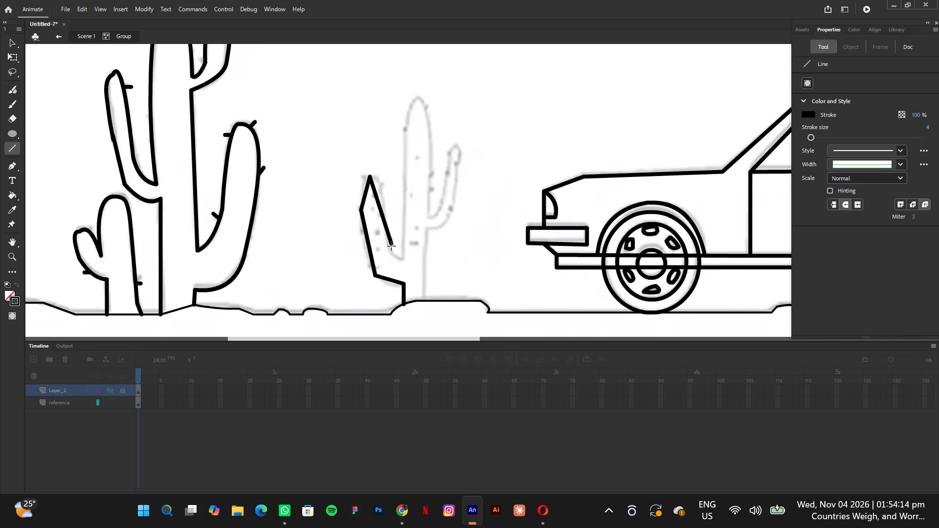
scroll(391, 246, "up", 1)
left_click_drag(391, 246, 391, 249)
left_click_drag(391, 249, 402, 260)
left_click_drag(402, 260, 402, 260)
Trace the smaller cactus's trunk above the left arm with straight lines, up to a pointed top and down to the right arm's junction.
left_click_drag(402, 260, 408, 132)
scroll(404, 231, "down", 1)
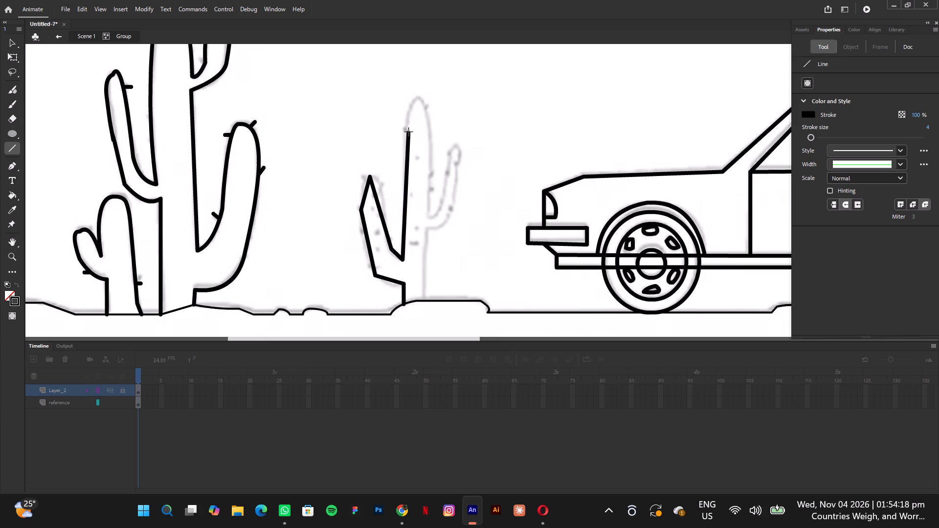
scroll(408, 132, "down", 1)
left_click_drag(408, 132, 405, 134)
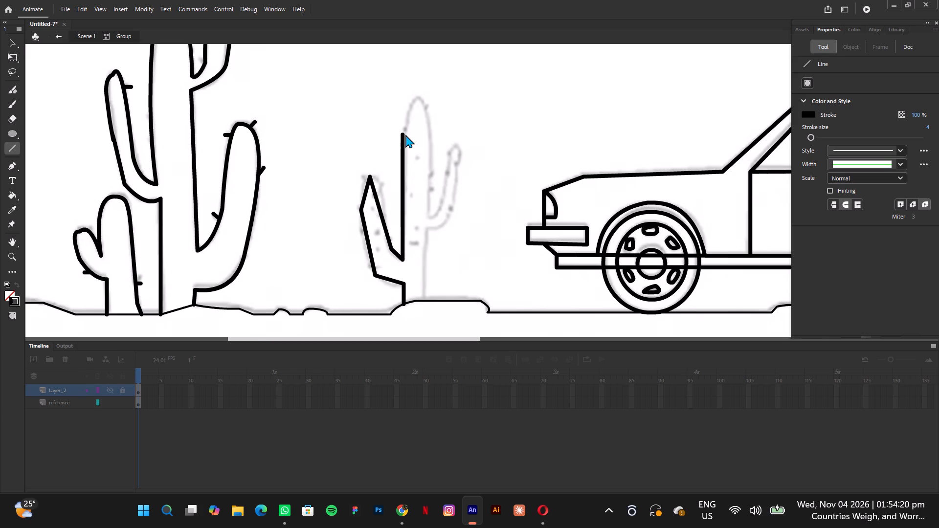
left_click_drag(404, 133, 418, 98)
left_click_drag(418, 98, 422, 106)
left_click_drag(422, 106, 429, 147)
left_click_drag(429, 147, 424, 201)
scroll(426, 168, "up", 1)
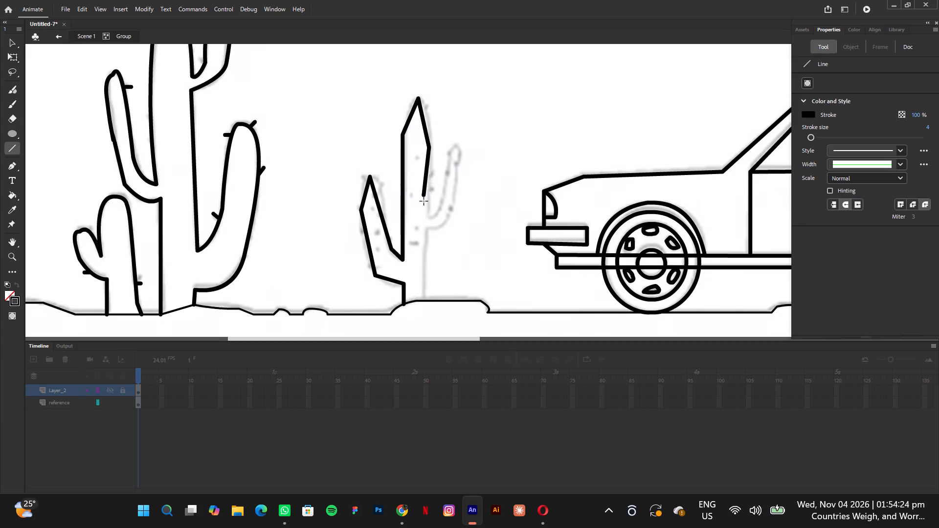
scroll(424, 201, "up", 1)
left_click_drag(424, 201, 426, 216)
scroll(426, 216, "up", 1)
Outline the smaller cactus's right arm with straight lines, and close the trunk's lower right edge down to the ground.
left_click_drag(426, 216, 442, 203)
left_click_drag(442, 202, 445, 184)
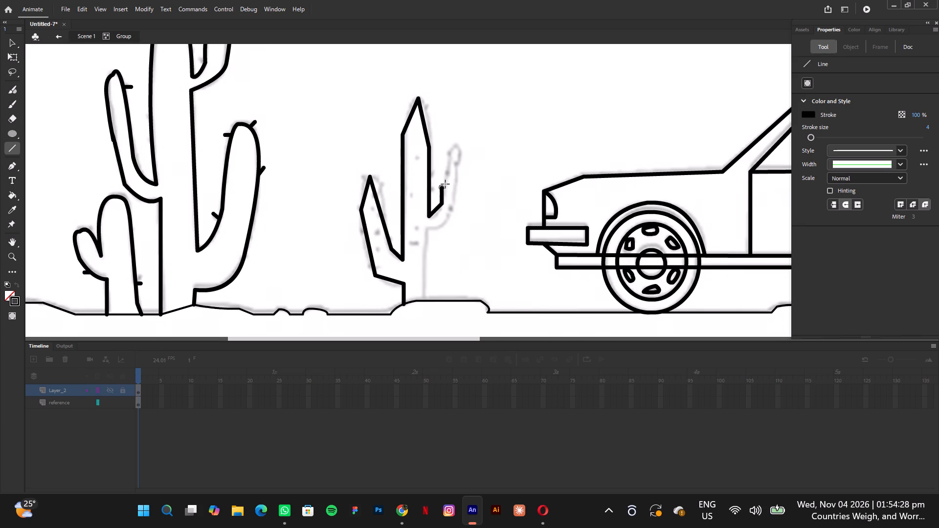
left_click_drag(445, 184, 454, 144)
scroll(446, 179, "down", 1)
left_click_drag(455, 147, 456, 151)
left_click_drag(456, 151, 456, 211)
scroll(460, 169, "up", 1)
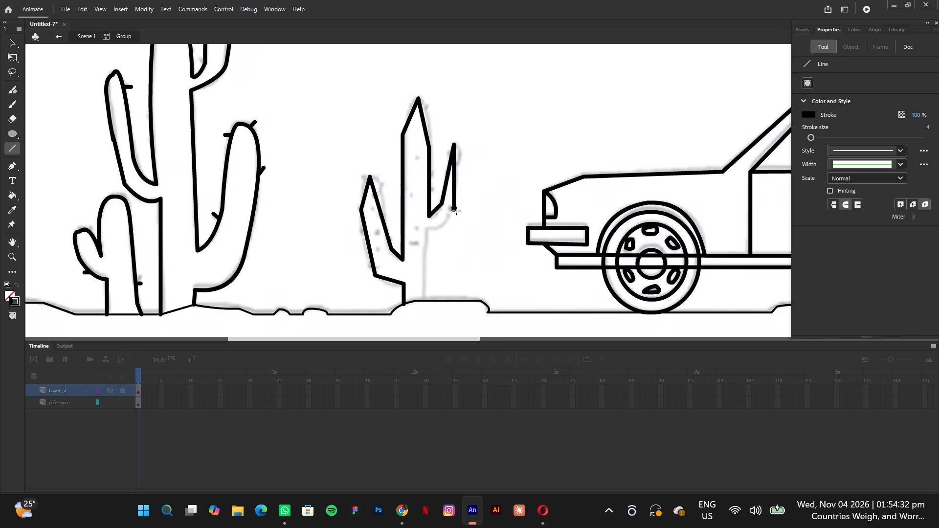
scroll(456, 211, "up", 1)
left_click_drag(456, 211, 456, 211)
left_click_drag(453, 212, 436, 229)
left_click_drag(436, 229, 428, 229)
left_click_drag(428, 229, 425, 300)
scroll(427, 249, "up", 1)
scroll(425, 300, "up", 1)
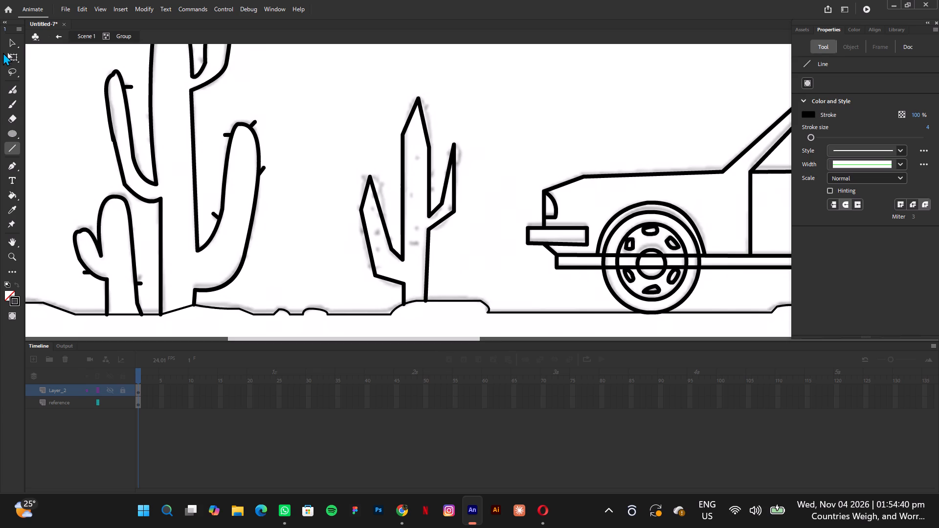
Bend the smaller cactus's right arm lines into curves along its underside, outer edge, inner edge and tip to match the reference.
left_click(7, 45)
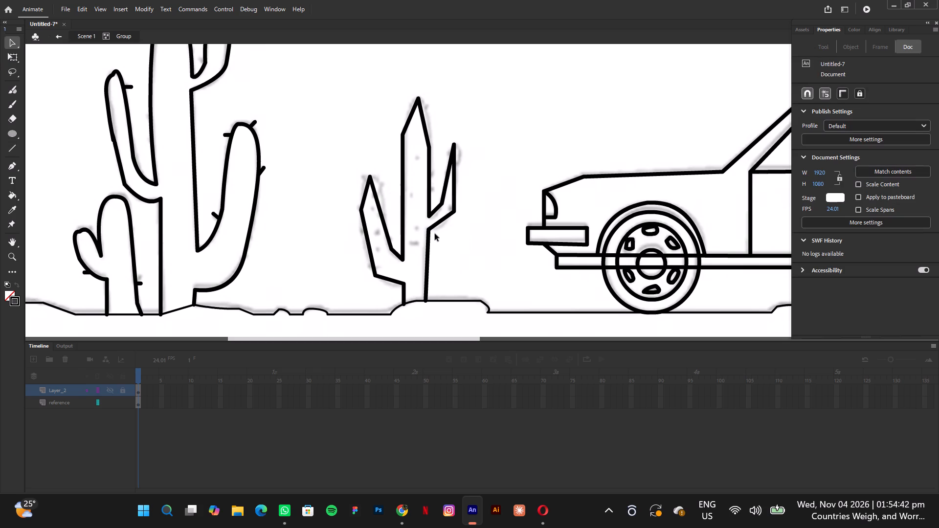
left_click_drag(438, 223, 442, 228)
left_click_drag(442, 228, 442, 229)
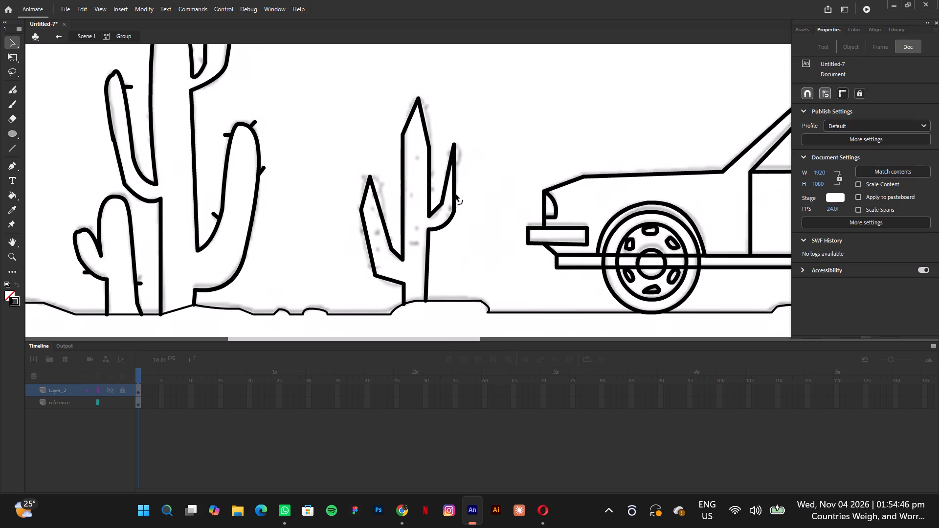
left_click_drag(454, 189, 460, 165)
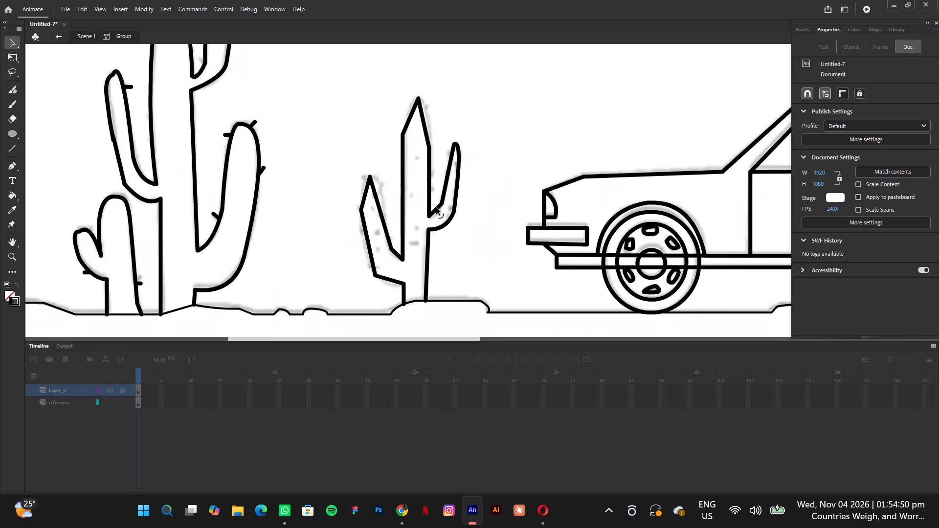
left_click_drag(436, 209, 436, 214)
left_click_drag(451, 161, 451, 149)
left_click_drag(451, 149, 452, 146)
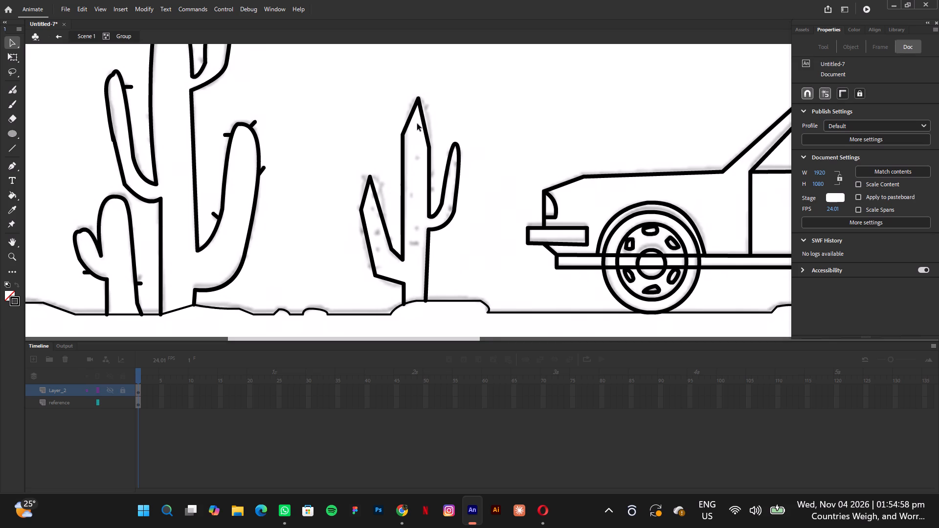
Round the top of the smaller cactus's trunk by curving both slanted lines outward.
left_click_drag(423, 126, 426, 115)
left_click_drag(411, 113, 408, 101)
left_click_drag(408, 101, 408, 101)
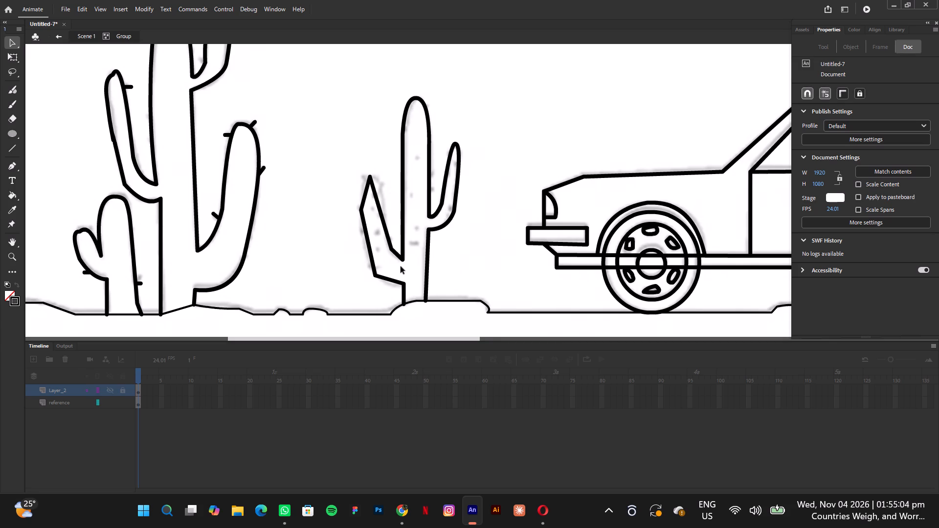
Bend the smaller cactus's left arm lines into curves along the inner edge and around the tip to match the reference.
left_click(395, 252)
left_click_drag(391, 249, 388, 243)
left_click_drag(383, 221, 382, 200)
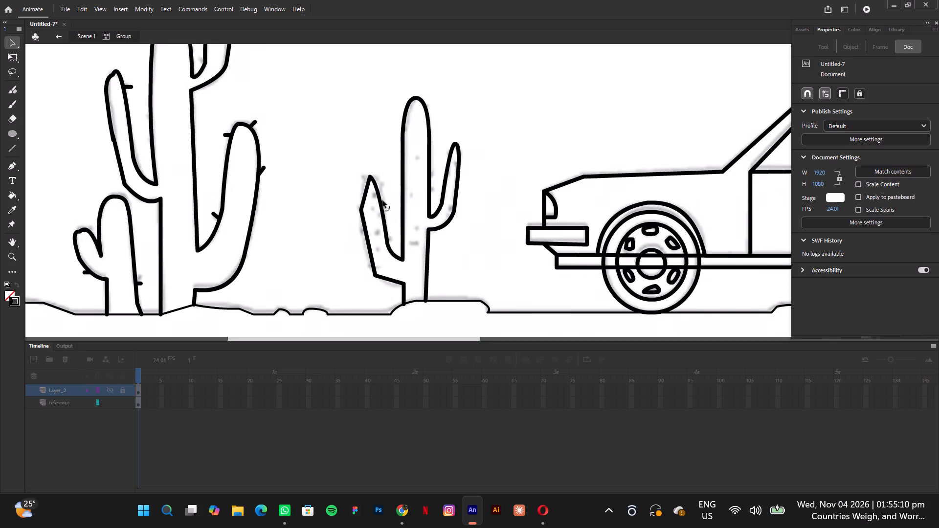
left_click_drag(382, 200, 384, 191)
left_click_drag(367, 191, 364, 185)
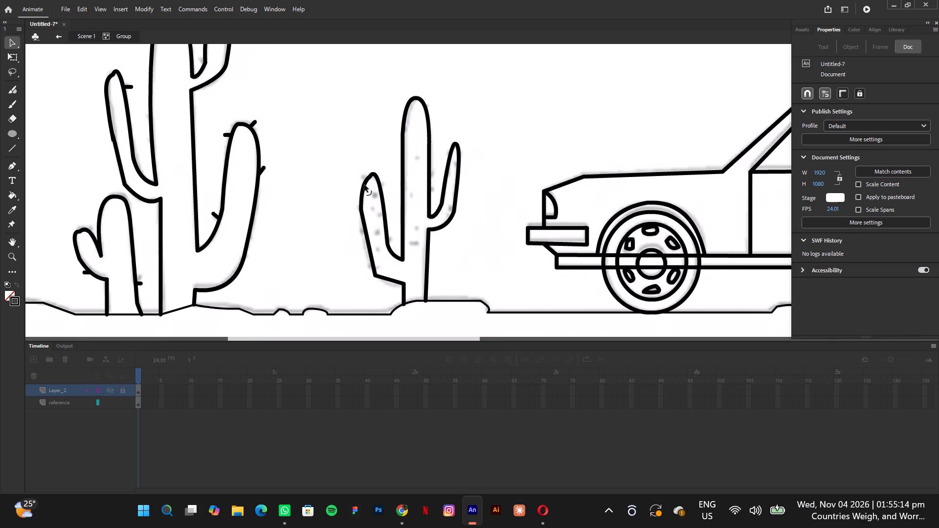
left_click_drag(364, 185, 365, 180)
left_click_drag(365, 180, 362, 189)
left_click(369, 177)
Curve the outer edge and underside of the smaller cactus's left arm, smoothing the lower bend toward the trunk.
left_click_drag(367, 230, 367, 241)
left_click_drag(390, 281, 390, 286)
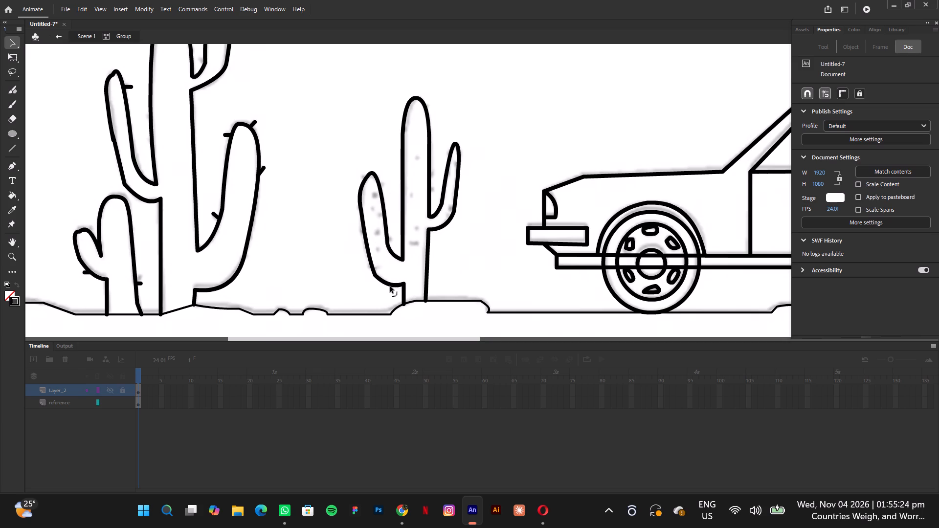
left_click_drag(374, 272, 368, 263)
left_click_drag(368, 263, 368, 259)
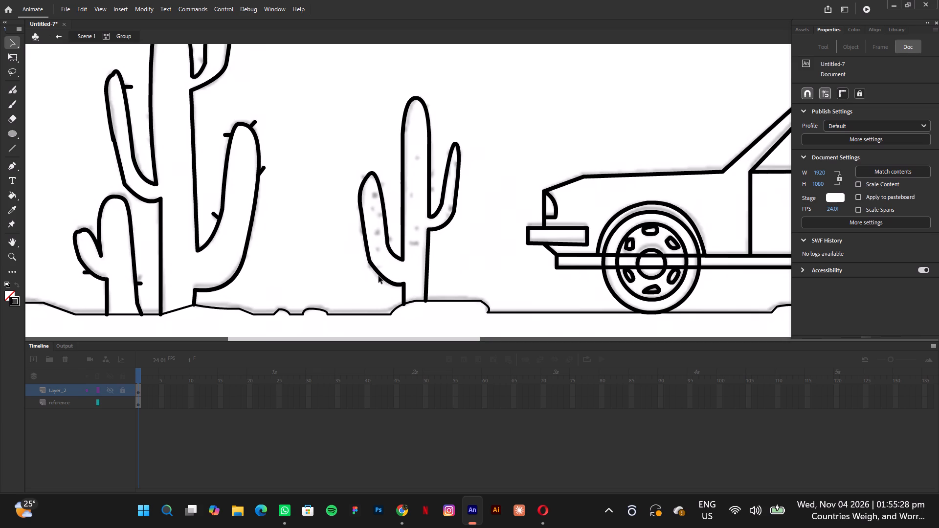
left_click(383, 279)
Start outlining the large cactus behind the car with straight lines along the ground and up its side stem's lower left edge.
key("Right")
left_click_drag(469, 339, 517, 336)
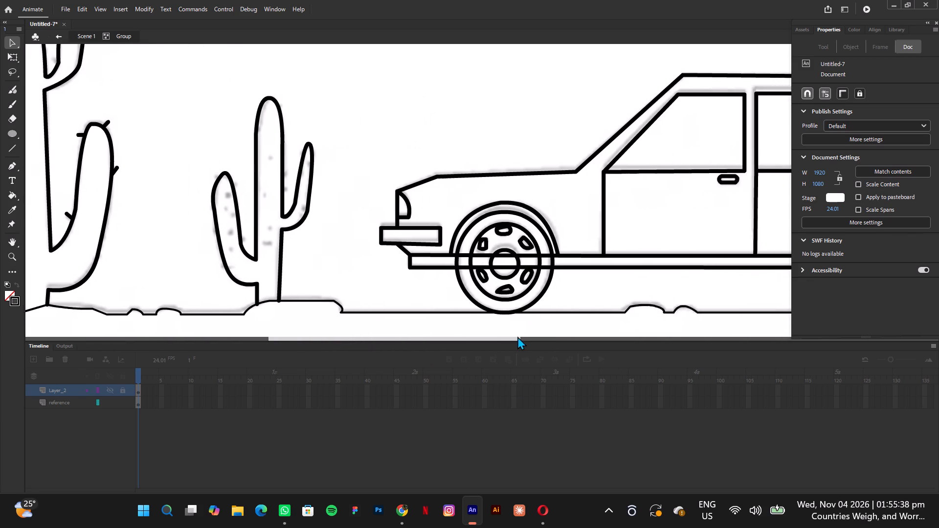
left_click_drag(517, 336, 702, 335)
scroll(540, 338, "right", 1)
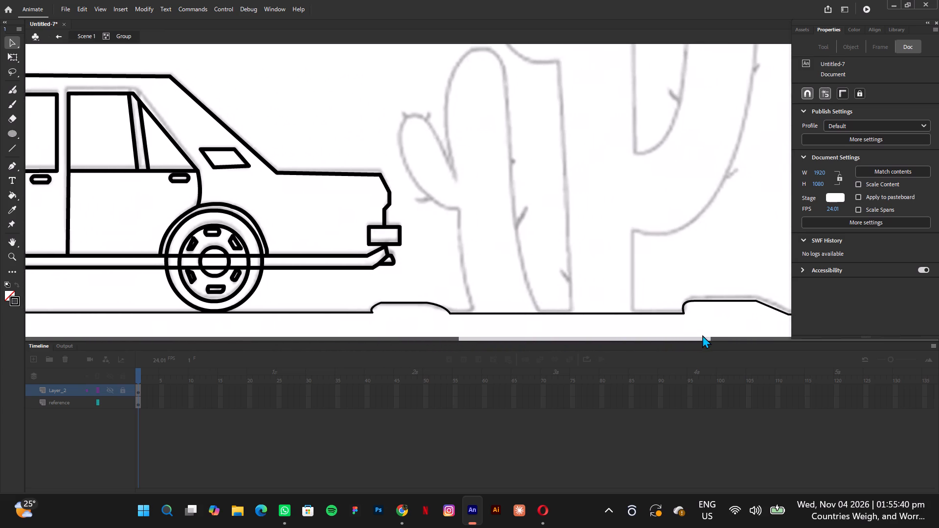
scroll(702, 335, "right", 1)
left_click_drag(702, 335, 717, 333)
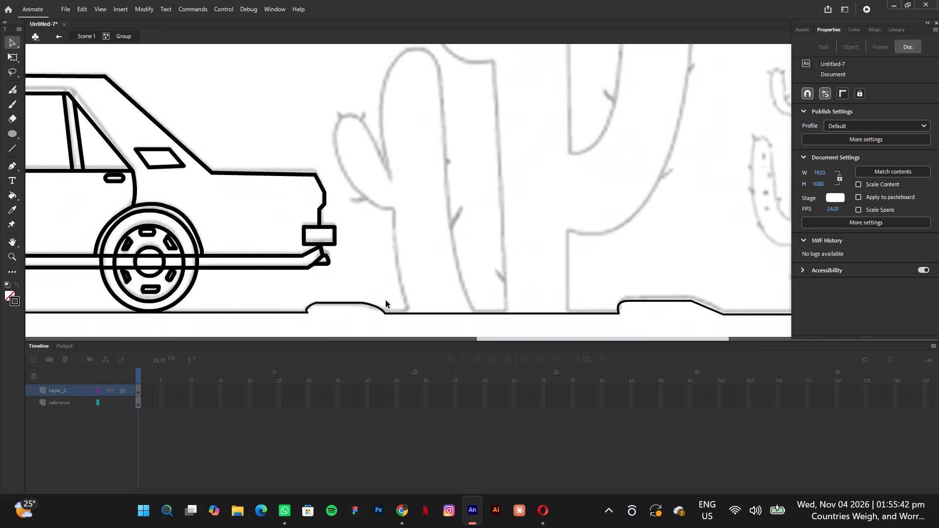
left_click(11, 148)
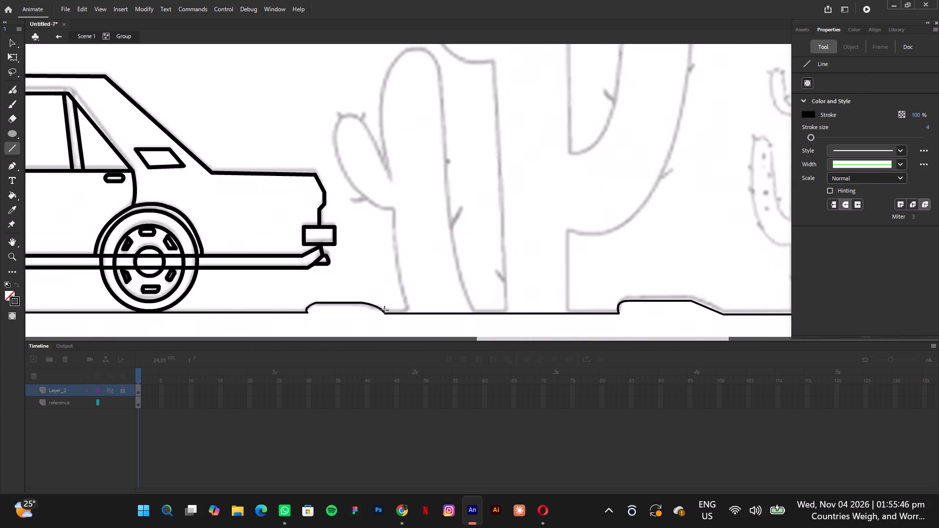
left_click_drag(381, 310, 408, 308)
left_click_drag(408, 308, 394, 227)
scroll(394, 265, "down", 1)
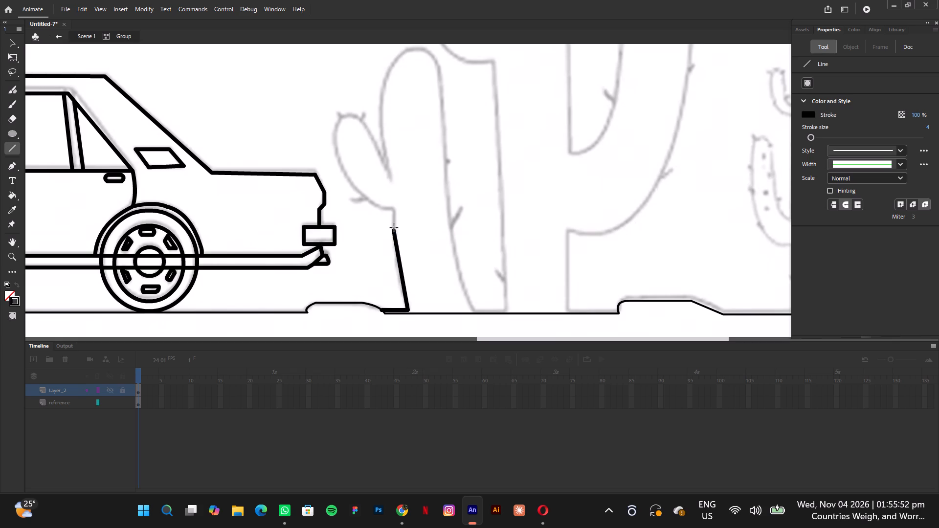
scroll(394, 227, "down", 1)
left_click_drag(394, 227, 393, 209)
Outline the small left arm of that side stem with straight lines, up to a pointed tip and back down to the stem.
left_click_drag(393, 209, 364, 198)
left_click_drag(364, 198, 362, 197)
left_click_drag(362, 197, 337, 122)
scroll(349, 180, "down", 1)
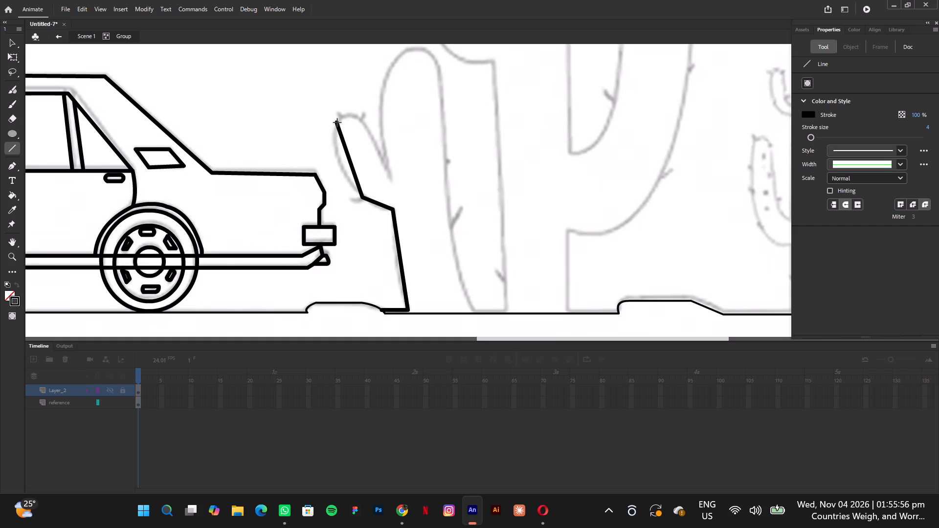
left_click_drag(337, 122, 338, 122)
scroll(337, 122, "down", 1)
left_click_drag(338, 118, 353, 118)
left_click_drag(353, 118, 391, 176)
scroll(361, 121, "up", 1)
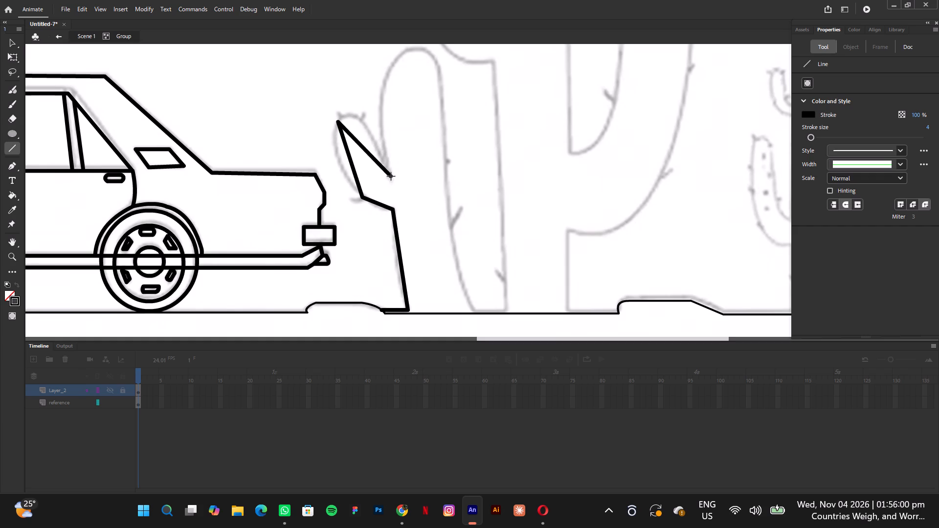
Trace the side stem above its small arm with straight lines, up to a pointed top and down its right edge to the ground.
left_click_drag(389, 170, 381, 90)
scroll(384, 152, "down", 1)
left_click_drag(381, 89, 403, 64)
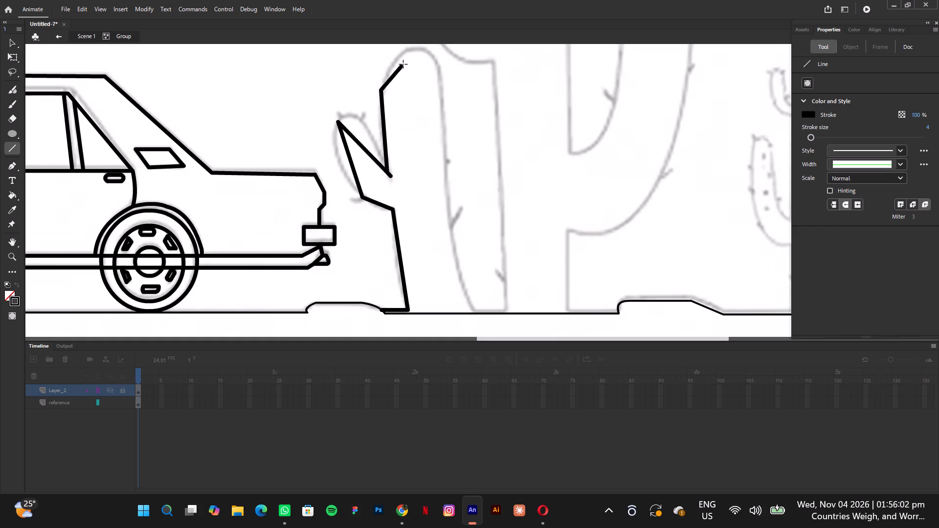
left_click_drag(403, 64, 414, 51)
left_click_drag(414, 51, 441, 93)
left_click_drag(441, 93, 457, 254)
scroll(445, 117, "up", 1)
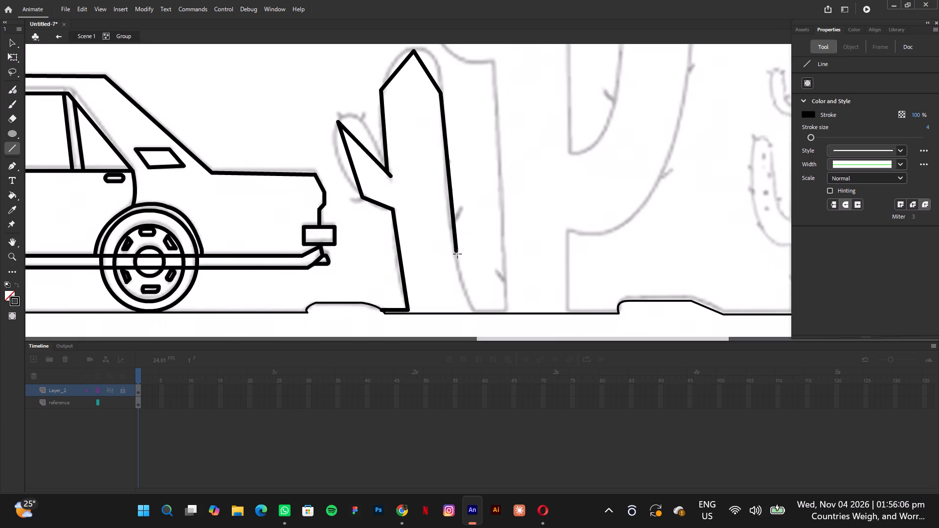
scroll(457, 254, "up", 1)
left_click_drag(457, 254, 457, 259)
left_click_drag(457, 259, 475, 311)
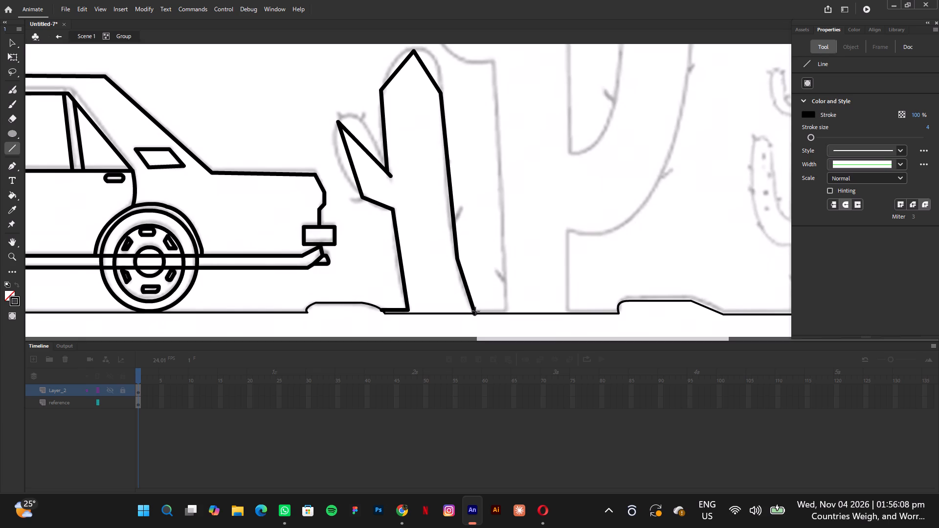
left_click_drag(475, 311, 473, 310)
left_click_drag(473, 310, 475, 310)
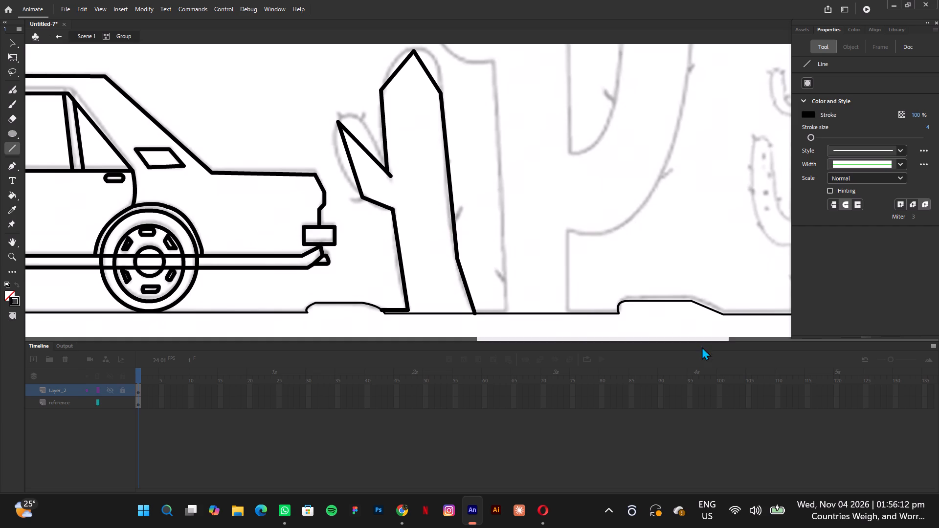
Bend the side stem's right edge into a smooth curve down to the ground, bowing both line segments inward.
left_click(13, 44)
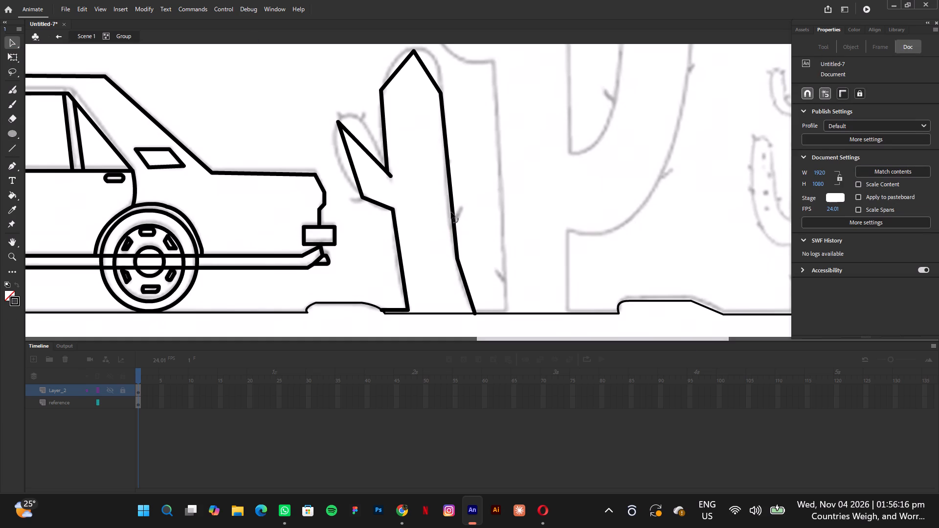
left_click_drag(453, 222, 447, 222)
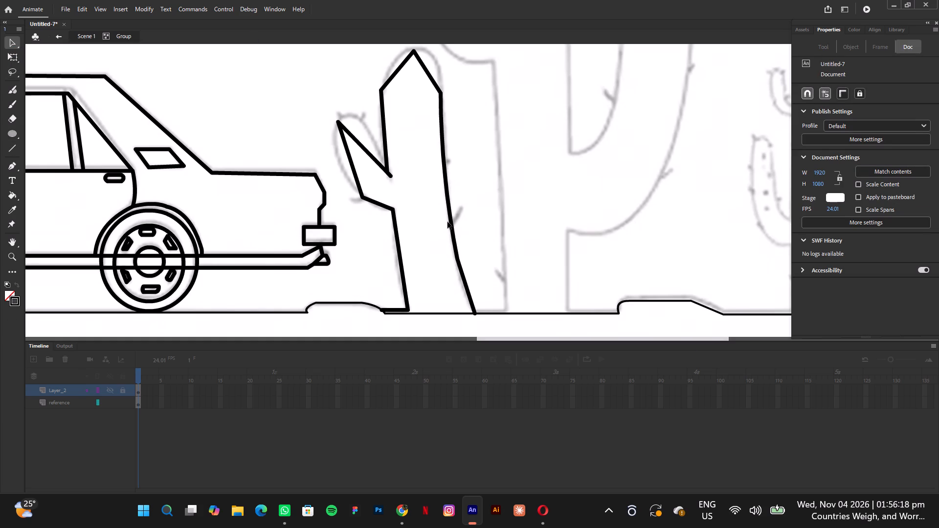
left_click_drag(462, 280, 460, 285)
left_click(466, 285)
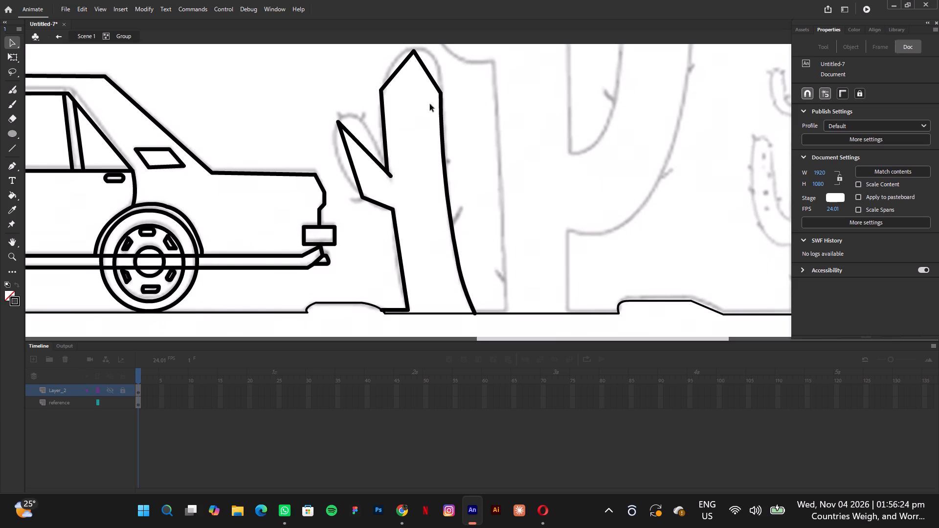
Round the side stem's pointed top by curving both slanted lines outward to match the reference.
left_click_drag(433, 81, 439, 62)
left_click_drag(402, 63, 395, 52)
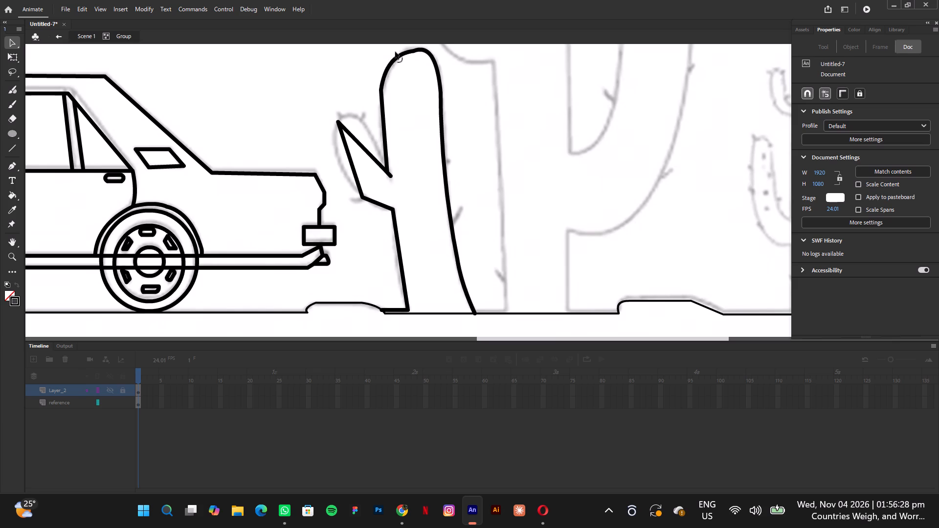
left_click_drag(395, 52, 396, 55)
left_click(412, 50)
left_click(381, 88)
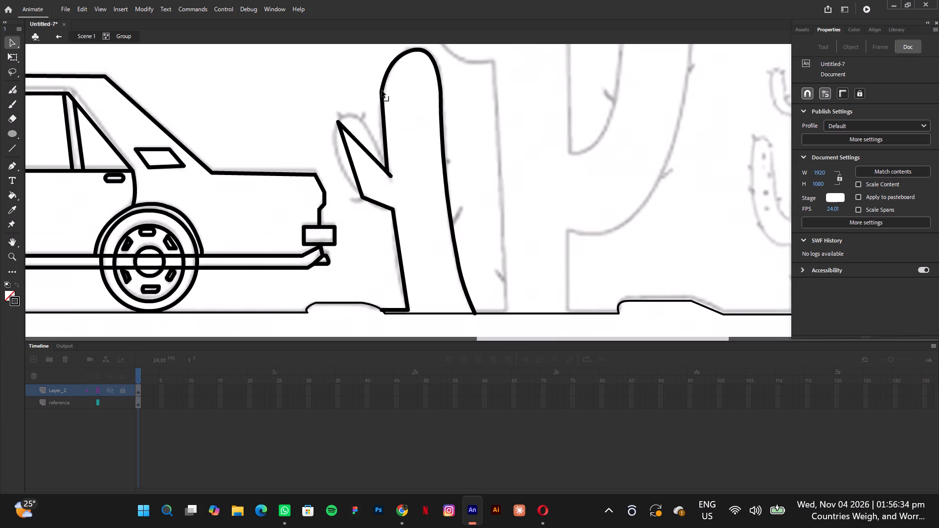
Round the side stem's small left arm by curving the stem edge above it and both of the arm's slanted edges.
left_click(382, 115)
left_click_drag(374, 159, 374, 141)
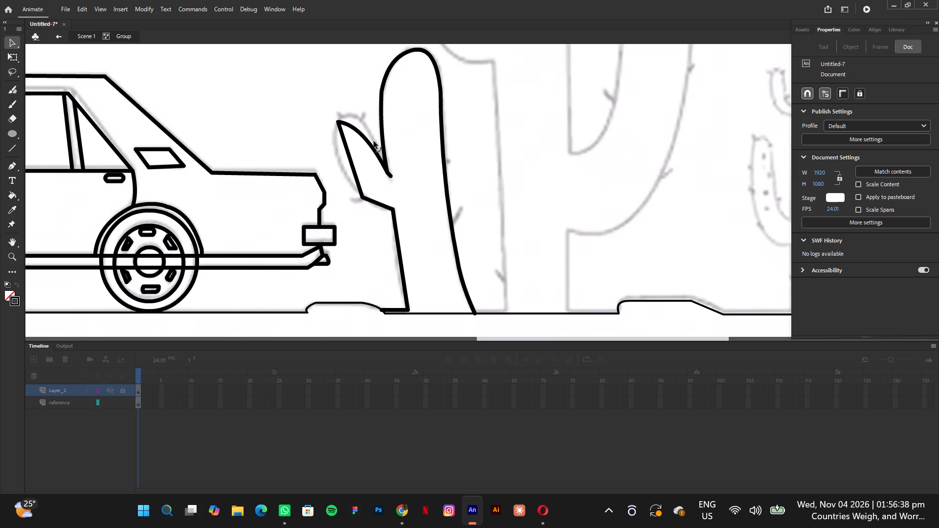
left_click_drag(374, 141, 373, 129)
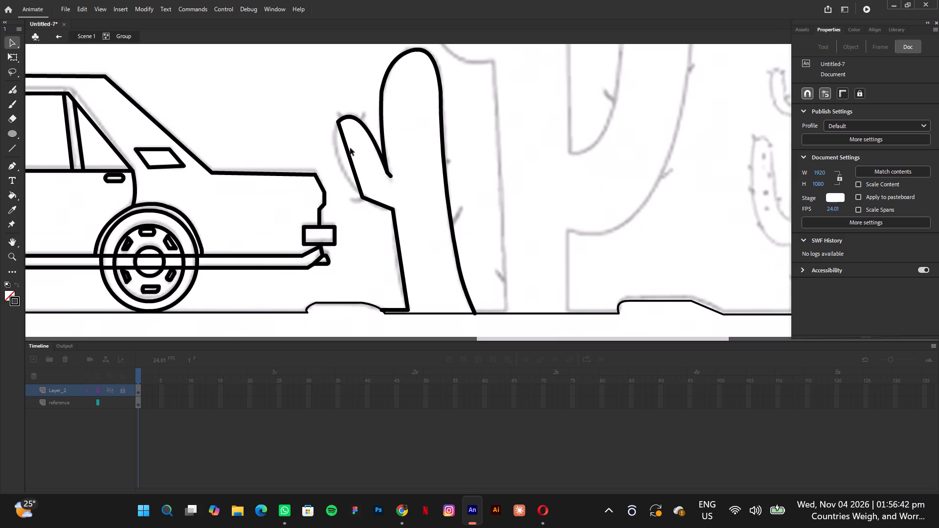
left_click_drag(350, 156, 337, 153)
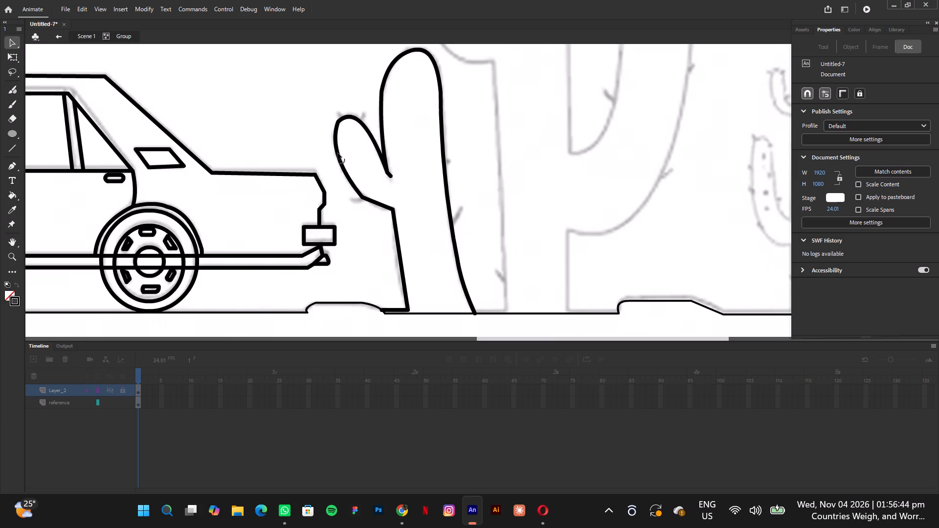
left_click_drag(337, 153, 338, 152)
left_click_drag(338, 152, 337, 152)
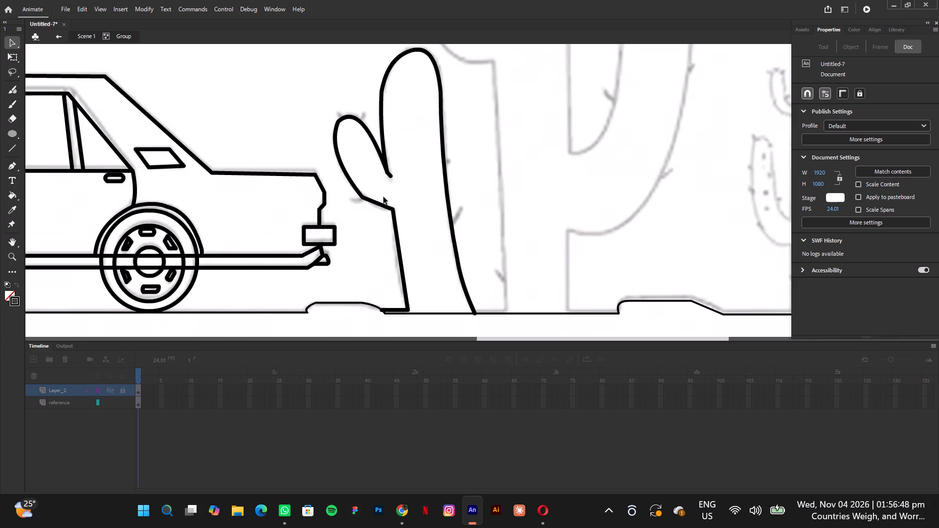
Curve the small arm's underside, the side stem's lower left edge and the short base line to match the reference.
left_click(377, 205)
left_click(401, 266)
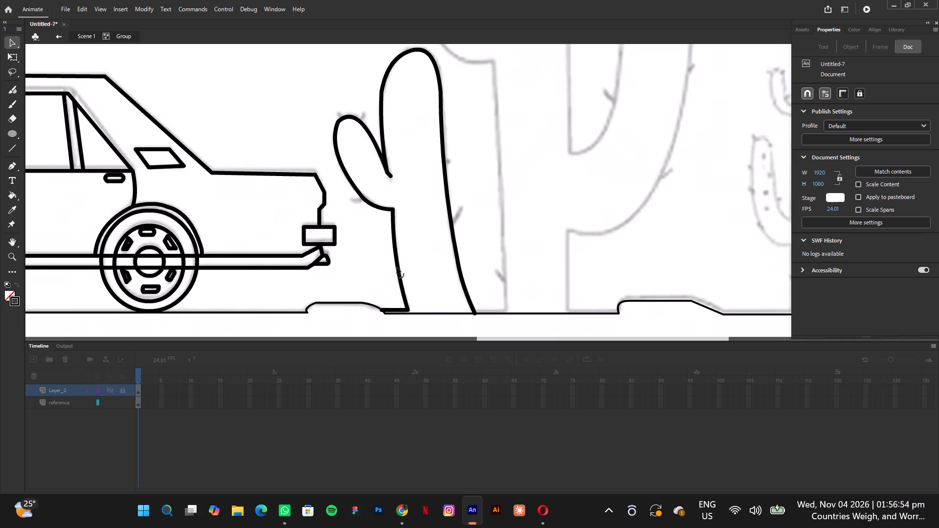
left_click(386, 308)
Draw short straight spines on the side stem: two on the small arm's tip, one on its underside and two on the right edge.
left_click(16, 147)
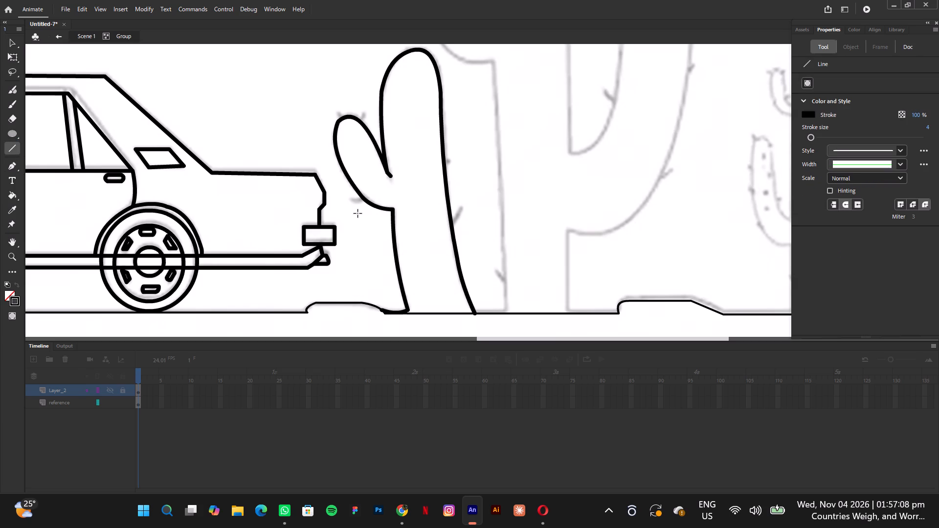
left_click_drag(362, 198, 356, 202)
left_click_drag(454, 228, 459, 215)
left_click_drag(459, 215, 462, 209)
left_click_drag(444, 162, 451, 159)
left_click_drag(339, 112, 341, 115)
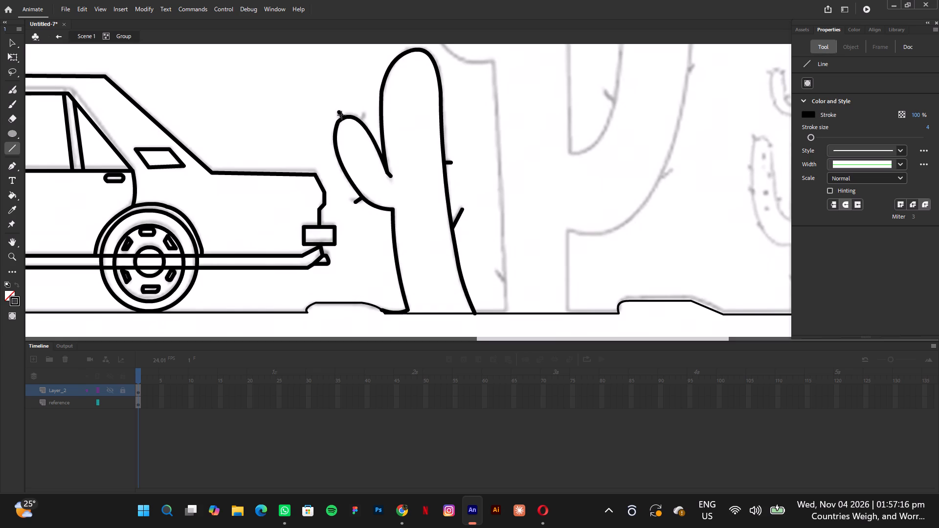
left_click_drag(341, 115, 342, 117)
left_click_drag(361, 119, 365, 114)
left_click(9, 47)
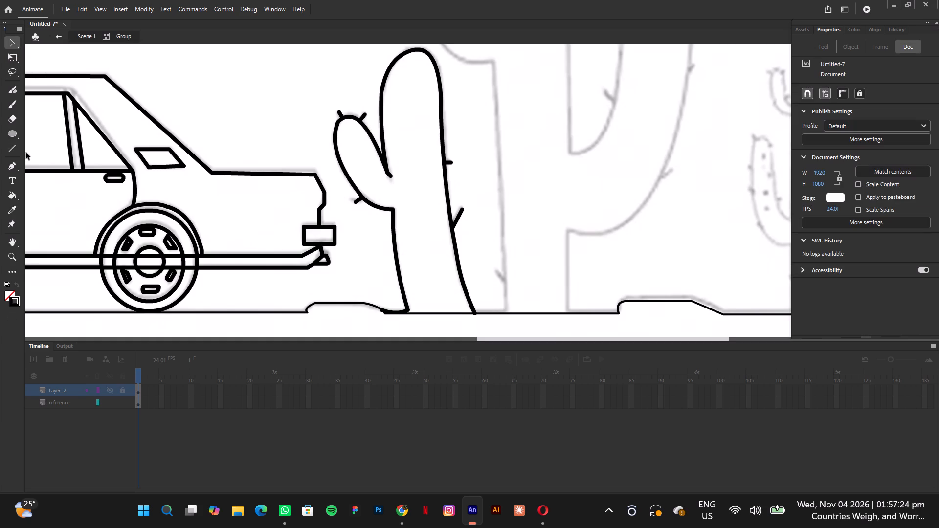
Draw a base line from the side stem to the main trunk, and trace the trunk's left edge up to the large left arm.
left_click(12, 148)
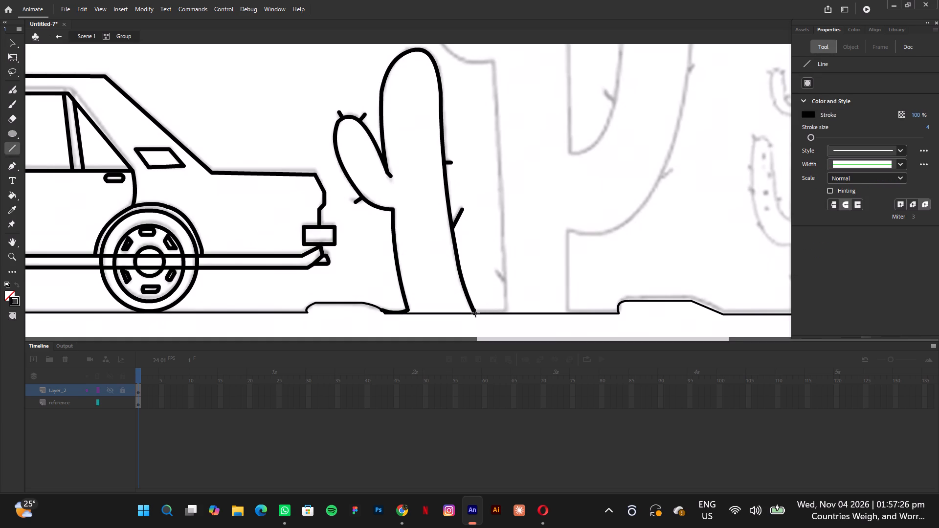
left_click_drag(474, 312, 505, 308)
left_click_drag(505, 308, 503, 286)
left_click_drag(503, 286, 495, 64)
scroll(501, 263, "down", 1)
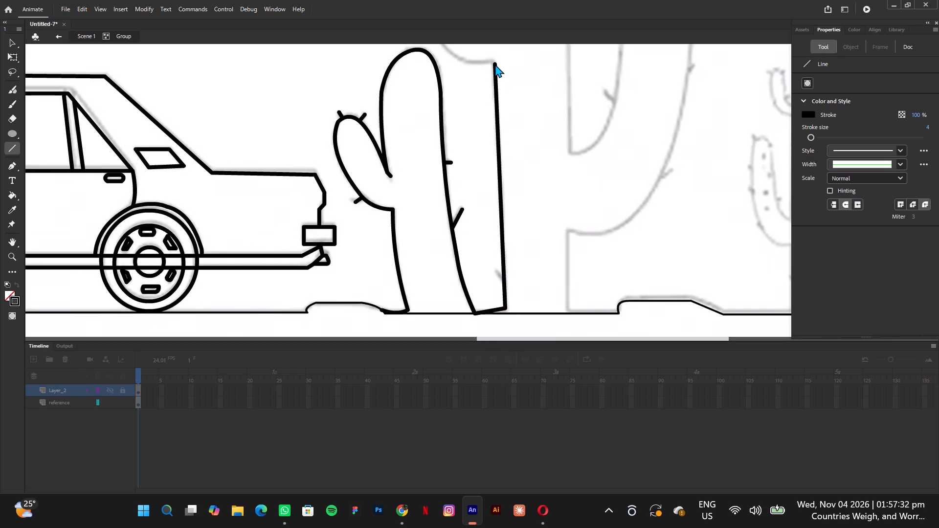
left_click_drag(495, 64, 493, 61)
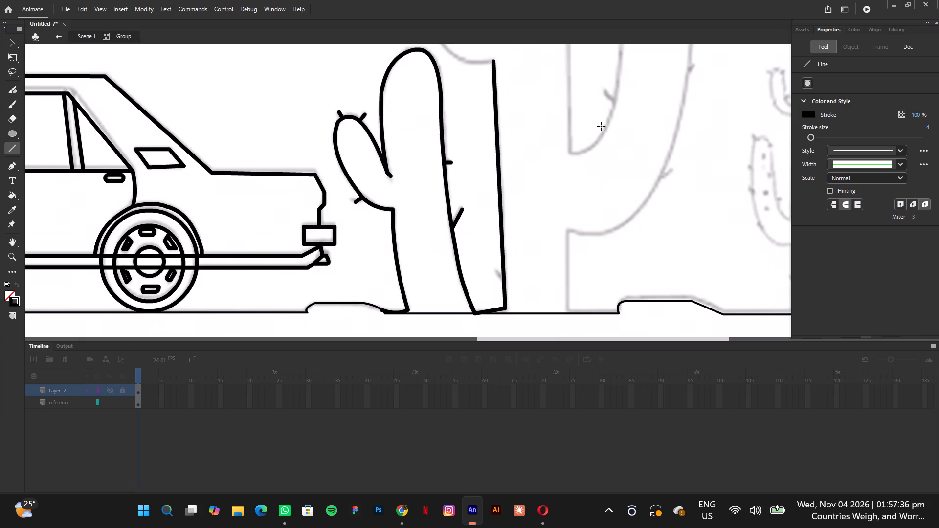
Trace the large left arm's underside and outer left edge with straight lines, from the trunk up to just below its rounded tip.
key("h")
left_click_drag(573, 217, 576, 199)
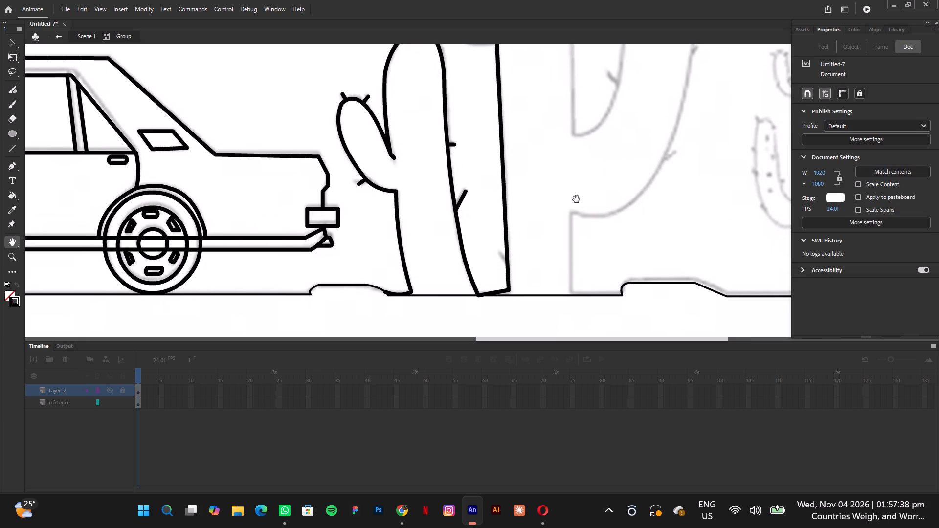
left_click_drag(576, 199, 565, 374)
left_click_drag(537, 218, 536, 259)
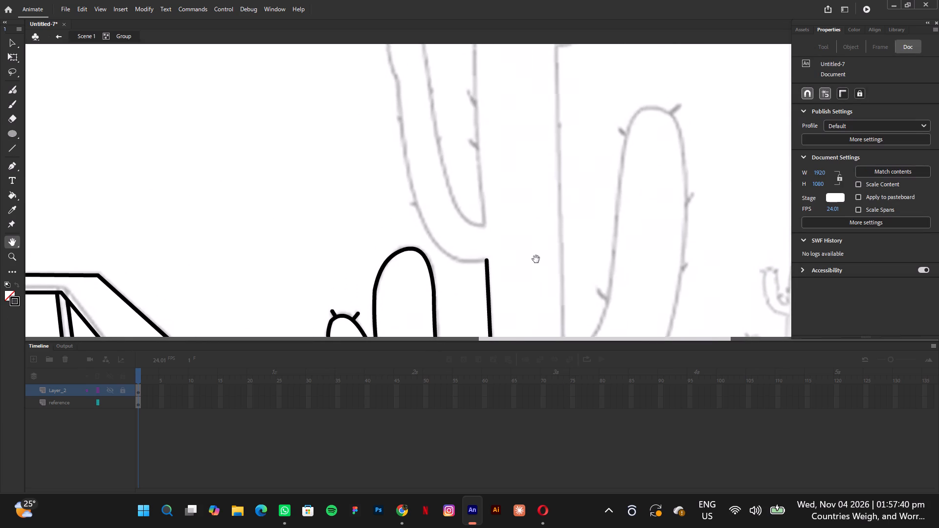
left_click_drag(536, 259, 533, 305)
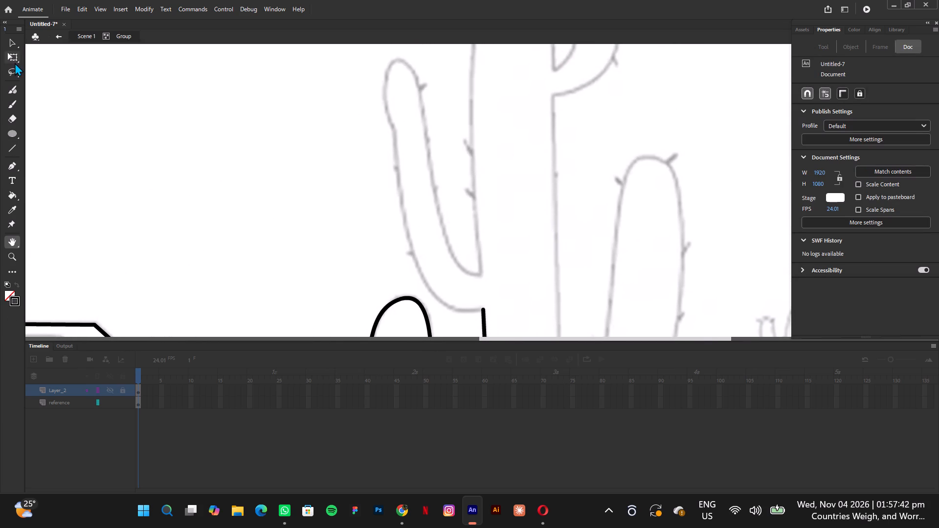
left_click(13, 144)
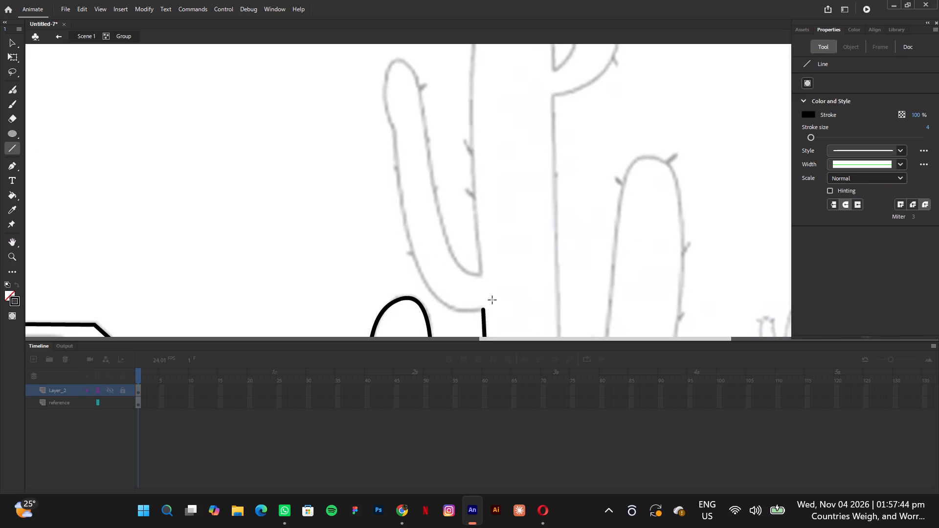
left_click_drag(482, 310, 435, 301)
scroll(467, 310, "left", 2)
left_click_drag(435, 301, 428, 291)
left_click_drag(423, 281, 392, 85)
scroll(414, 247, "down", 1)
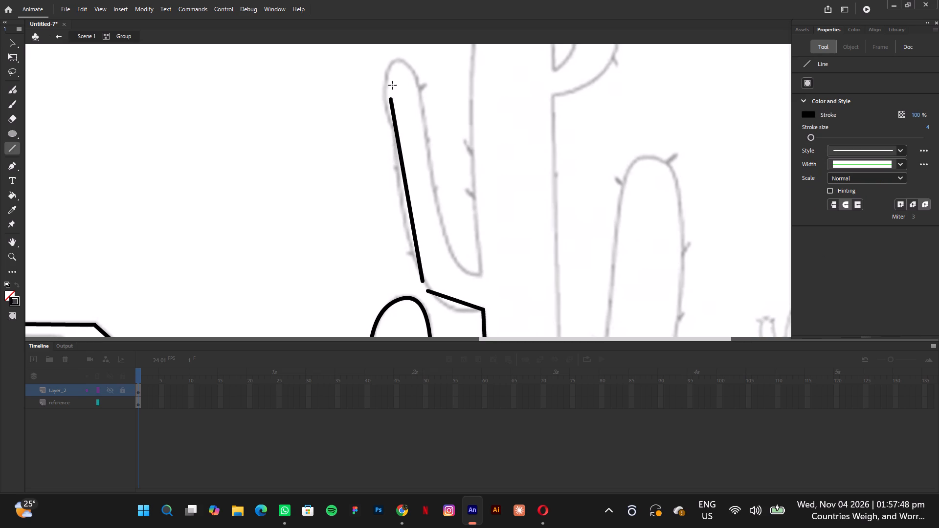
left_click_drag(392, 85, 386, 116)
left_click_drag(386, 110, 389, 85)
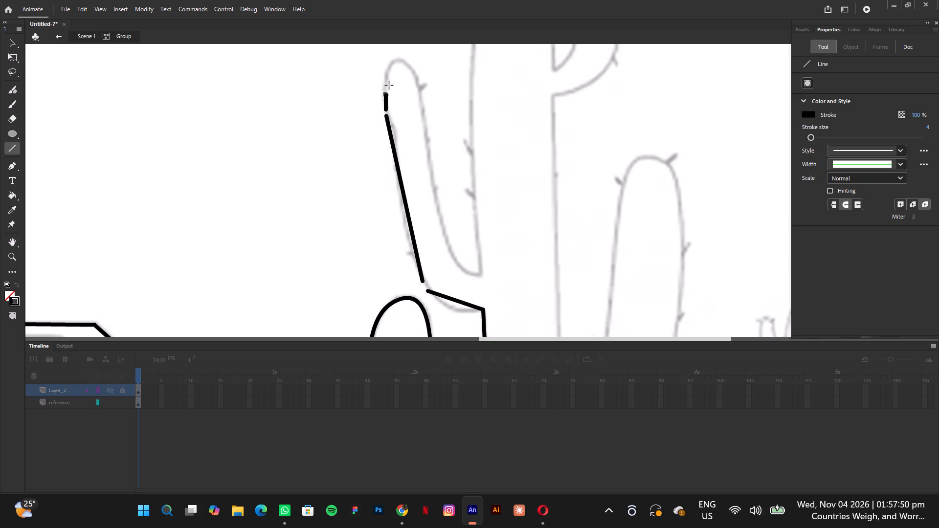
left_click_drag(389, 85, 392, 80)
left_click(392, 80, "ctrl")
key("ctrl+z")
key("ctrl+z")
Outline the large left arm's tip as a point and trace its inner edge with straight lines back down to the trunk.
left_click_drag(387, 118, 399, 75)
left_click_drag(399, 75, 396, 60)
left_click_drag(396, 60, 414, 107)
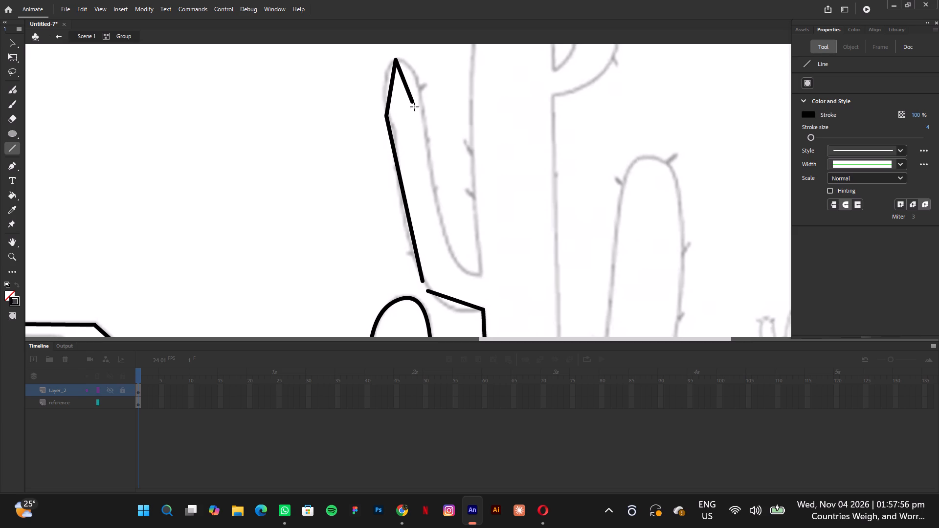
left_click_drag(414, 107, 423, 115)
left_click_drag(423, 115, 444, 232)
scroll(423, 136, "up", 1)
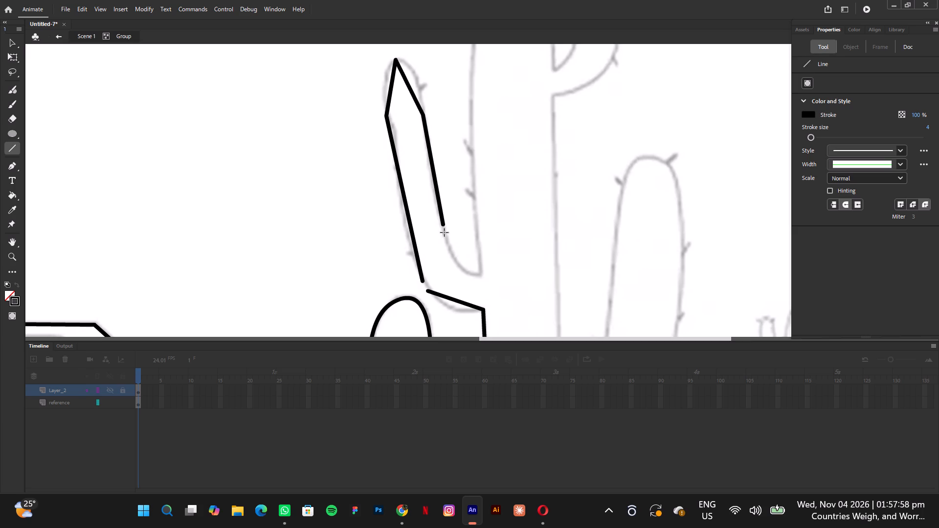
scroll(444, 232, "up", 1)
left_click_drag(444, 232, 445, 245)
left_click_drag(445, 245, 481, 277)
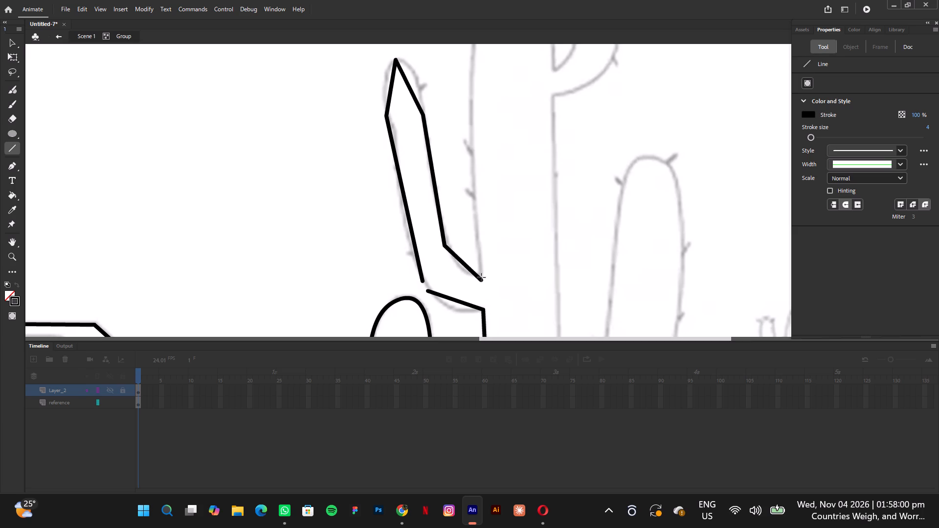
left_click_drag(481, 277, 481, 272)
Trace the main trunk's left edge with a straight line from the large left arm's inner corner up towards the trunk's top.
left_click_drag(481, 268, 474, 115)
scroll(480, 247, "down", 1)
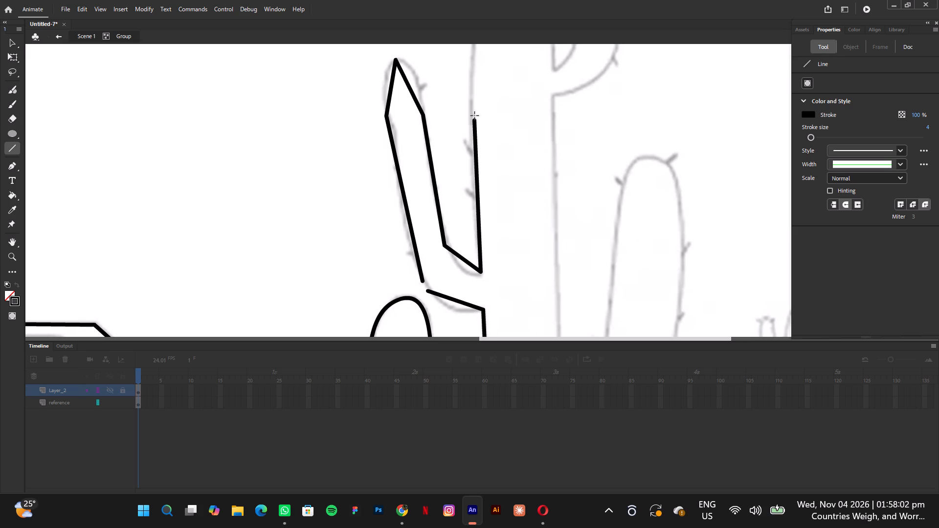
scroll(474, 115, "down", 1)
left_click_drag(474, 115, 473, 46)
scroll(473, 46, "down", 1)
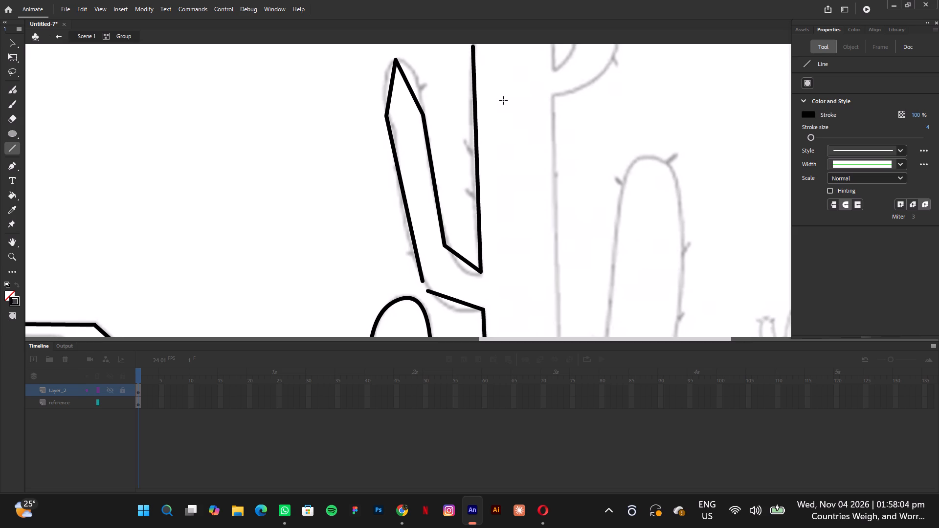
Outline the main trunk's top as a point with straight lines, continuing down its right side to the upper right arm's inner corner.
key("h")
left_click_drag(566, 134, 558, 274)
scroll(569, 171, "up", 1)
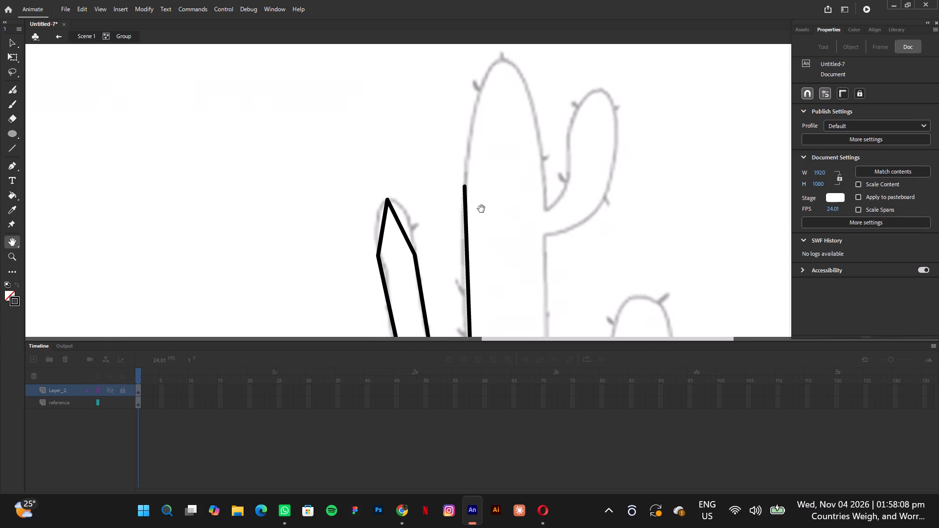
left_click(12, 150)
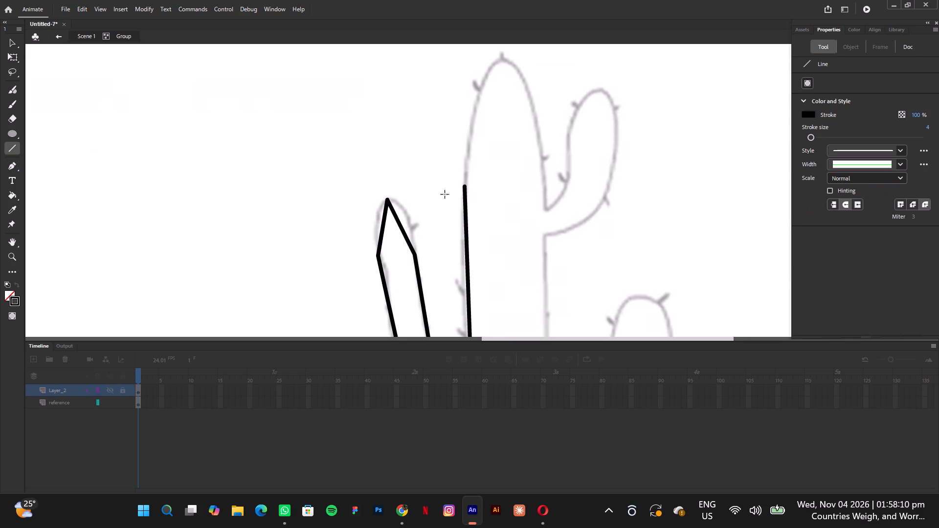
left_click_drag(466, 185, 493, 80)
scroll(470, 155, "down", 1)
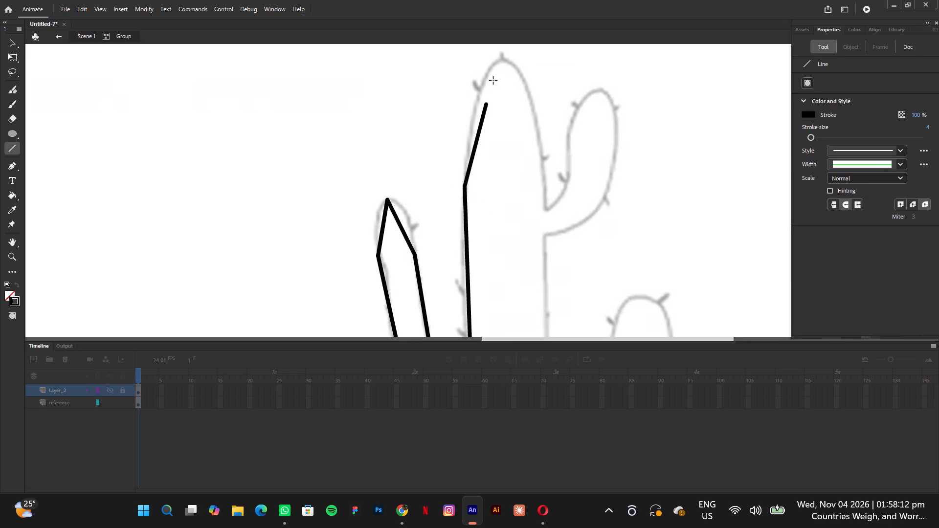
scroll(493, 80, "down", 1)
left_click_drag(493, 80, 498, 57)
left_click_drag(498, 57, 546, 201)
scroll(514, 75, "up", 1)
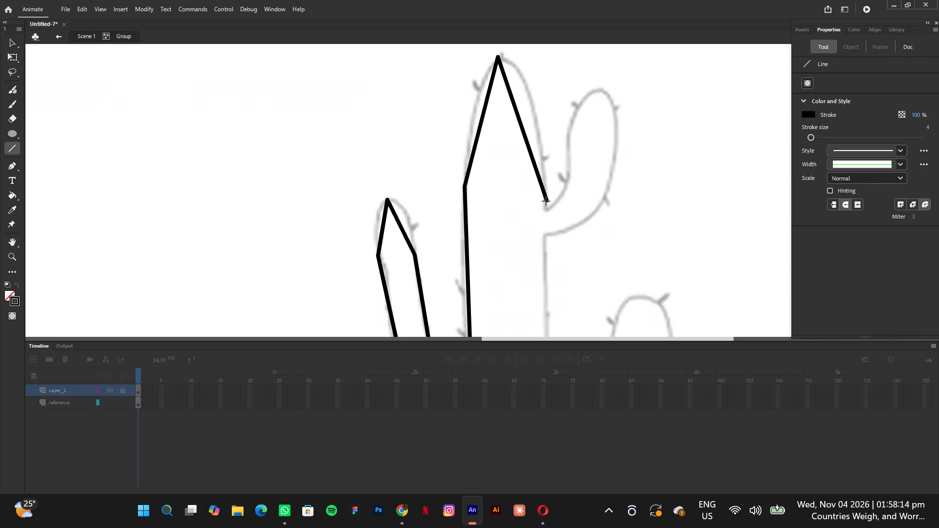
scroll(546, 201, "up", 1)
left_click_drag(546, 201, 545, 206)
scroll(545, 206, "up", 1)
Outline the small upper right arm with straight lines and a pointed tip, ending where its underside meets the trunk.
left_click_drag(545, 206, 571, 179)
left_click_drag(571, 179, 579, 127)
scroll(575, 154, "down", 1)
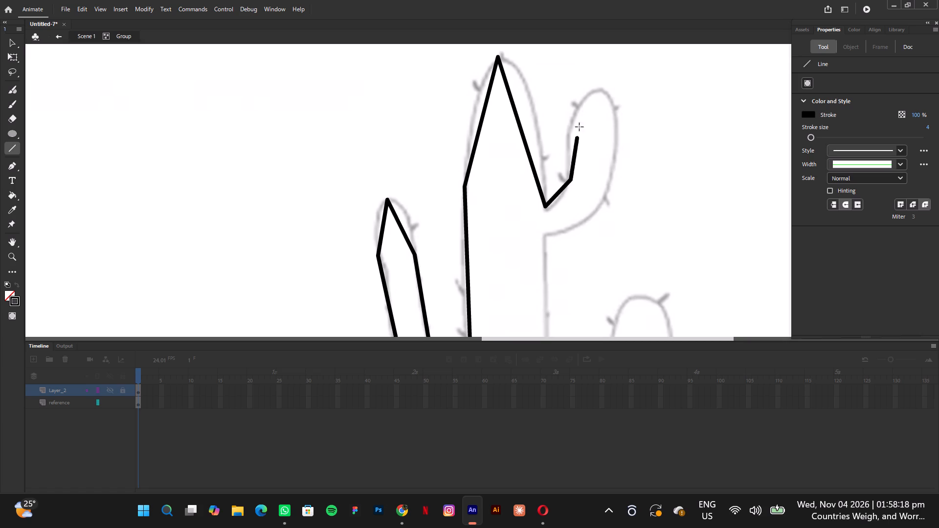
scroll(579, 127, "down", 1)
left_click_drag(579, 127, 596, 91)
left_click_drag(596, 91, 608, 164)
scroll(604, 118, "up", 1)
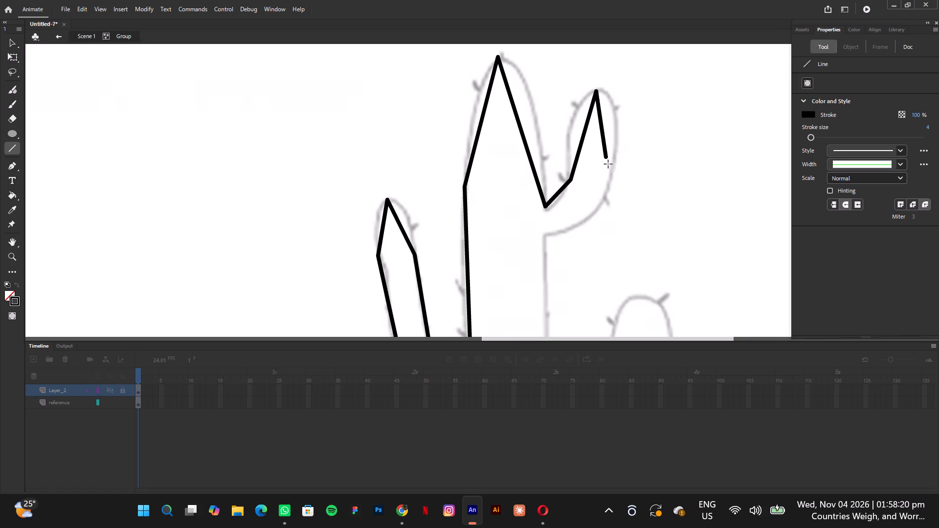
scroll(608, 164, "up", 1)
left_click_drag(608, 164, 609, 192)
left_click_drag(609, 192, 586, 210)
left_click_drag(586, 210, 548, 237)
scroll(589, 209, "left", 1)
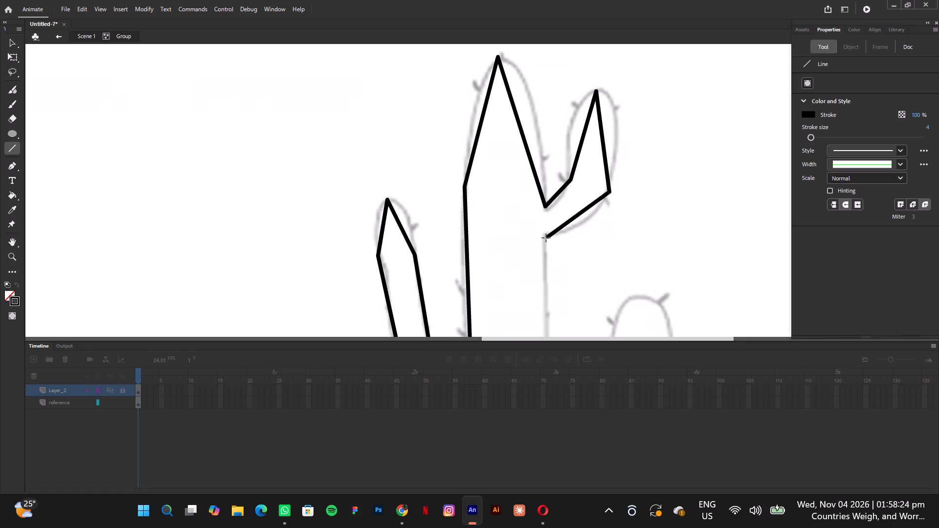
Trace the trunk's right edge with a straight line from the upper right arm down to the large lower right arm's inner corner.
key("h")
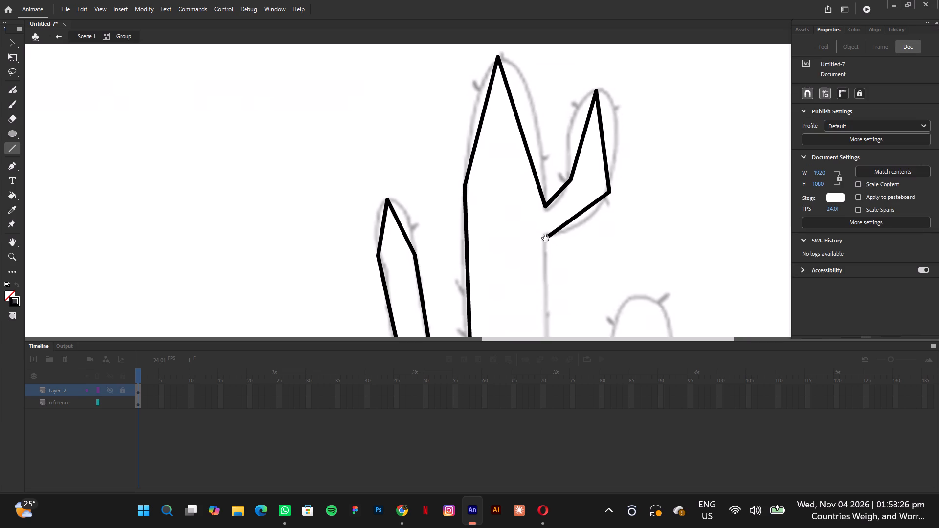
key("ctrl+minus")
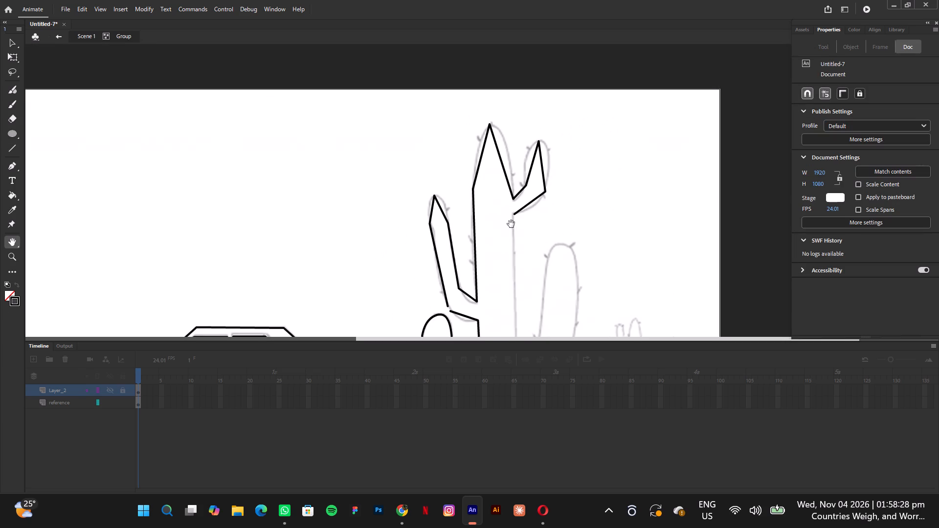
left_click_drag(474, 267, 419, 143)
scroll(456, 240, "down", 1)
left_click(9, 44)
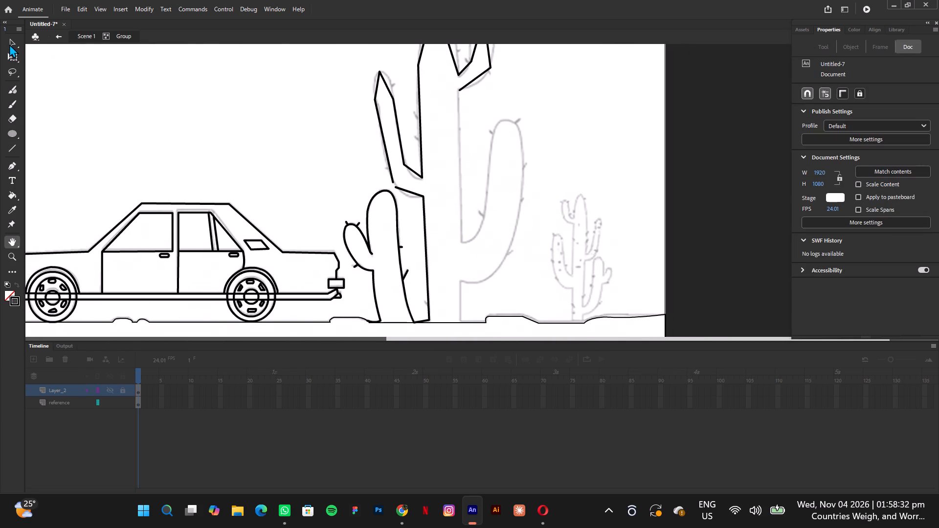
left_click(459, 91)
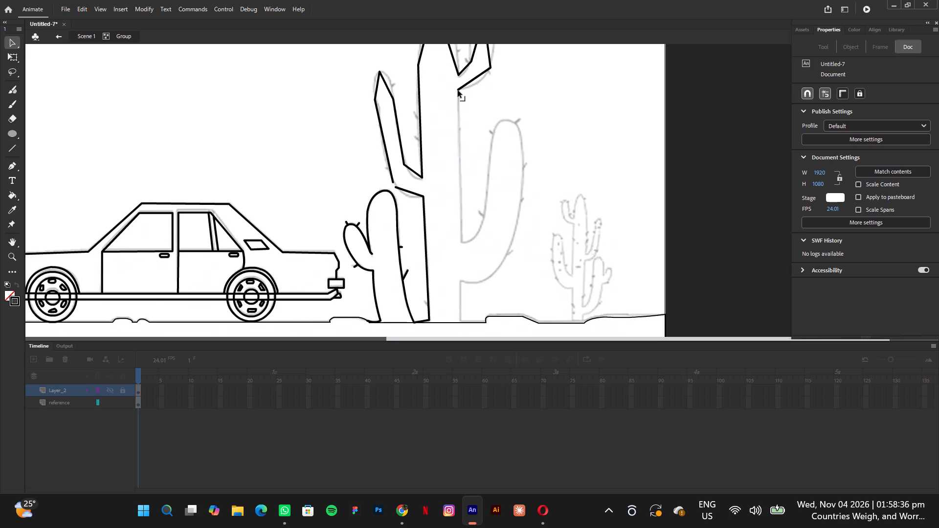
left_click(20, 144)
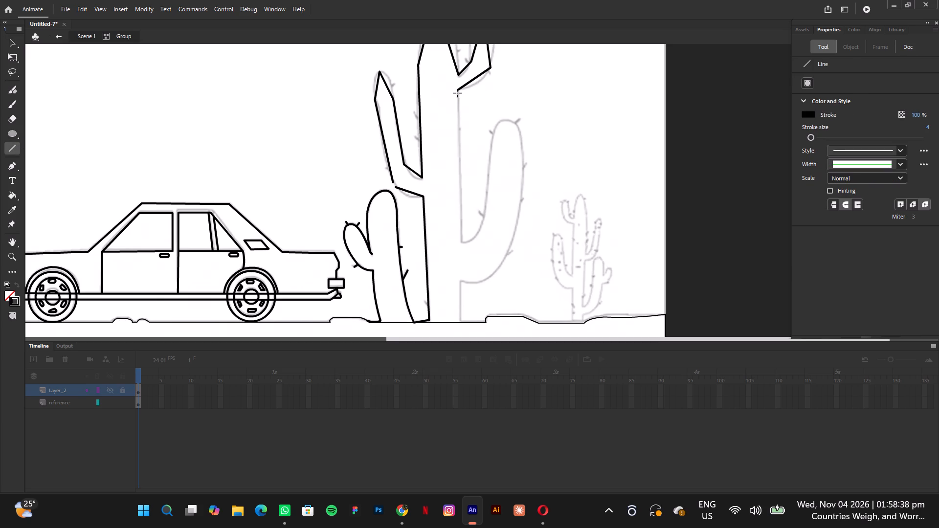
left_click_drag(458, 89, 456, 96)
left_click_drag(456, 96, 462, 240)
scroll(460, 123, "up", 1)
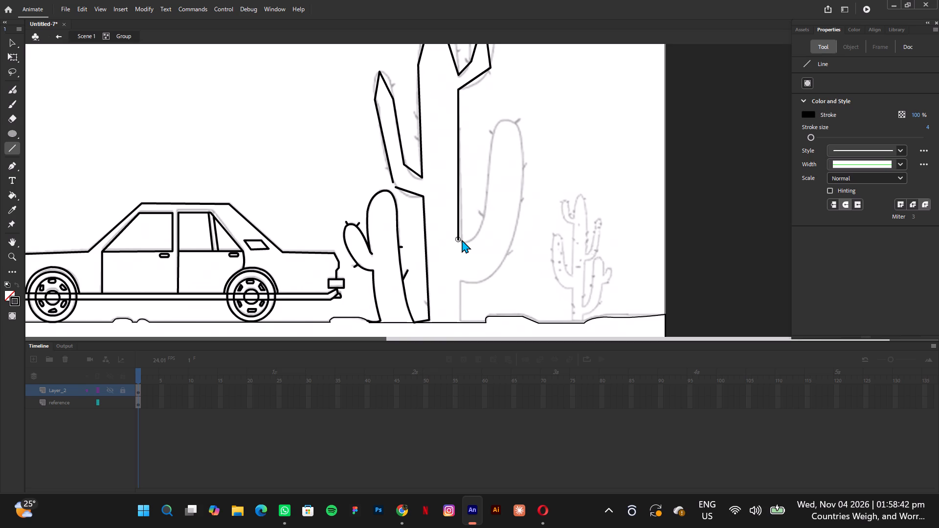
left_click_drag(462, 240, 463, 239)
left_click_drag(463, 239, 464, 241)
Outline the large lower right arm with straight lines and a pointed tip, bringing its underside back to the trunk.
left_click_drag(464, 241, 474, 241)
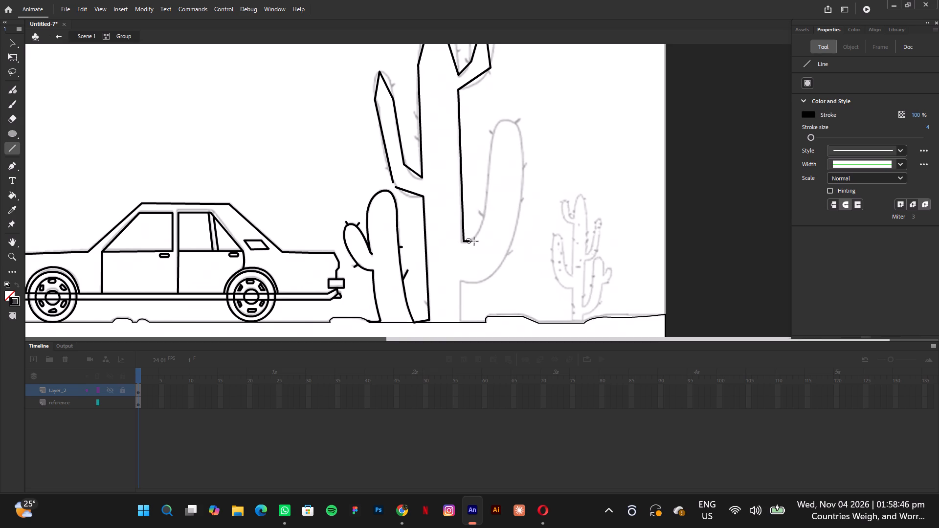
left_click_drag(474, 241, 480, 231)
left_click_drag(481, 228, 503, 119)
scroll(486, 208, "down", 1)
left_click_drag(503, 119, 521, 214)
scroll(516, 143, "up", 1)
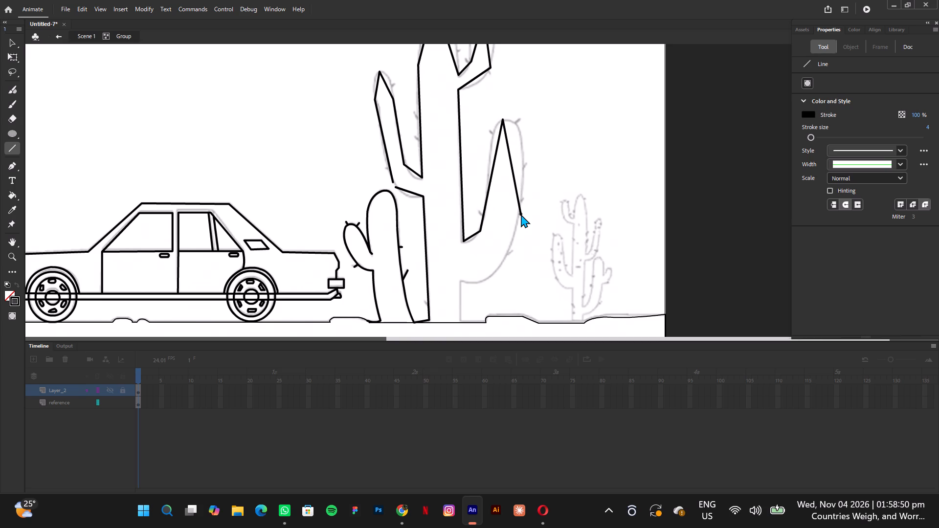
left_click_drag(521, 214, 506, 256)
scroll(521, 214, "up", 2)
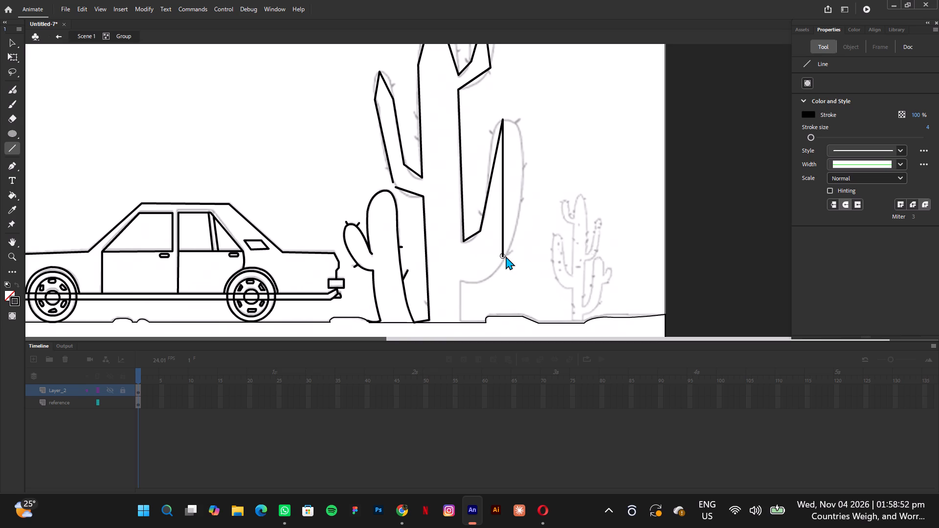
left_click_drag(506, 256, 511, 253)
scroll(506, 256, "up", 1)
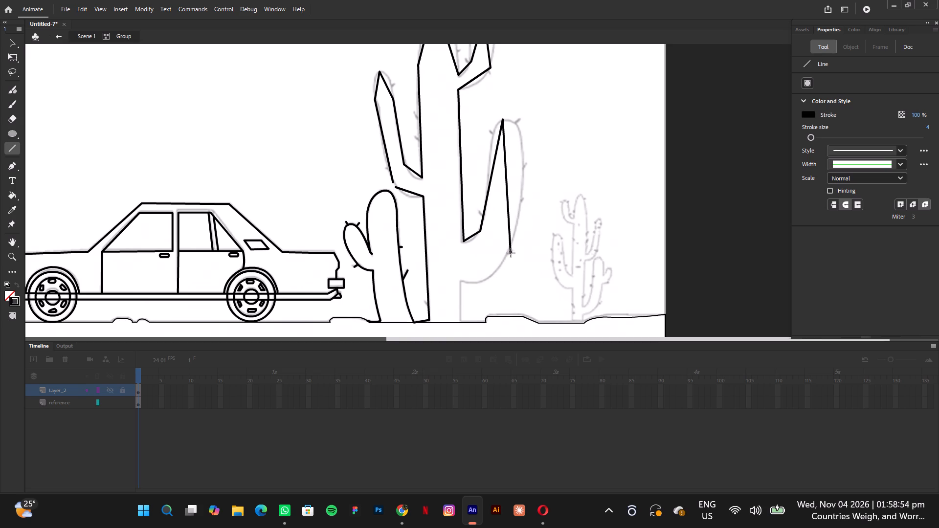
scroll(511, 253, "up", 1)
left_click_drag(511, 253, 509, 254)
scroll(509, 254, "up", 1)
left_click_drag(509, 254, 465, 282)
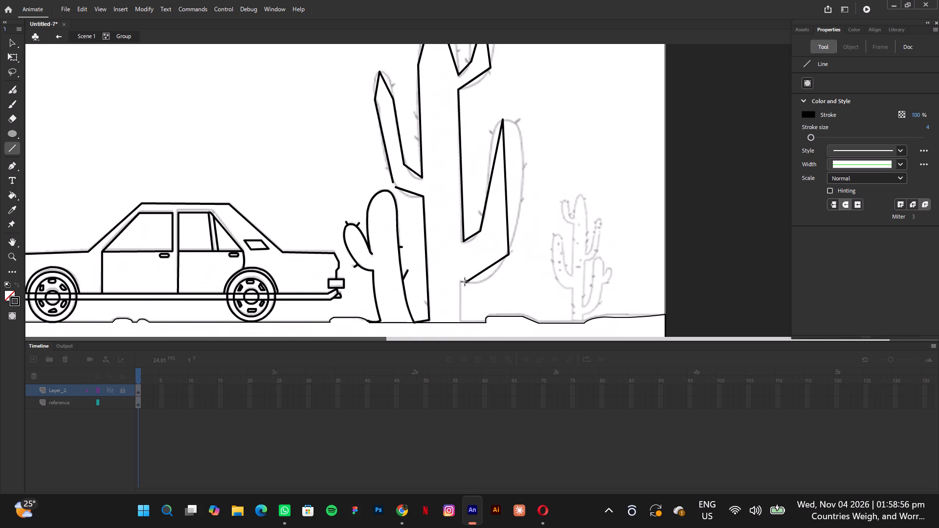
left_click_drag(465, 282, 461, 283)
Trace the trunk's right edge from the lower right arm to the ground, and add a short base line to the raised ground outline.
left_click_drag(461, 283, 461, 317)
left_click_drag(461, 317, 461, 321)
left_click_drag(461, 321, 486, 319)
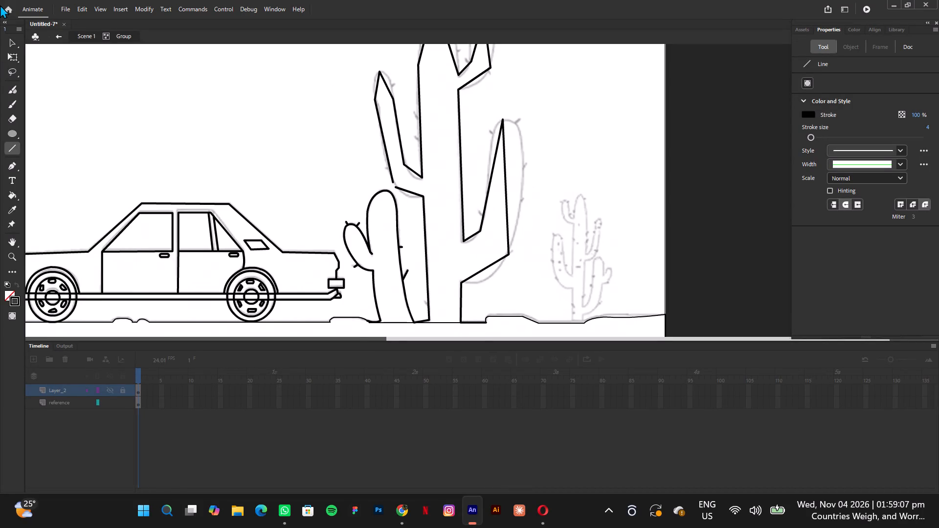
Bend the lower right arm's straight outer edge and underside into smooth curves and adjust their joining point to match the reference.
left_click(12, 41)
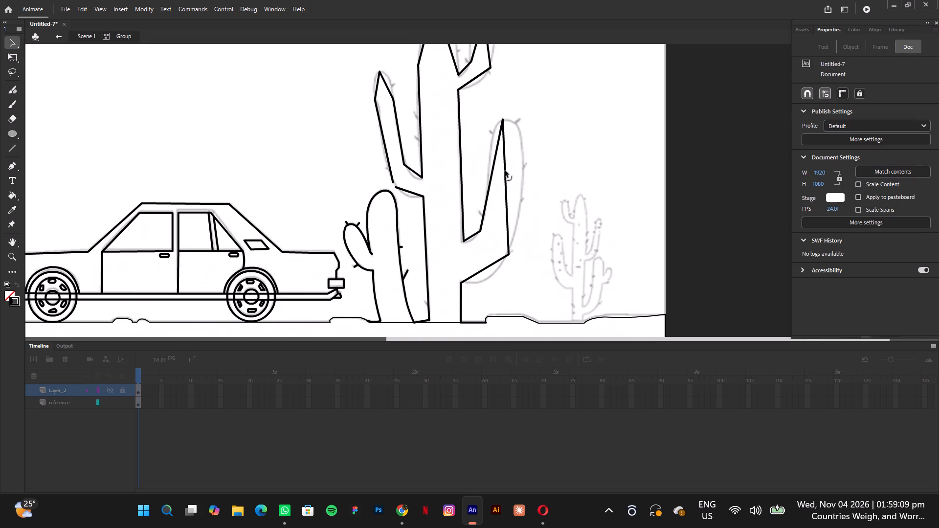
left_click_drag(507, 176, 522, 136)
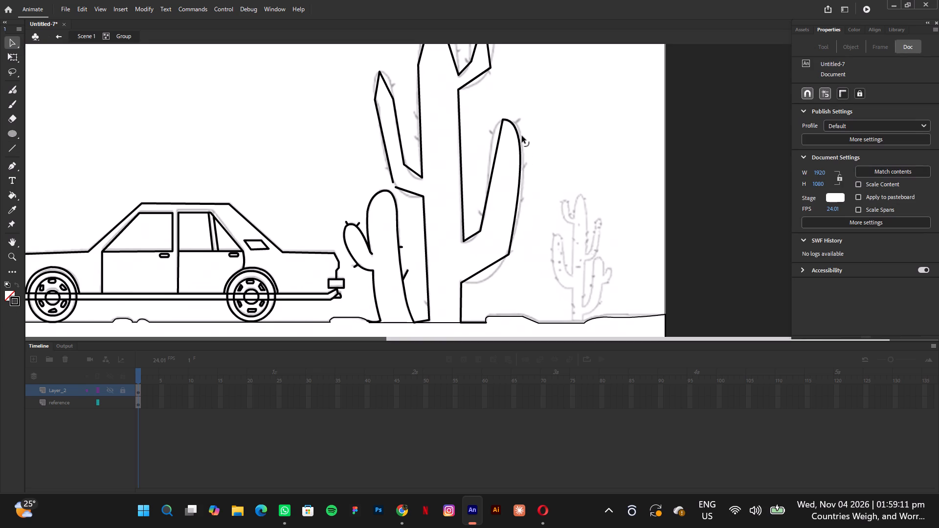
left_click_drag(522, 136, 526, 140)
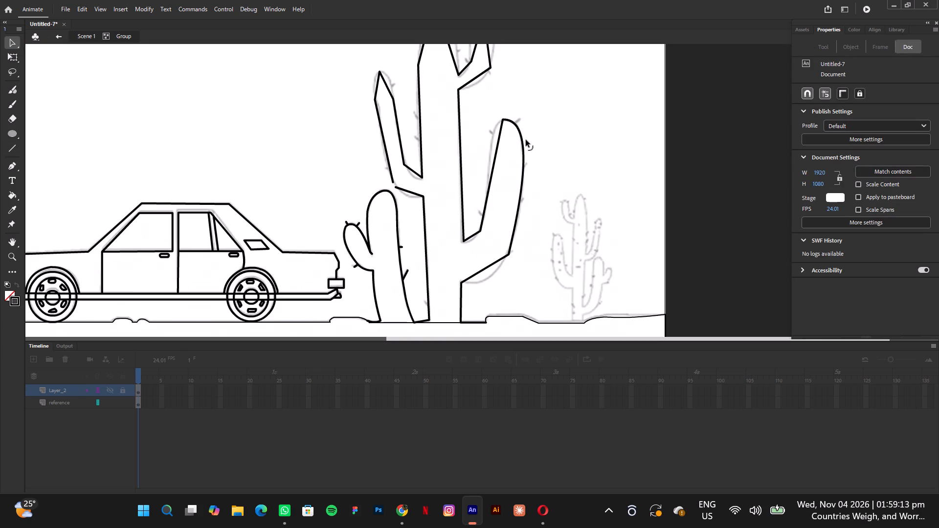
left_click_drag(526, 140, 526, 140)
left_click_drag(485, 269, 485, 284)
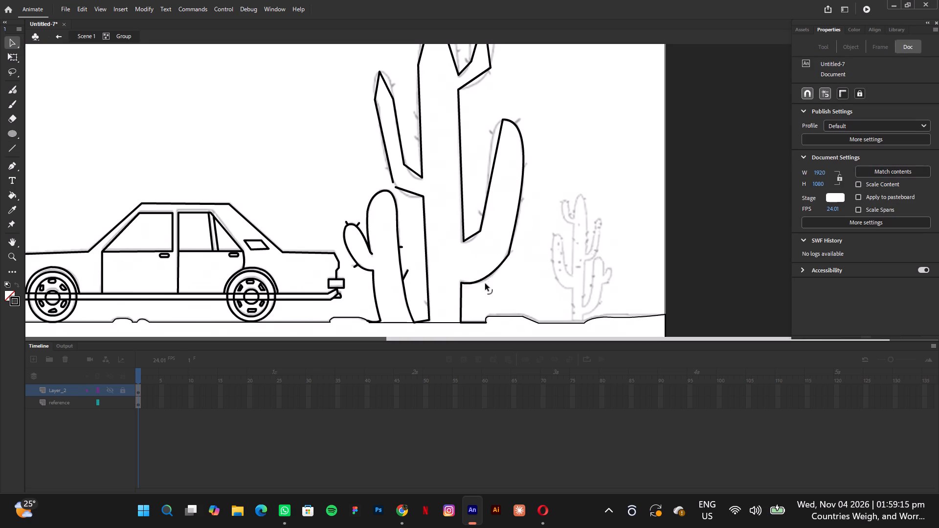
left_click_drag(485, 284, 485, 279)
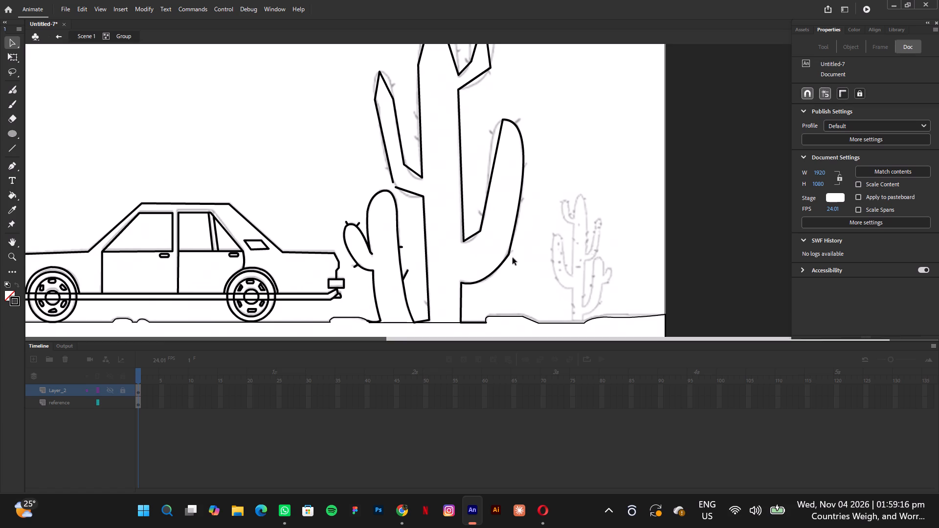
left_click(510, 252)
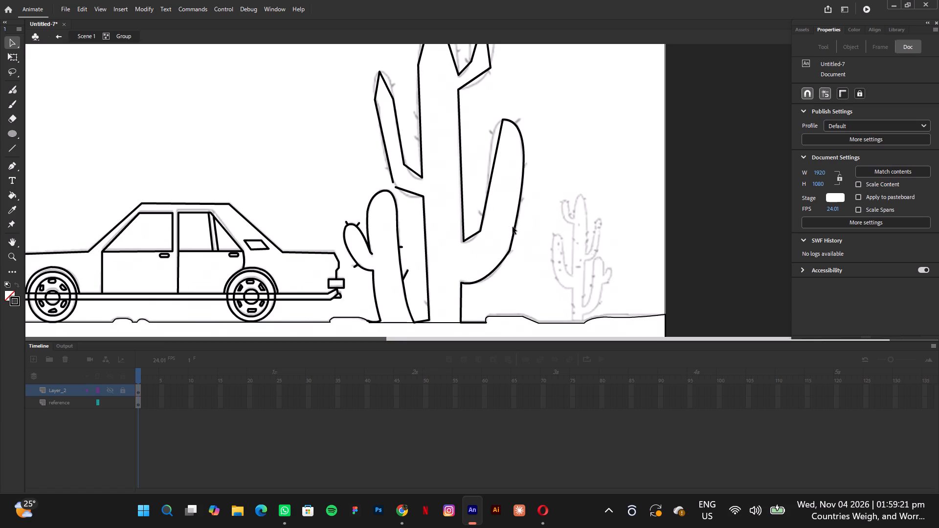
left_click_drag(510, 249, 511, 242)
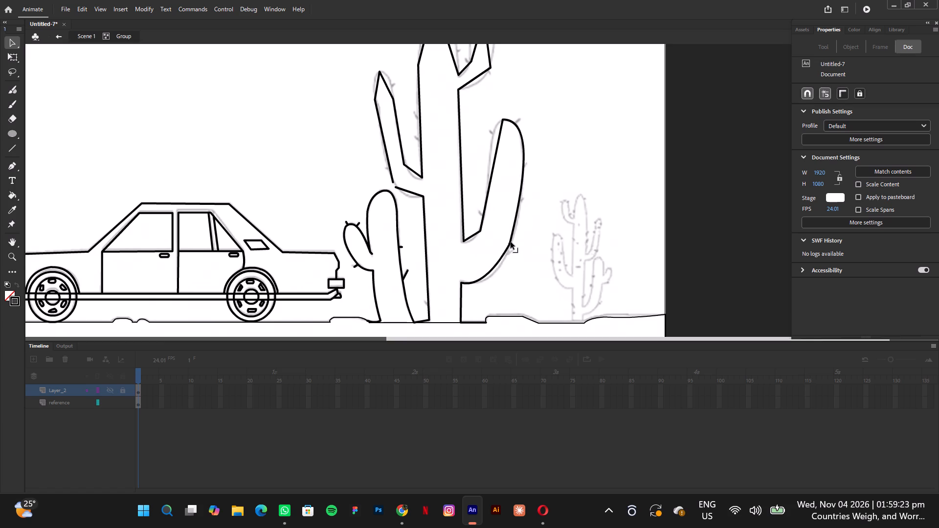
left_click_drag(511, 242, 514, 236)
left_click_drag(493, 265, 494, 271)
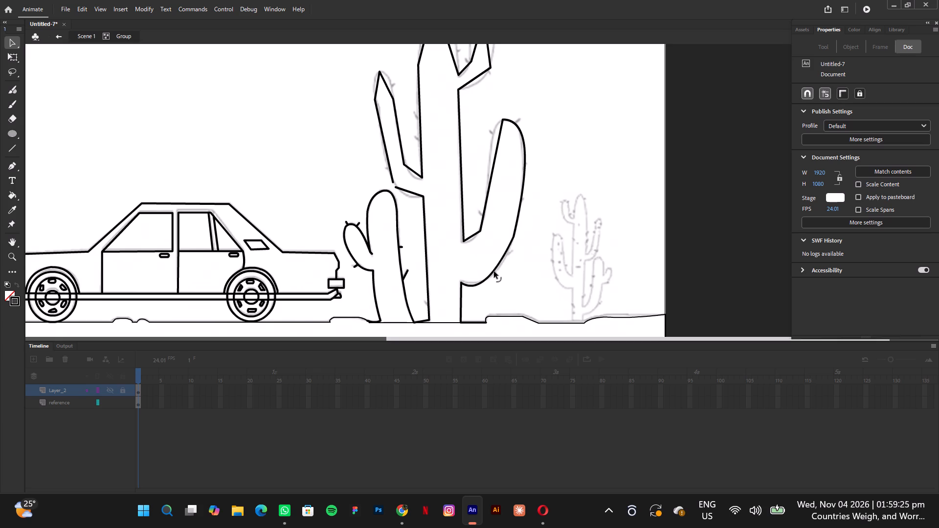
left_click_drag(494, 271, 501, 267)
Round the tip of the large lower right arm and bend its straight inner edge to match the reference.
left_click_drag(524, 154, 522, 149)
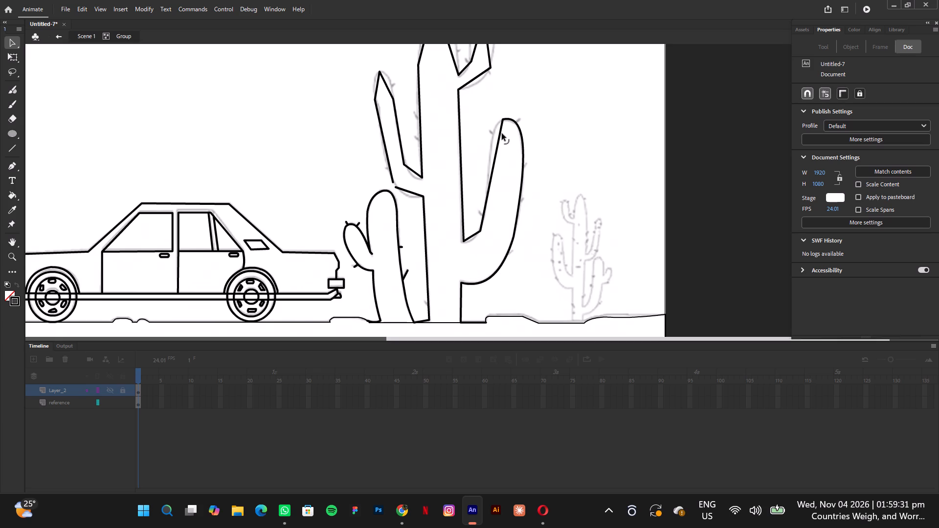
left_click_drag(498, 137, 486, 124)
left_click(502, 120)
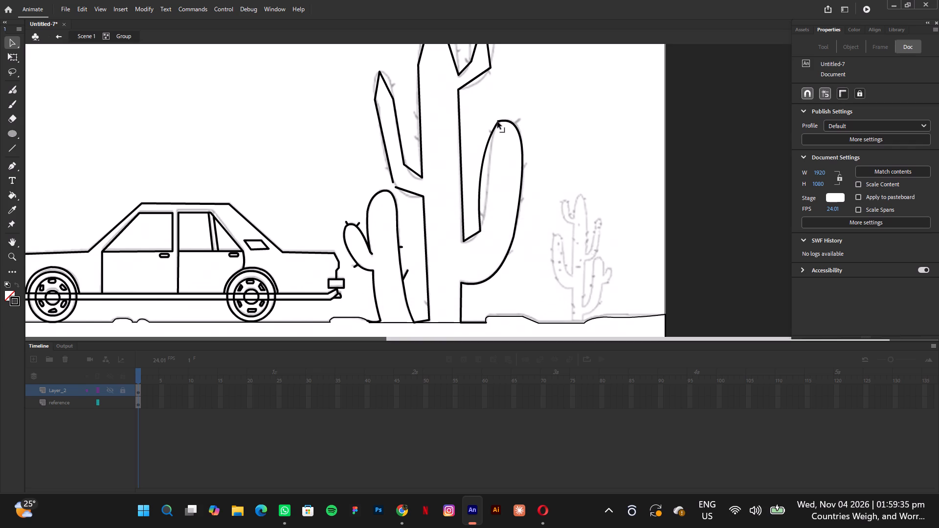
left_click_drag(498, 128, 496, 123)
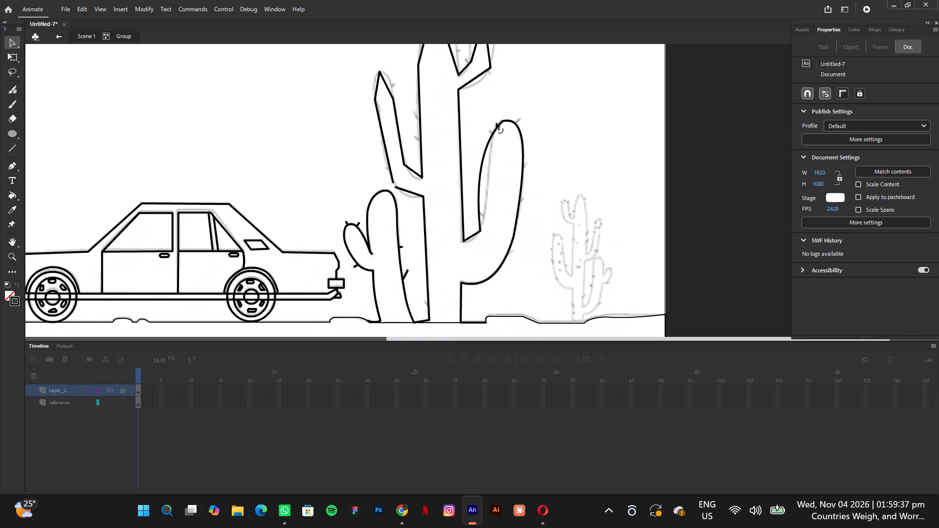
left_click_drag(496, 123, 499, 113)
left_click_drag(481, 178, 489, 172)
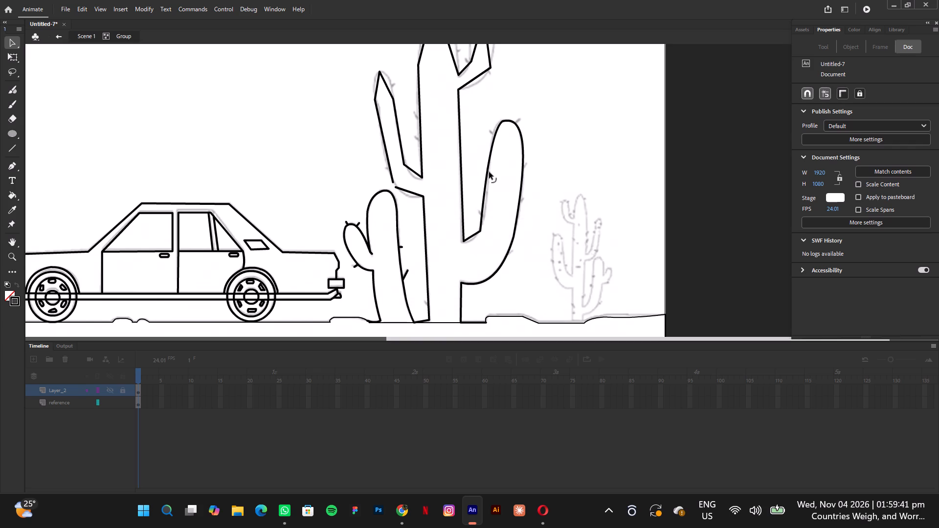
left_click_drag(489, 172, 493, 162)
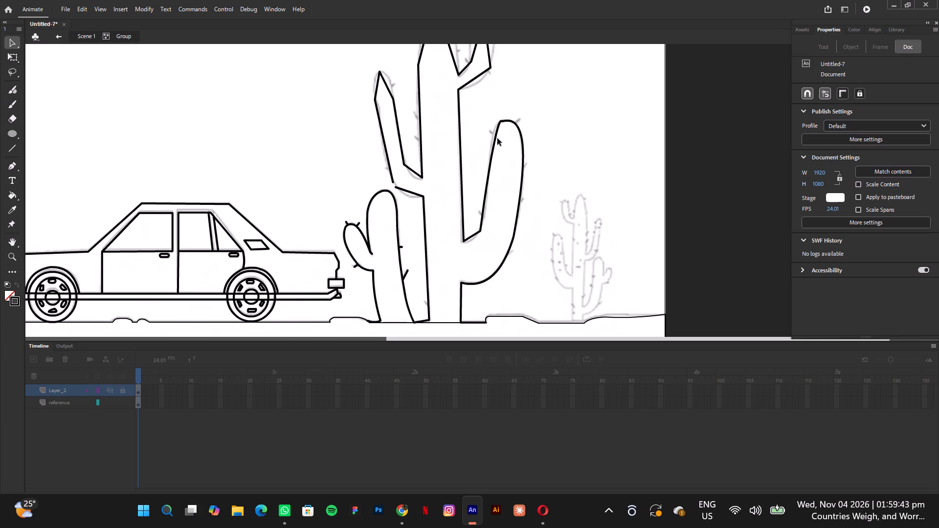
left_click(497, 132)
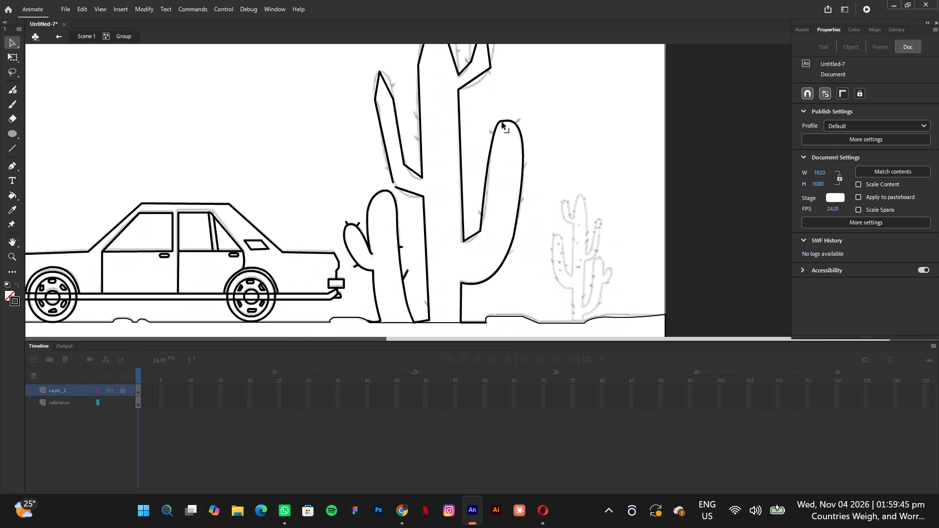
left_click(502, 122)
left_click(485, 192)
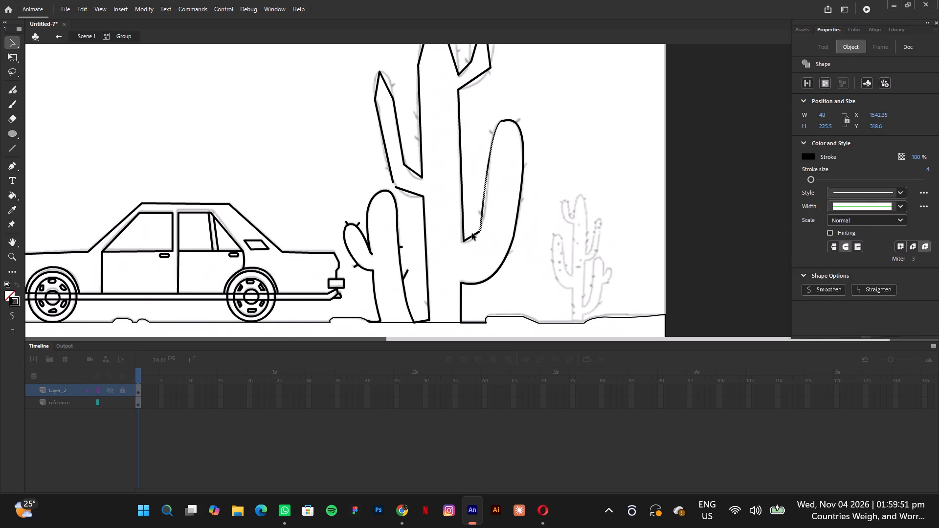
left_click(476, 246)
Curve the inner corner between the trunk and the large lower right arm, adjusting its joining points to the reference.
left_click_drag(469, 236, 466, 241)
left_click(467, 241)
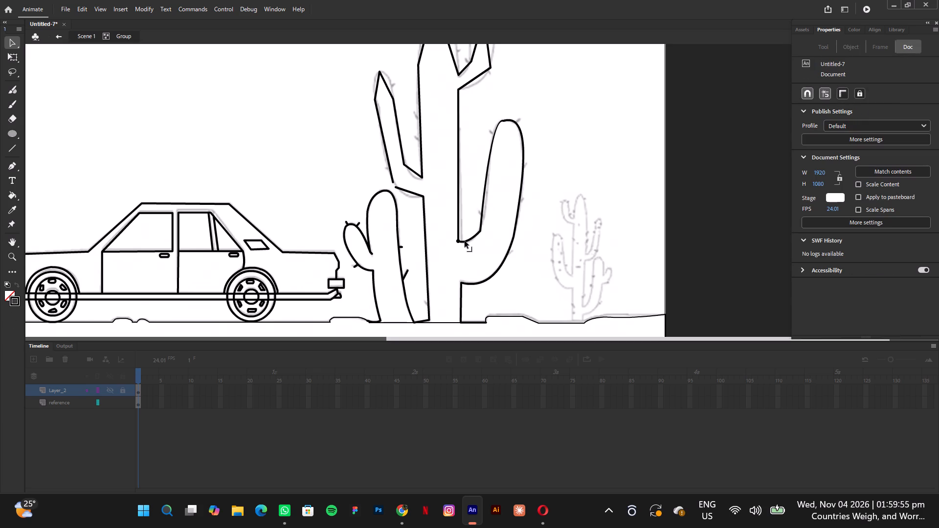
left_click_drag(459, 241, 464, 241)
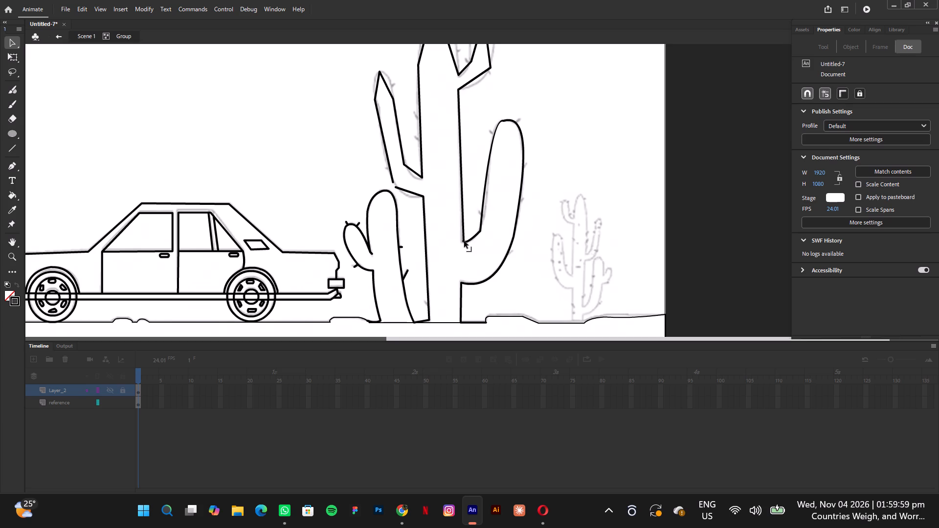
left_click(486, 190)
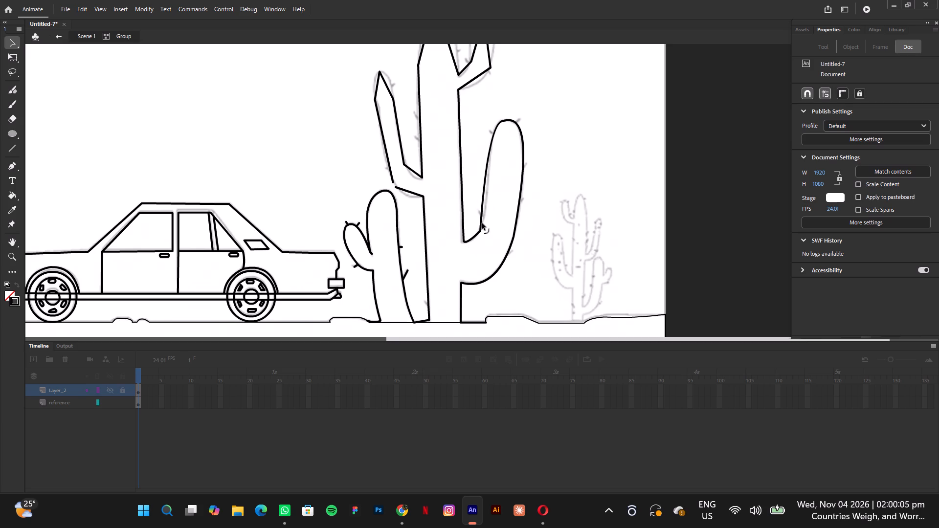
left_click_drag(482, 229, 484, 221)
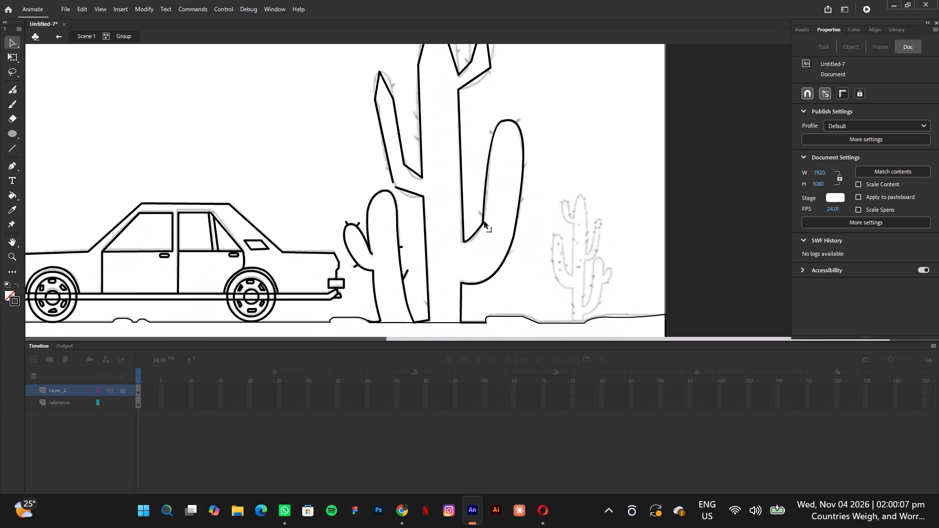
left_click_drag(484, 221, 484, 223)
left_click(475, 235)
left_click_drag(483, 206, 486, 200)
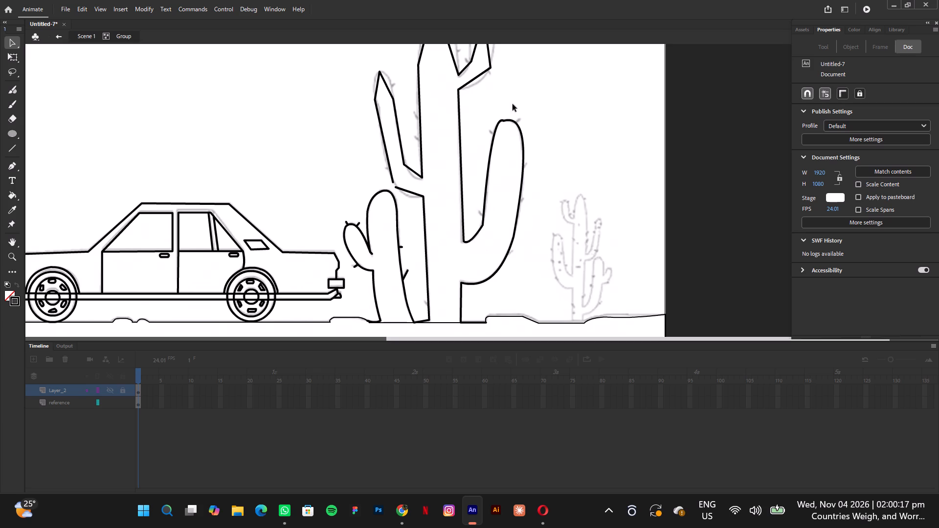
Bend the underside of the large cactus's upper right arm into a smooth curve.
left_click_drag(476, 78, 483, 81)
Close the gap in the left arm's outline by joining its underside to the lower end of its outer edge.
key("h")
left_click_drag(571, 123, 566, 172)
scroll(568, 148, "up", 1)
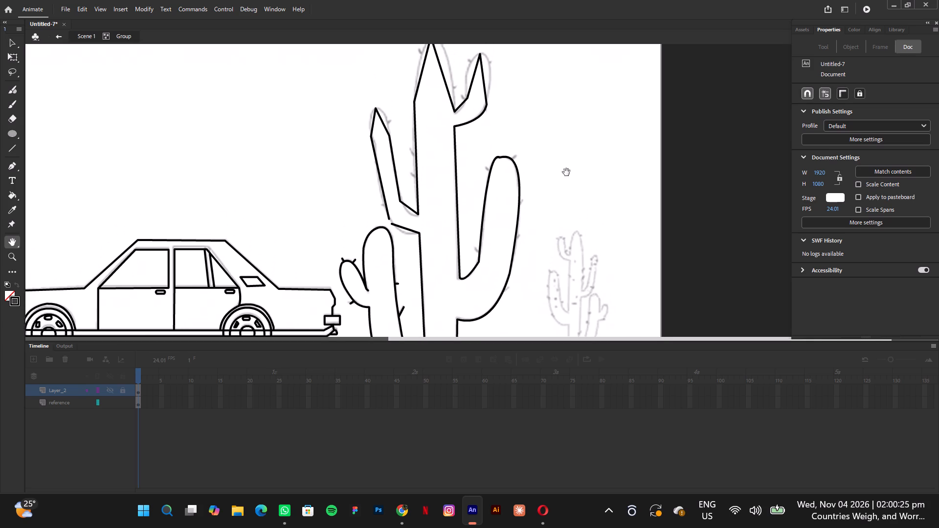
scroll(566, 172, "up", 1)
left_click_drag(566, 172, 564, 209)
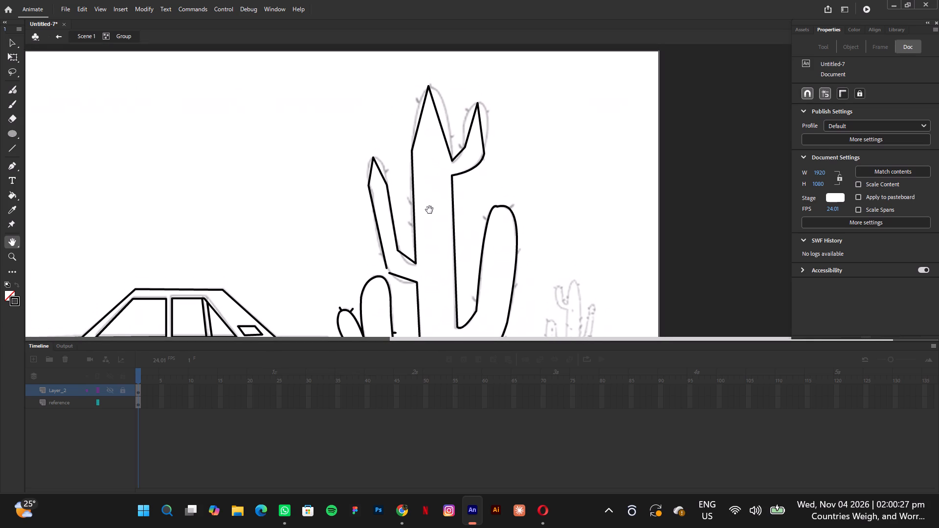
left_click(13, 42)
left_click(391, 274)
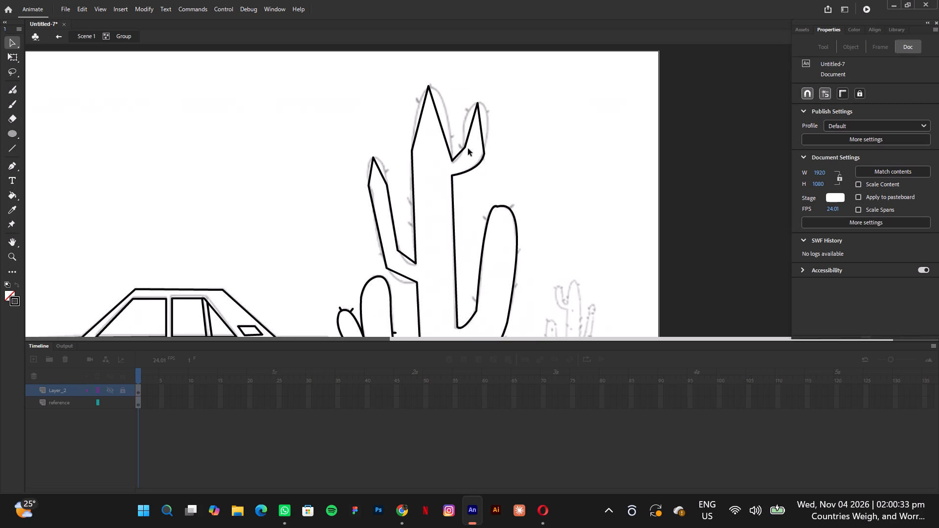
Round the upper right arm's outer edge, tip and inner edge, and curve its inner corner at the trunk.
left_click_drag(482, 132, 488, 114)
left_click_drag(488, 114, 488, 120)
left_click_drag(473, 117, 466, 105)
left_click_drag(458, 156, 457, 162)
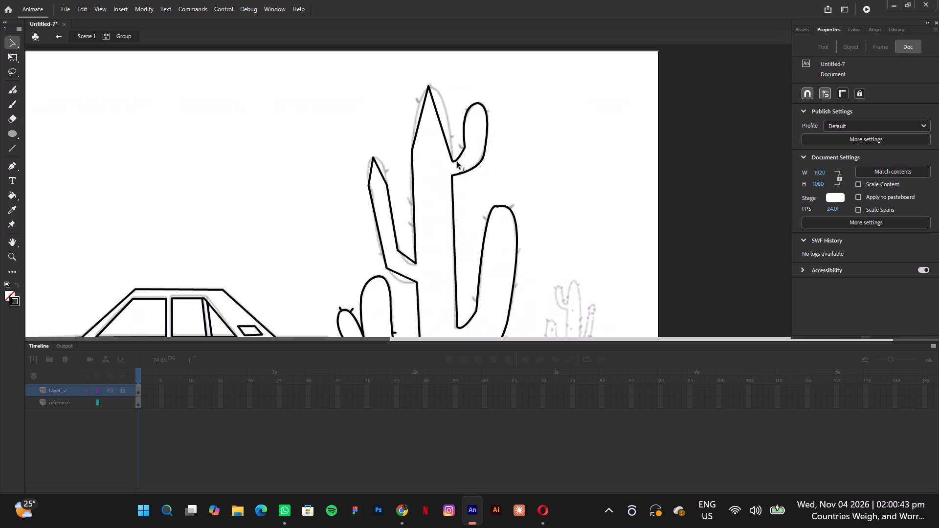
Bend both straight sides of the trunk's pointed top outward into a rounded top matching the reference.
left_click_drag(444, 132, 449, 110)
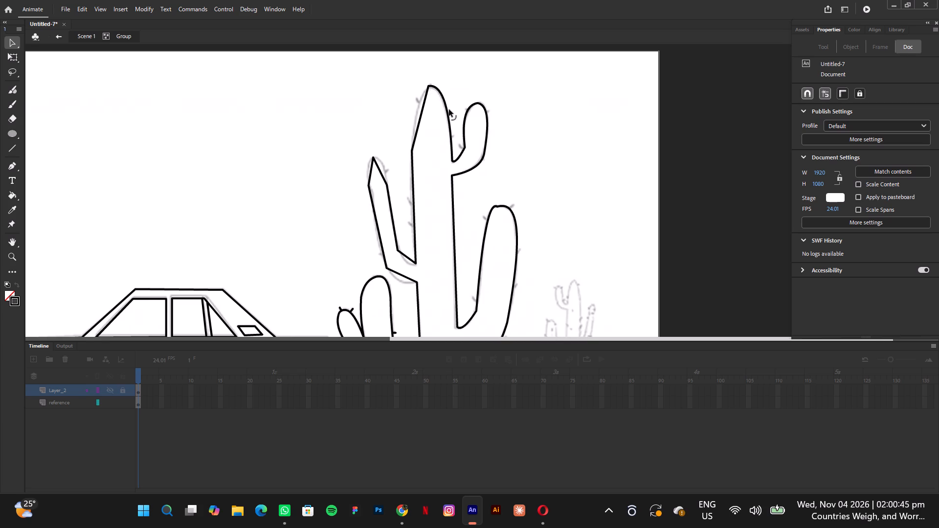
left_click_drag(449, 110, 449, 112)
left_click_drag(419, 117, 417, 107)
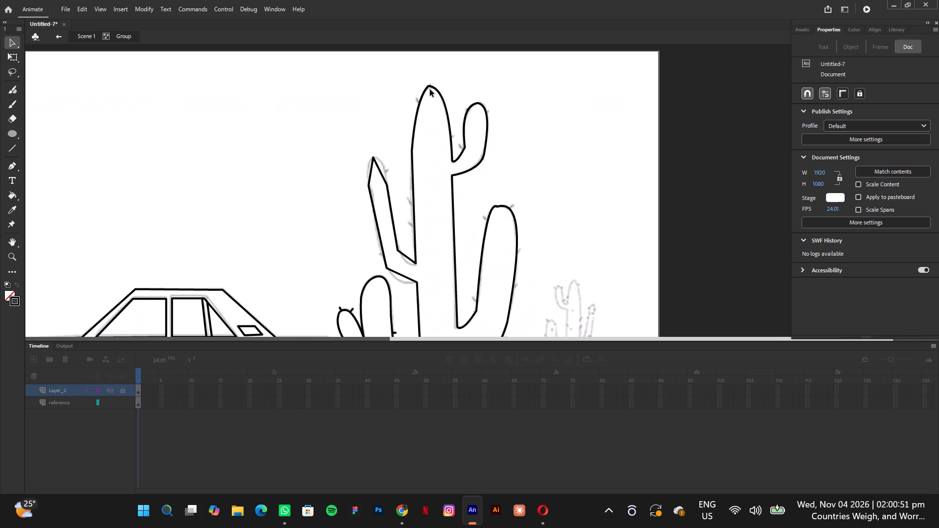
Round the left arm's pointed tip by bending both of its short sides outward.
left_click_drag(380, 172, 380, 165)
left_click_drag(380, 165, 382, 164)
left_click_drag(371, 168, 368, 162)
Refine the curve and peak point of the trunk's top to follow the reference.
left_click(418, 105)
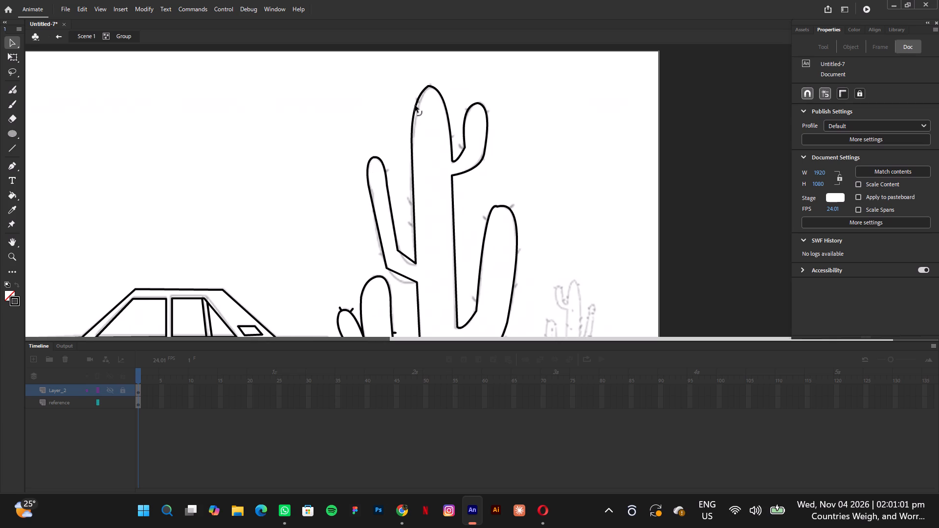
left_click(436, 91)
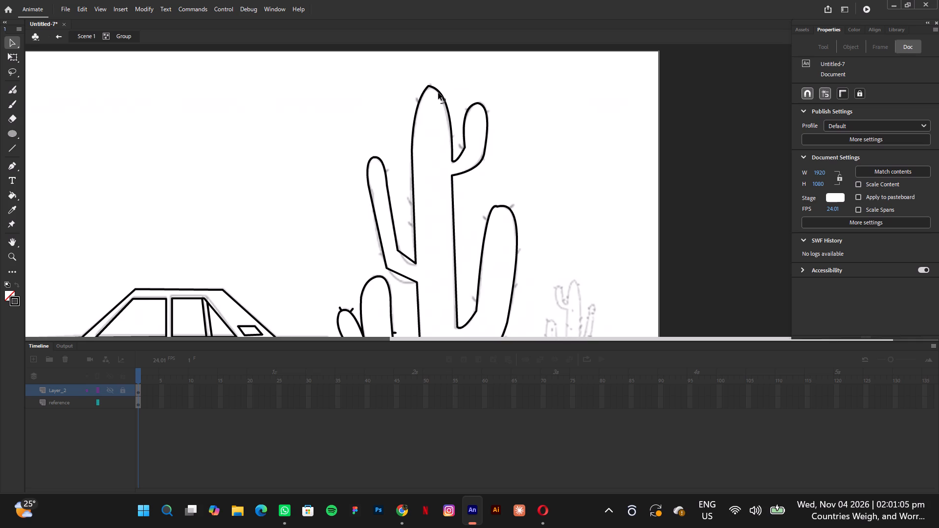
left_click(428, 87)
Curve the left arm's inner corner at the trunk and bend its underside to match the reference.
left_click_drag(406, 256, 411, 264)
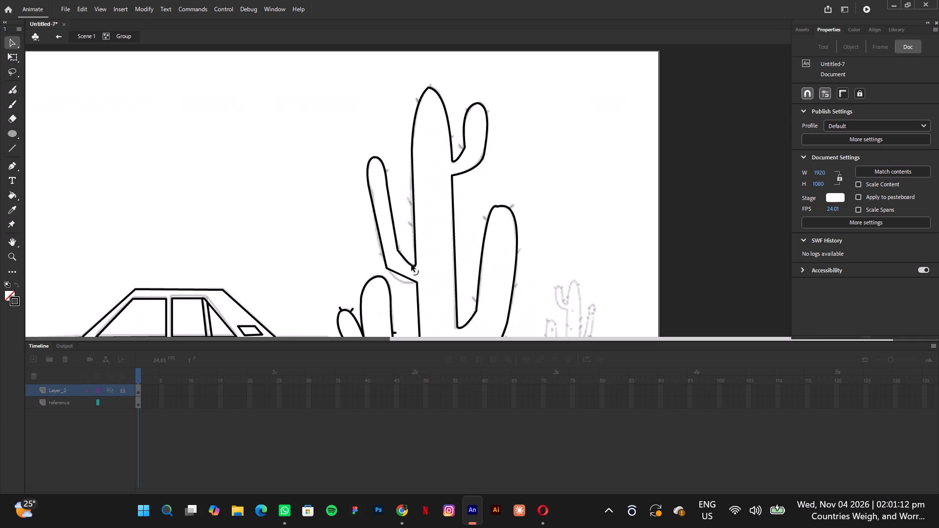
left_click_drag(411, 264, 408, 264)
left_click(399, 249)
left_click_drag(401, 275, 397, 283)
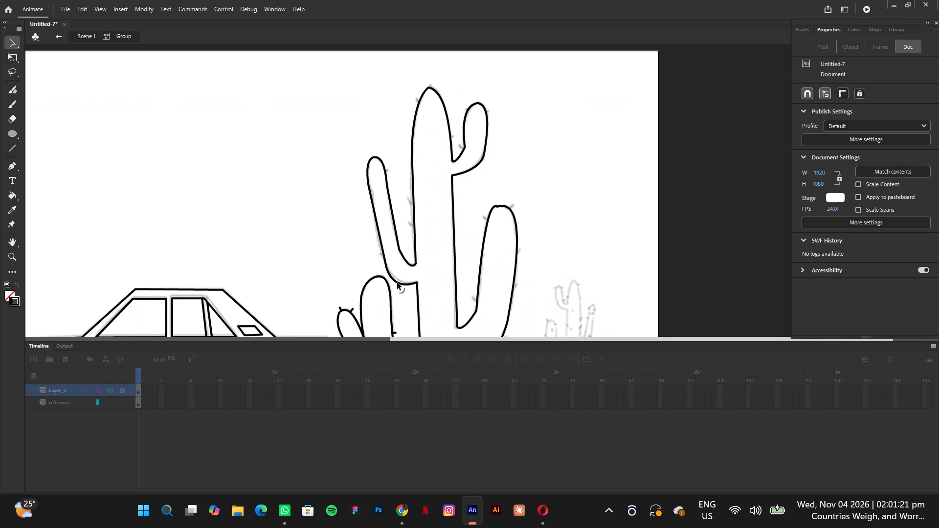
left_click_drag(397, 283, 401, 282)
Draw two short line spines on the left edge of the large cactus's trunk, tracing the reference marks.
left_click(14, 147)
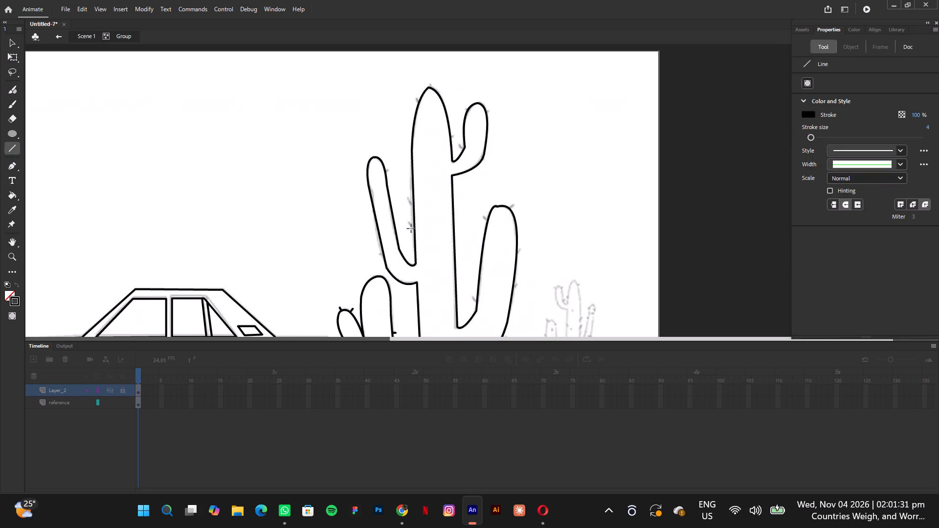
left_click_drag(415, 227, 410, 223)
left_click_drag(410, 223, 408, 221)
left_click_drag(413, 204, 406, 198)
left_click_drag(406, 198, 407, 198)
Add three short spines to the large cactus's right arm: at its top, outer side and inner side.
left_click_drag(510, 209, 514, 205)
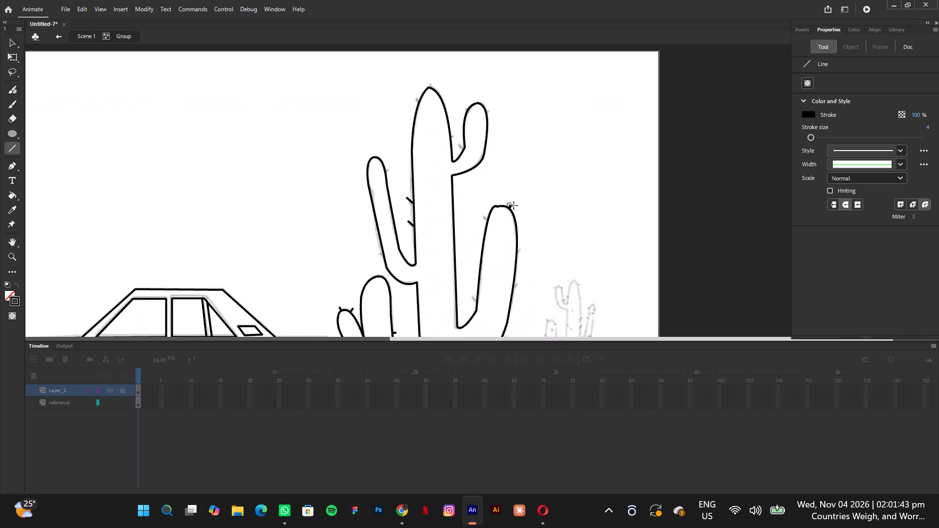
left_click_drag(514, 205, 514, 204)
left_click_drag(516, 252, 522, 248)
left_click_drag(478, 301, 472, 296)
Start the small distant cactus with a straight trunk edge from the ground line up to its lower left arm.
key("h")
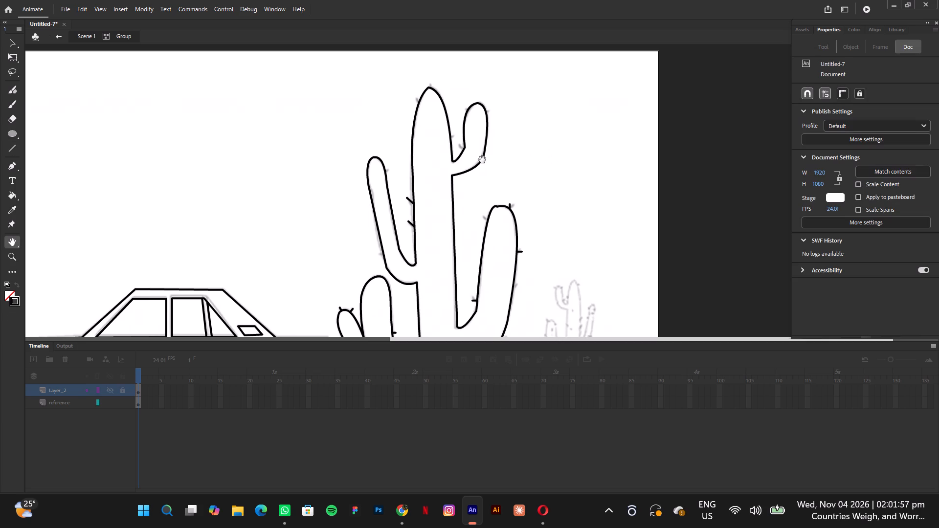
left_click_drag(571, 258, 442, 121)
scroll(550, 230, "left", 1)
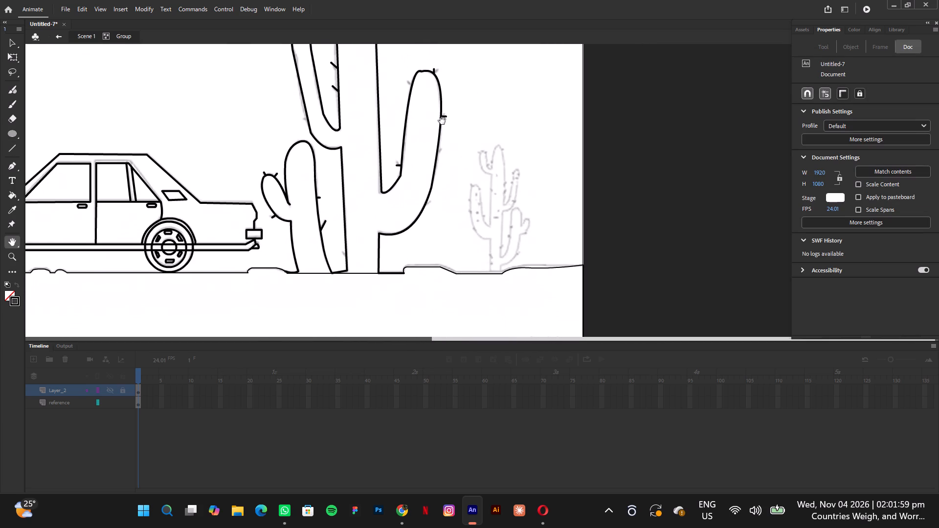
scroll(442, 121, "left", 1)
left_click_drag(442, 121, 430, 123)
left_click(11, 146)
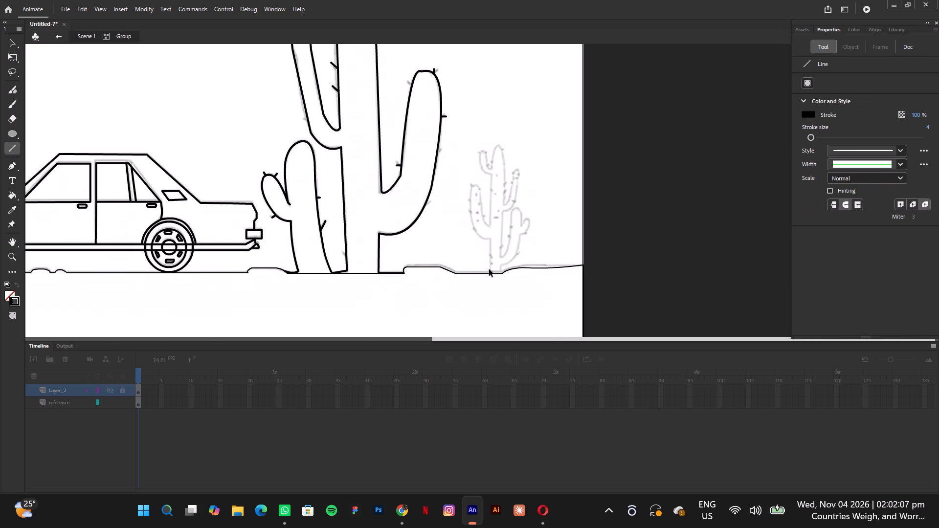
key("ctrl+equal")
key("h")
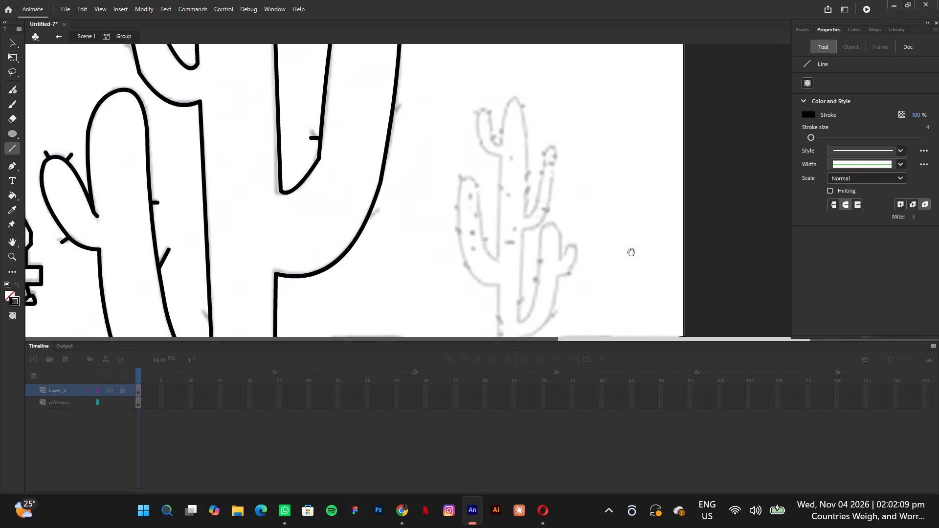
left_click_drag(636, 241, 634, 241)
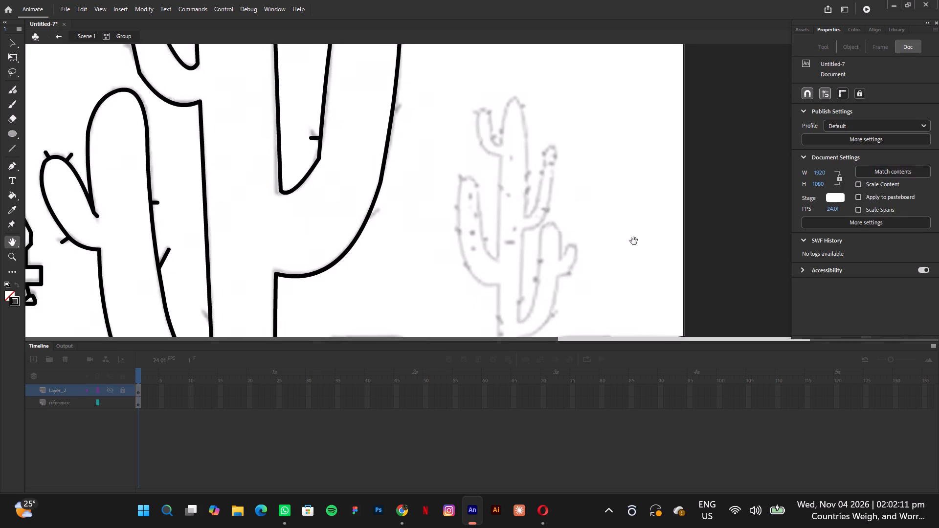
left_click_drag(634, 241, 603, 195)
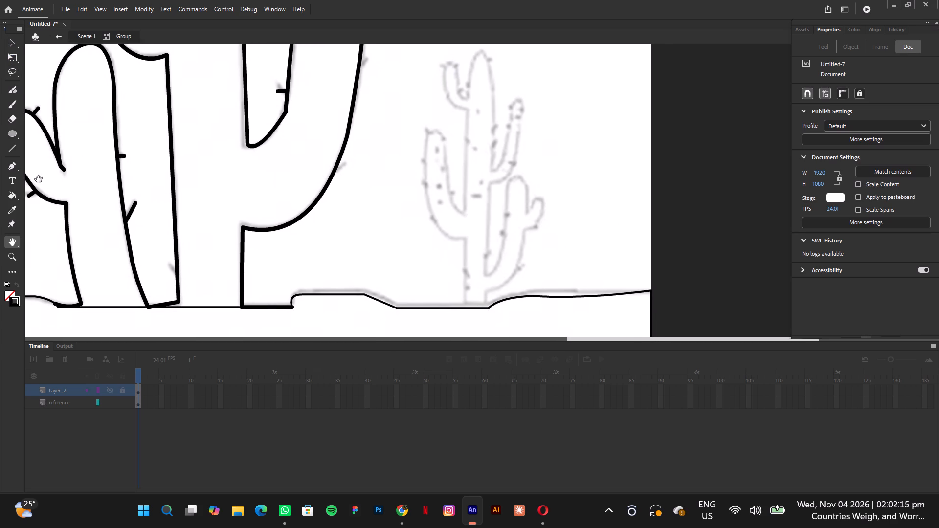
left_click(14, 149)
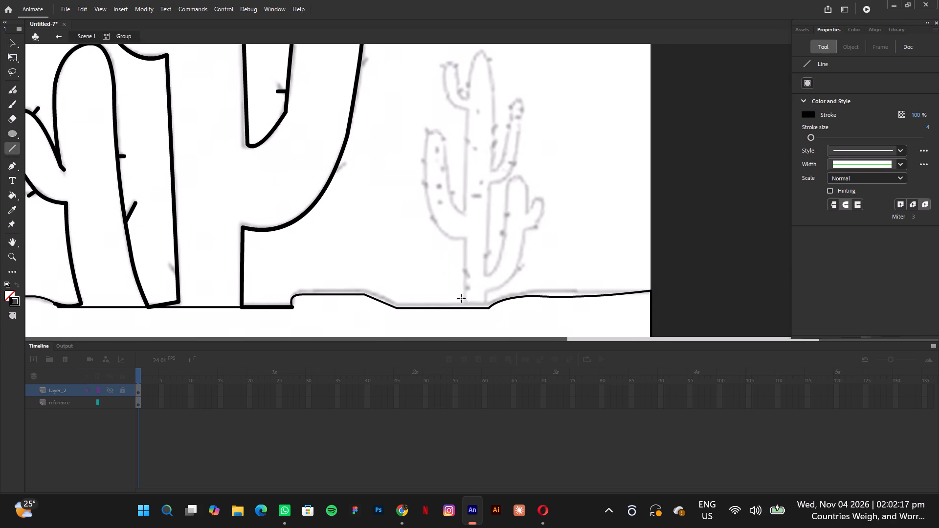
left_click_drag(464, 308, 464, 284)
scroll(464, 294, "down", 2)
left_click_drag(464, 284, 466, 239)
scroll(466, 239, "down", 1)
Outline the small cactus's lower left arm in straight segments: underside, outer side up to a pointed tip, and inner side back to the trunk.
left_click_drag(464, 239, 446, 232)
left_click_drag(446, 232, 434, 221)
left_click_drag(430, 211, 423, 147)
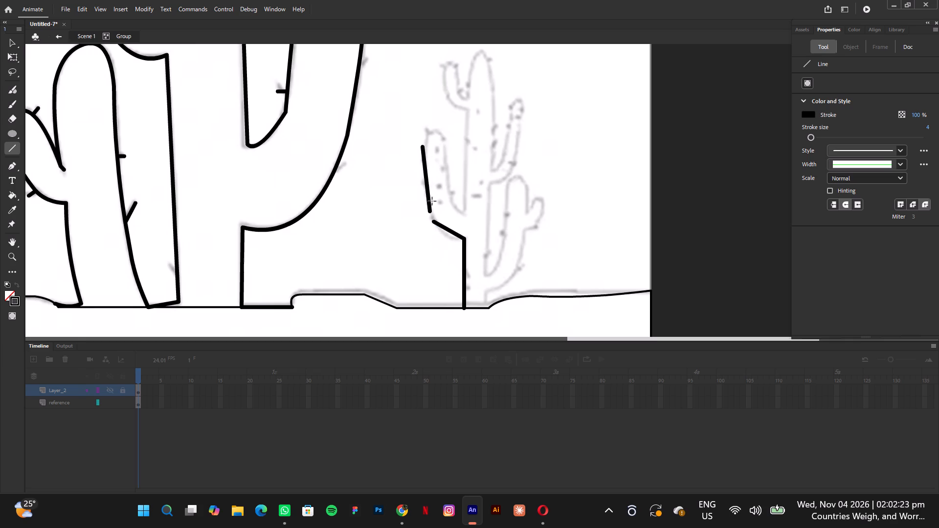
key("ctrl+z")
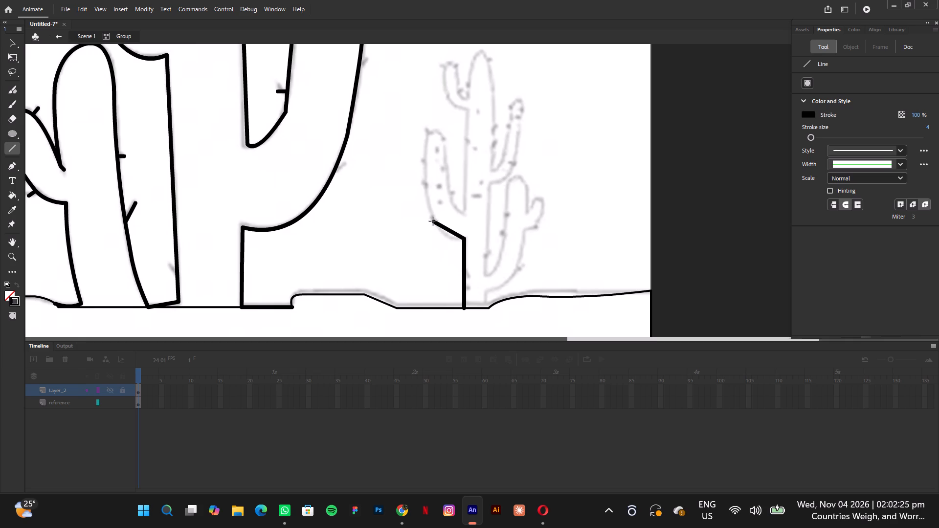
left_click_drag(433, 221, 428, 132)
scroll(432, 204, "down", 1)
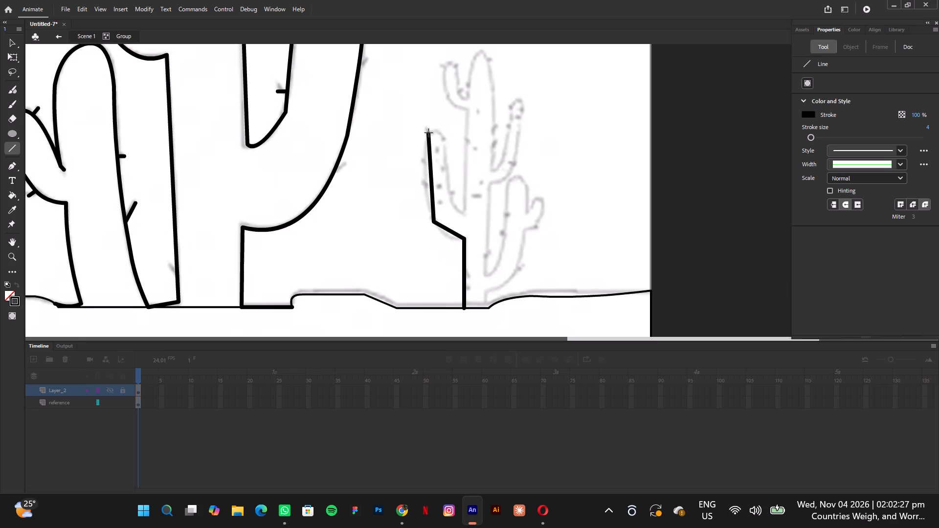
left_click_drag(428, 132, 431, 132)
scroll(428, 132, "down", 2)
left_click_drag(431, 132, 453, 201)
scroll(443, 157, "up", 1)
left_click_drag(453, 201, 455, 203)
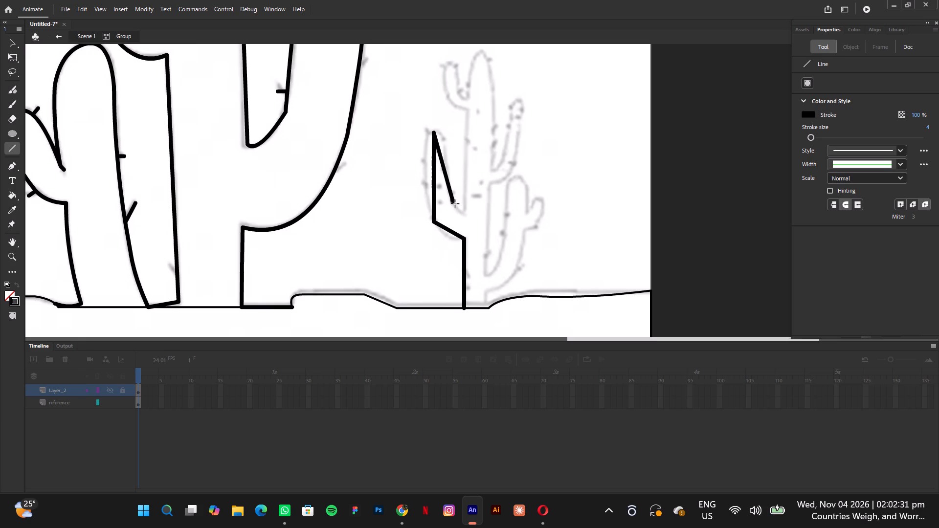
left_click_drag(455, 203, 464, 212)
Continue the small cactus's left trunk edge upward and outline its upper left arm with straight segments ending at the trunk.
left_click_drag(464, 210, 466, 132)
scroll(465, 187, "down", 1)
left_click_drag(466, 132, 468, 111)
scroll(466, 132, "down", 1)
left_click_drag(465, 109, 450, 103)
left_click_drag(449, 99, 446, 86)
left_click_drag(446, 86, 446, 65)
left_click_drag(446, 65, 452, 76)
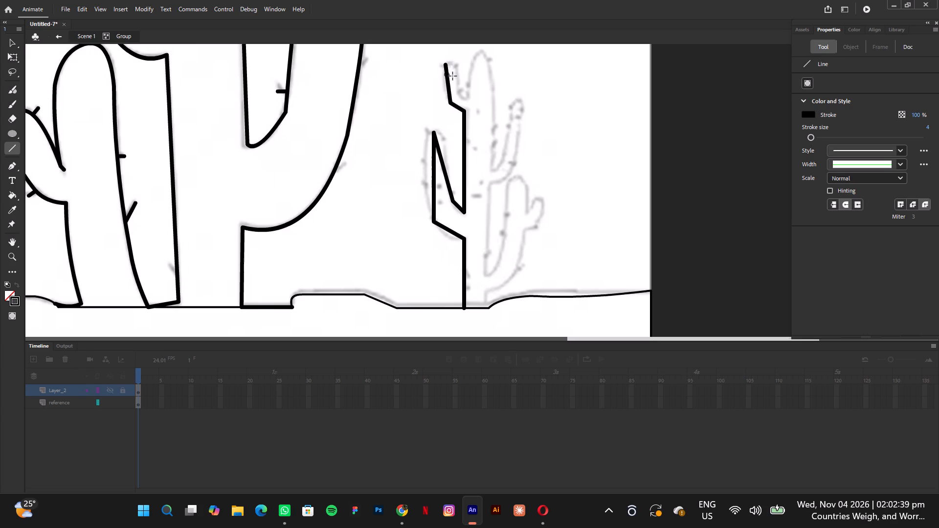
left_click_drag(452, 76, 457, 90)
left_click_drag(457, 90, 466, 98)
left_click_drag(466, 98, 467, 98)
Draw the small cactus's trunk top as a point and run its right edge down to the upper right arm's inner corner.
left_click_drag(467, 98, 479, 50)
left_click_drag(479, 50, 494, 94)
left_click_drag(494, 94, 494, 151)
scroll(494, 115, "up", 1)
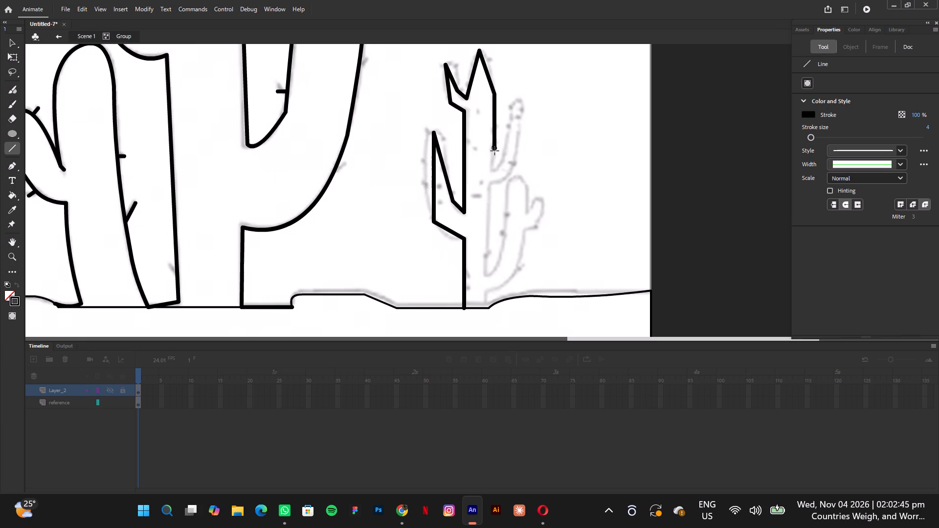
scroll(494, 151, "up", 1)
left_click_drag(494, 151, 491, 173)
scroll(491, 173, "up", 1)
Outline the small cactus's upper right arm in straight segments up to a pointed tip and back down to the trunk.
left_click_drag(494, 170, 504, 159)
left_click_drag(504, 159, 505, 147)
left_click_drag(505, 147, 517, 100)
scroll(506, 141, "down", 1)
left_click_drag(517, 100, 520, 124)
scroll(520, 119, "up", 1)
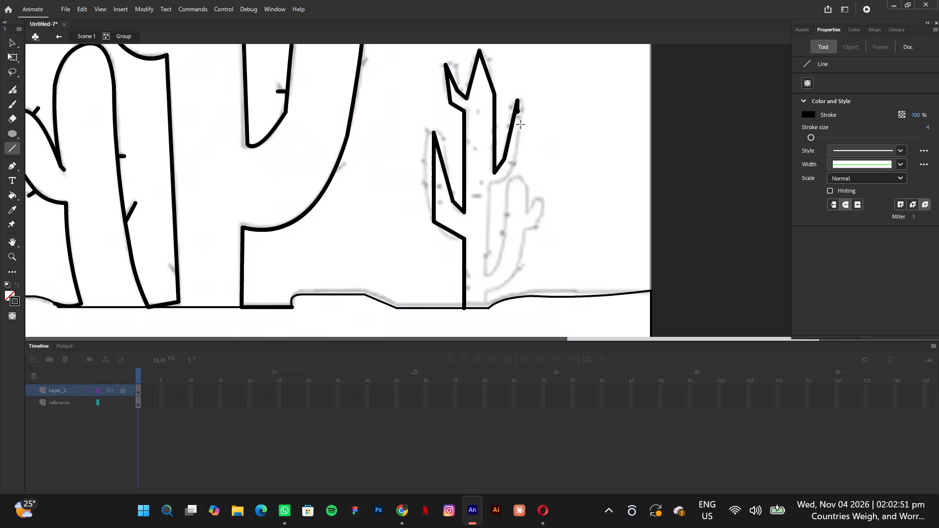
left_click_drag(520, 124, 516, 166)
scroll(520, 124, "up", 1)
left_click_drag(516, 166, 492, 183)
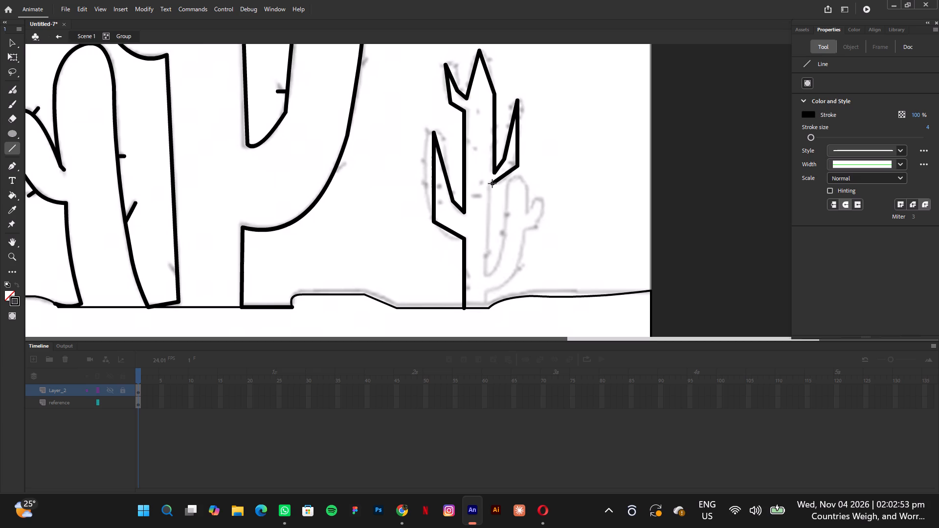
Draw the small cactus's right trunk edge from beneath the upper right arm down to the lower right arm's inner corner.
left_click_drag(492, 183, 491, 184)
left_click_drag(491, 184, 483, 272)
scroll(488, 206, "up", 1)
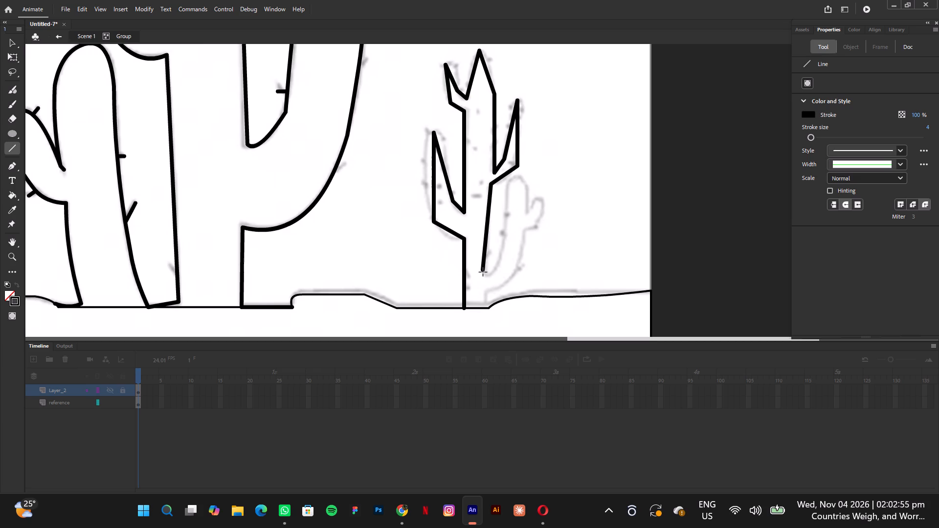
Outline the small cactus's lower right arm in straight segments up to a pointed tip and around its short side branch.
left_click_drag(483, 272, 483, 275)
scroll(483, 272, "up", 1)
left_click_drag(483, 275, 500, 256)
left_click_drag(501, 254, 515, 176)
scroll(504, 236, "down", 1)
scroll(515, 176, "down", 1)
left_click_drag(515, 176, 528, 212)
left_click_drag(528, 212, 539, 198)
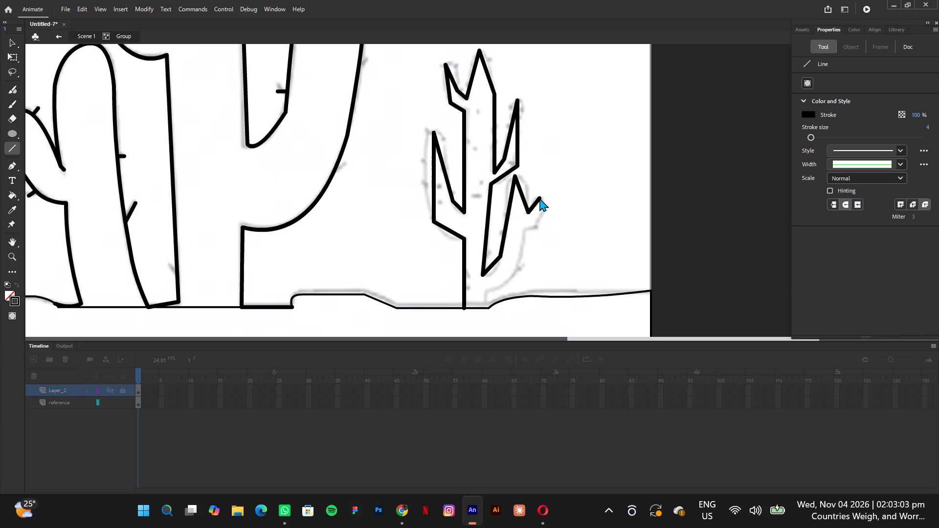
left_click_drag(539, 198, 544, 218)
left_click_drag(540, 220, 525, 230)
Draw the lower right arm's outer edge in straight segments back to the trunk and close the trunk's right edge at the ground line.
left_click_drag(525, 230, 514, 276)
left_click_drag(514, 276, 497, 286)
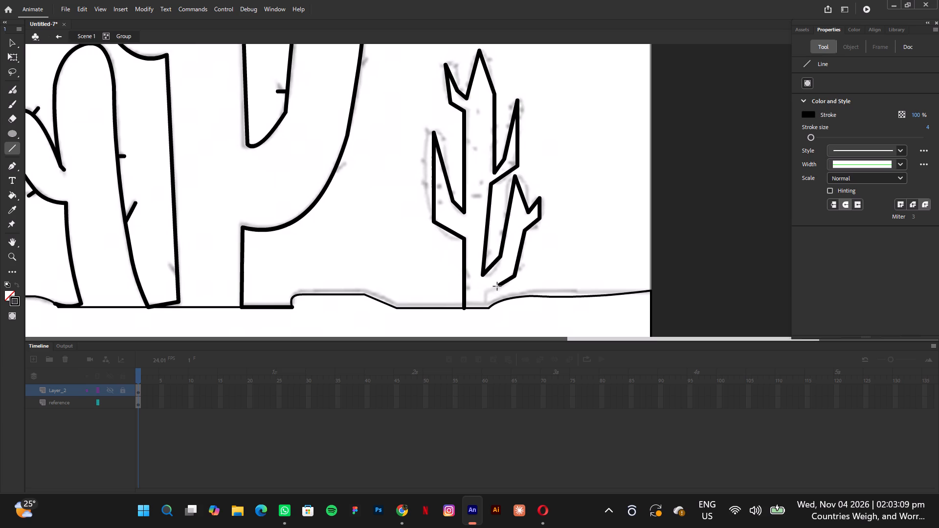
left_click_drag(497, 286, 483, 293)
left_click_drag(483, 293, 485, 307)
left_click_drag(485, 307, 485, 307)
Bend the straight segments of the small cactus's lower left arm into curves with a rounded tip, following the reference.
left_click(13, 40)
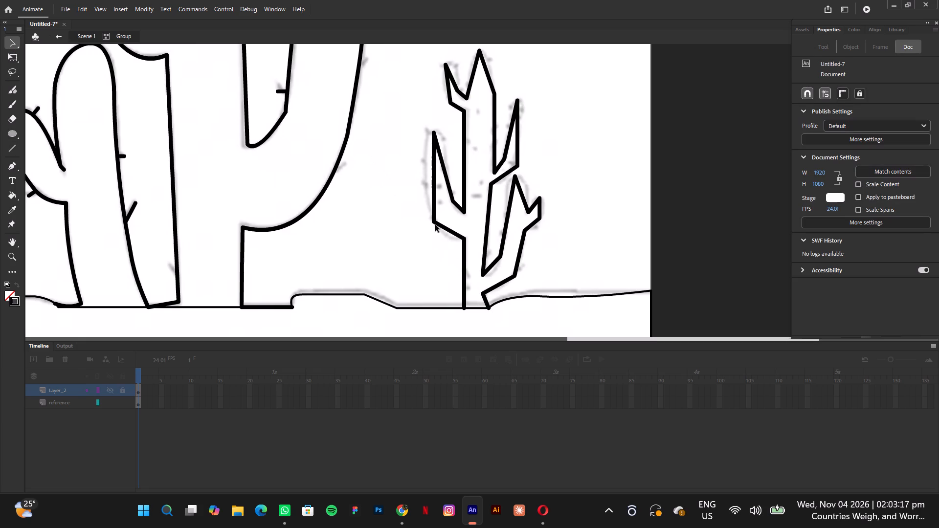
left_click_drag(447, 231, 445, 240)
left_click_drag(434, 182, 427, 157)
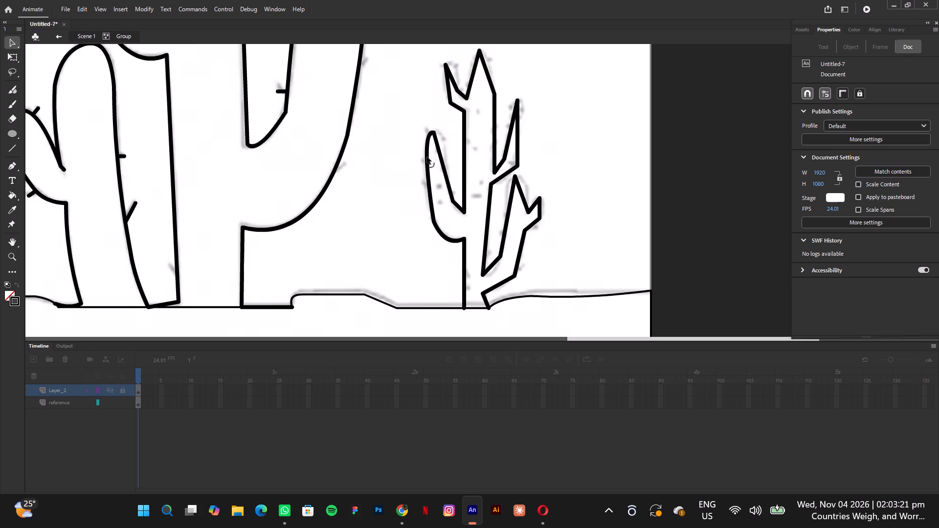
left_click_drag(427, 157, 426, 159)
left_click_drag(439, 154, 443, 135)
left_click_drag(443, 135, 442, 134)
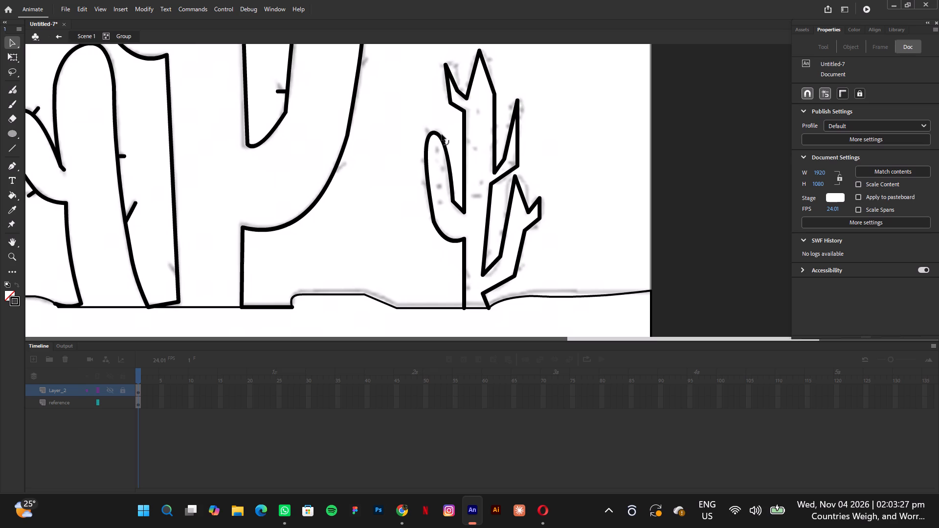
left_click_drag(442, 134, 441, 134)
left_click(458, 205)
Bend the small cactus's upper left arm segments into a rounded tip and curved joints where the arm meets the trunk.
left_click_drag(447, 88, 443, 82)
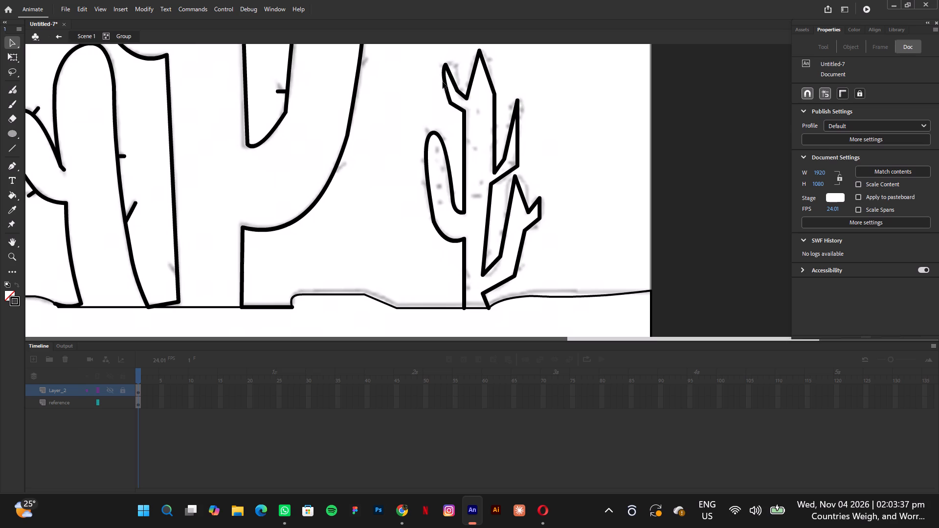
left_click_drag(453, 78, 457, 71)
left_click_drag(457, 71, 457, 68)
left_click(462, 94)
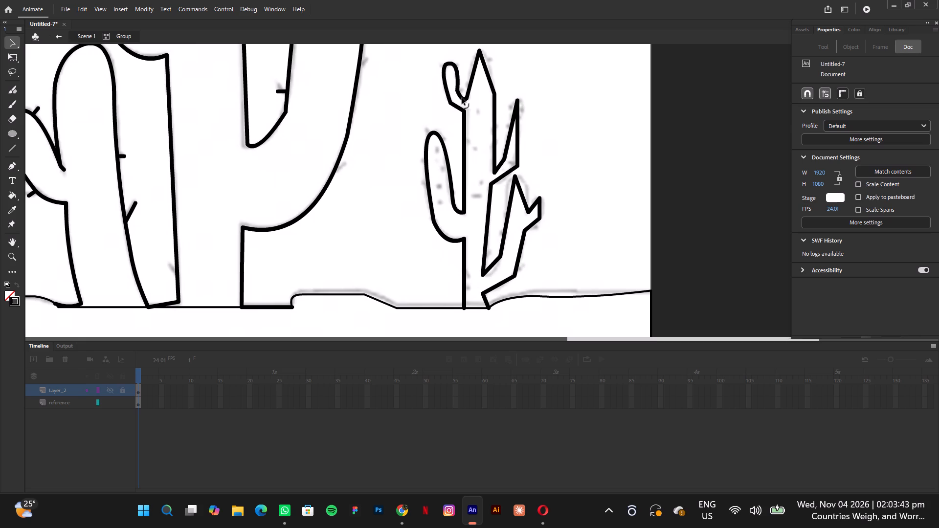
left_click(459, 90)
left_click(457, 107)
Curve both sides of the small cactus's pointed trunk top into a rounded dome matching the reference.
left_click(476, 66)
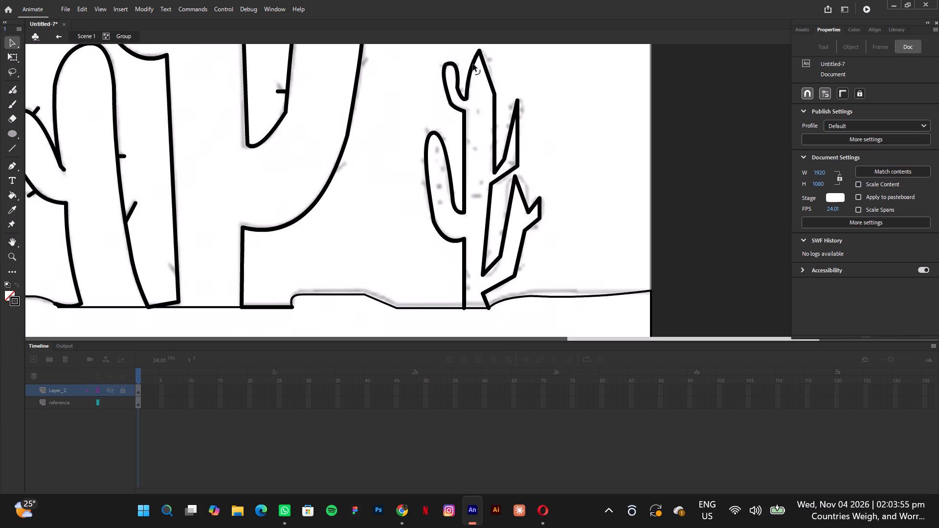
left_click(473, 64)
left_click_drag(487, 69, 489, 59)
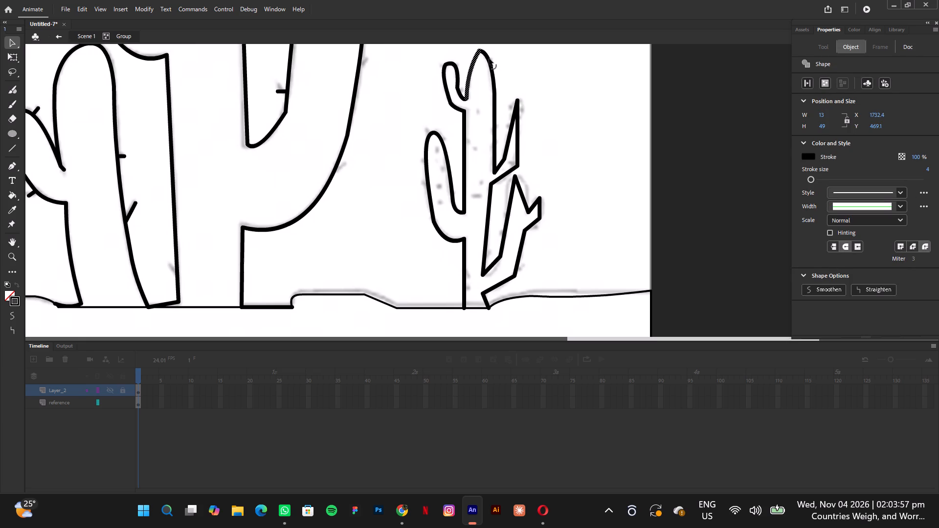
left_click_drag(489, 59, 492, 59)
left_click(526, 72)
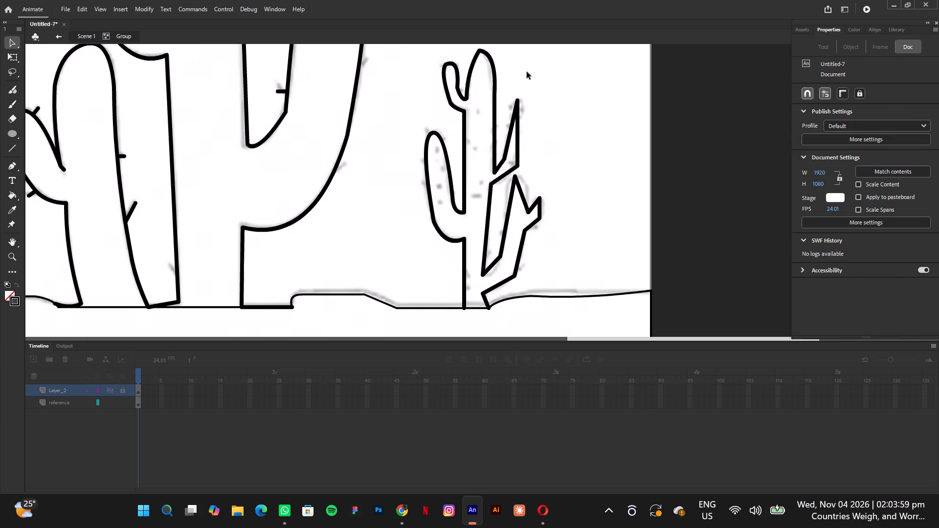
left_click_drag(494, 76, 492, 76)
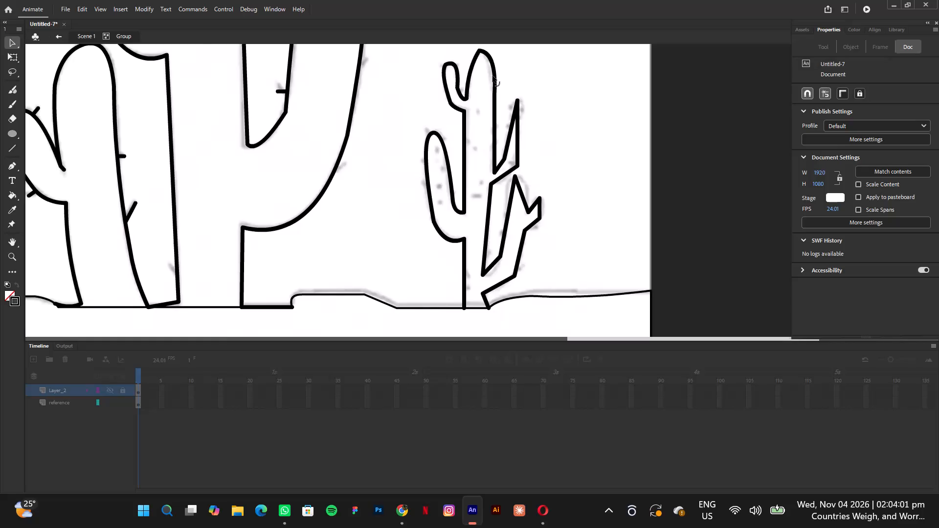
left_click_drag(492, 76, 490, 72)
Bend the small cactus's upper right arm segments into a rounded tip, curved inner corner and curved underside.
left_click_drag(518, 140, 521, 135)
left_click_drag(521, 135, 522, 132)
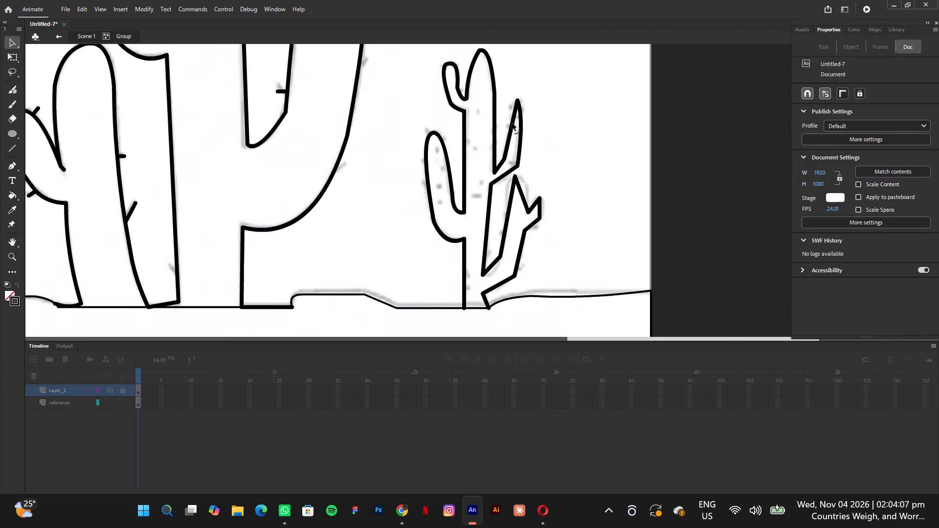
left_click_drag(510, 123, 507, 117)
left_click_drag(513, 124, 514, 104)
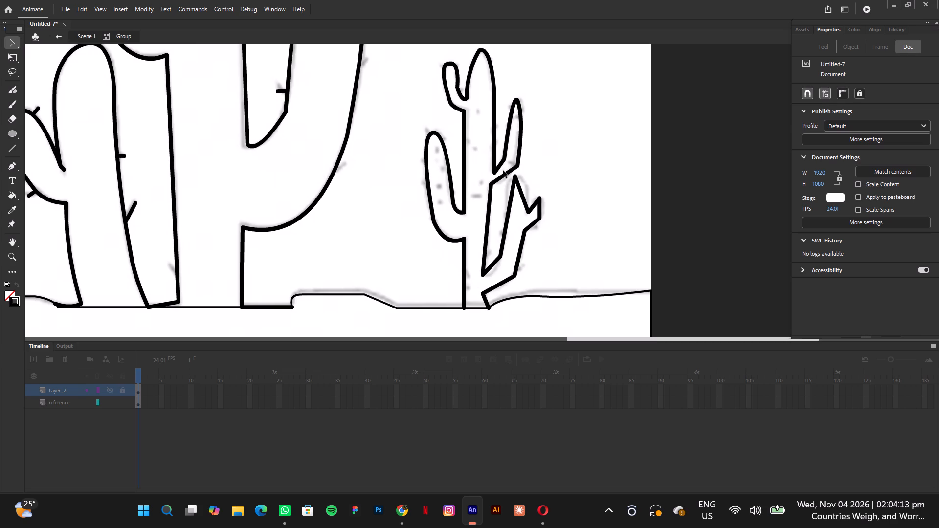
left_click_drag(504, 176, 502, 180)
left_click_drag(502, 180, 502, 182)
left_click_drag(500, 164, 501, 168)
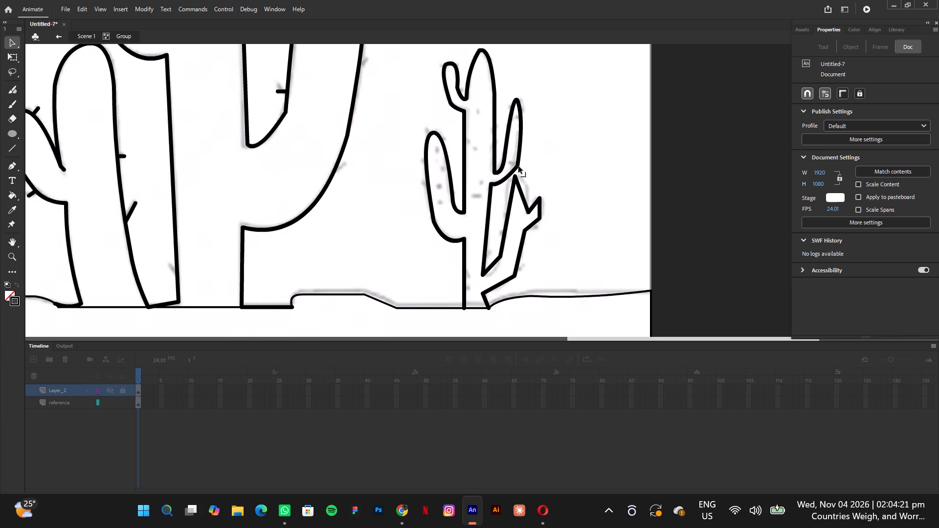
left_click(518, 166)
Bend the small cactus's lower right arm segments into a rounded tip, a curved inner side and a rounded inner corner at the trunk.
left_click_drag(522, 194, 526, 184)
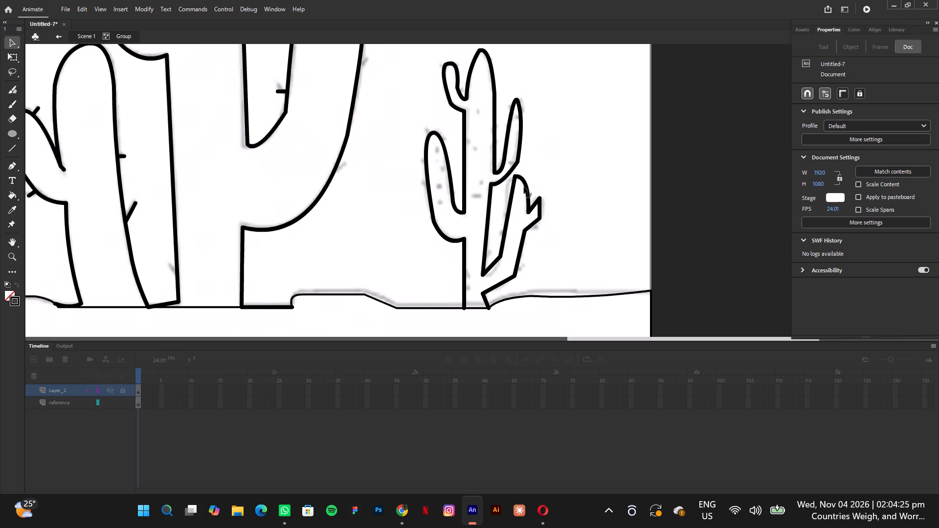
left_click_drag(512, 194, 509, 184)
left_click_drag(509, 184, 506, 181)
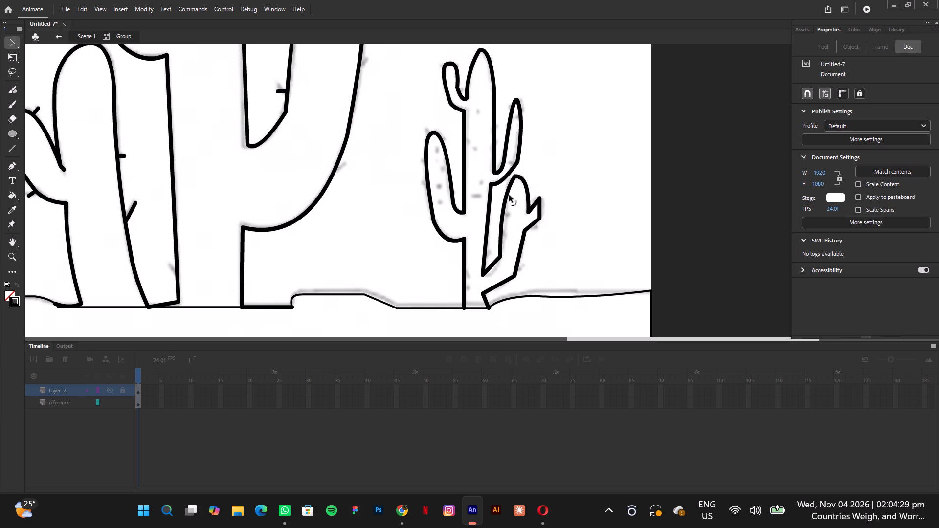
left_click_drag(493, 262, 492, 270)
left_click_drag(492, 270, 495, 269)
left_click_drag(501, 250, 503, 239)
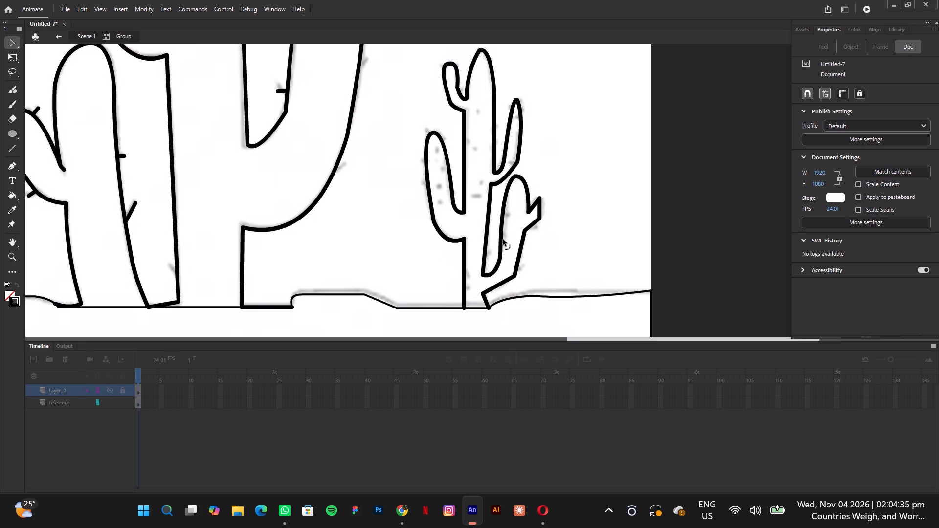
Curve the segments of the small offshoot on the lower right arm into a rounded tip, curved inner joint and curved underside.
left_click_drag(538, 207, 544, 207)
left_click_drag(544, 207, 543, 202)
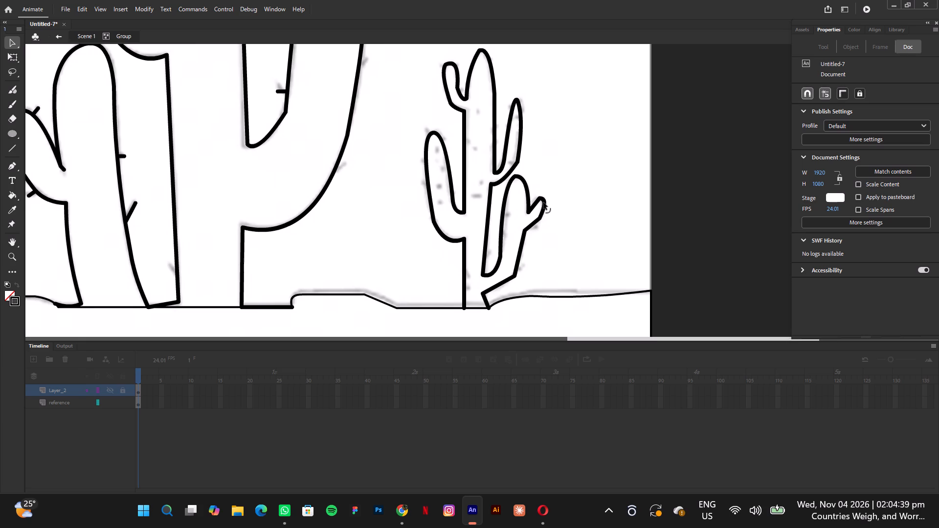
left_click(535, 204)
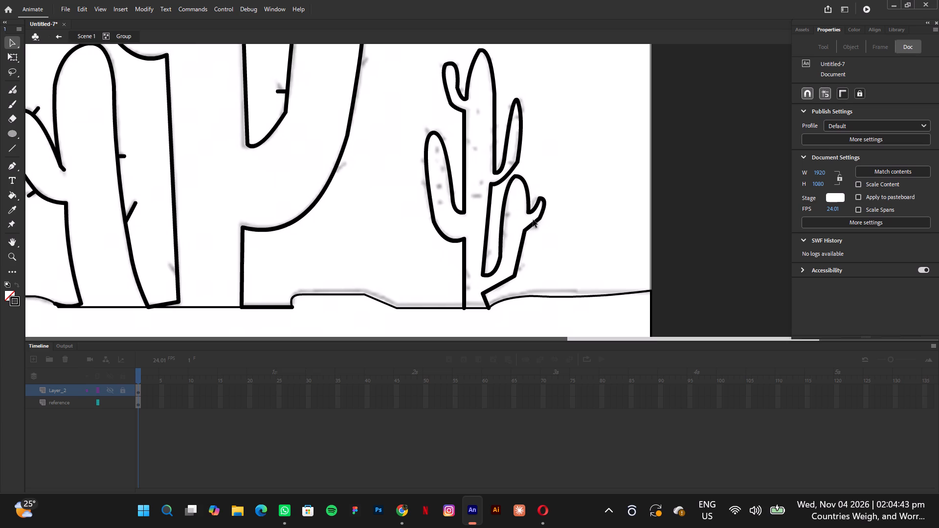
left_click(532, 223)
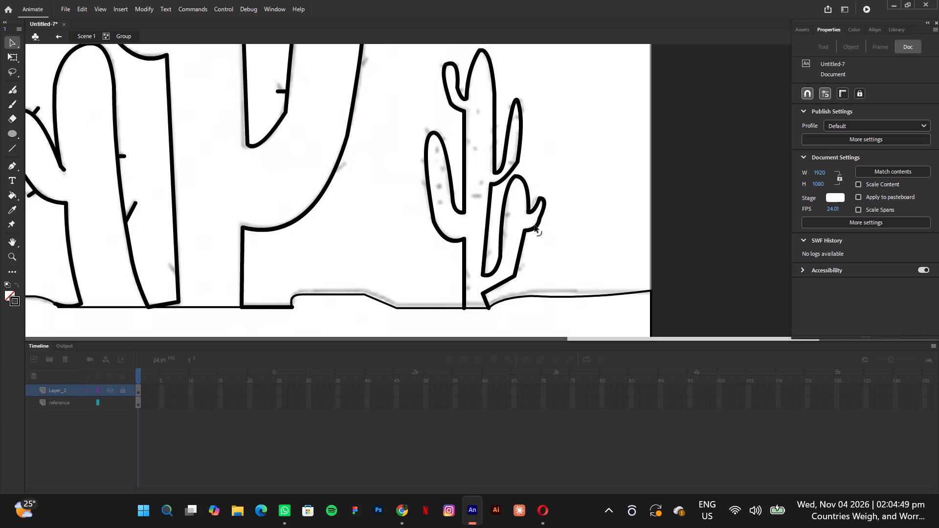
left_click(541, 217)
Bend the lower right arm's underside and the short trunk segment at the ground into curves following the reference.
left_click_drag(497, 285, 503, 287)
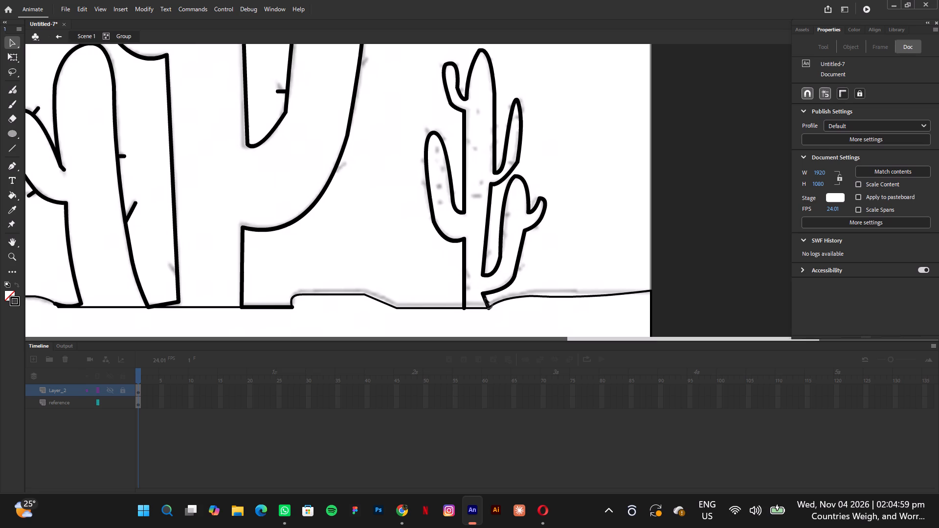
left_click(485, 298)
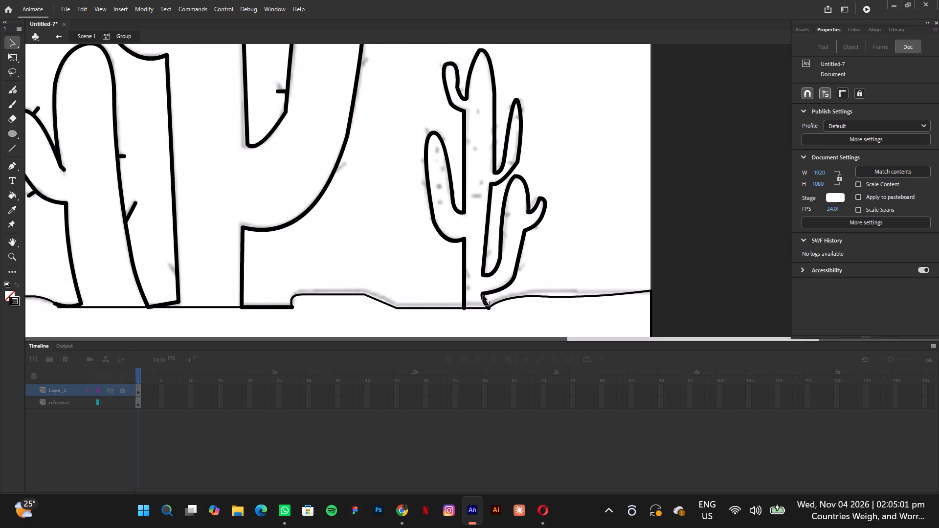
left_click(484, 292)
key("ctrl+minus")
key("ctrl+minus")
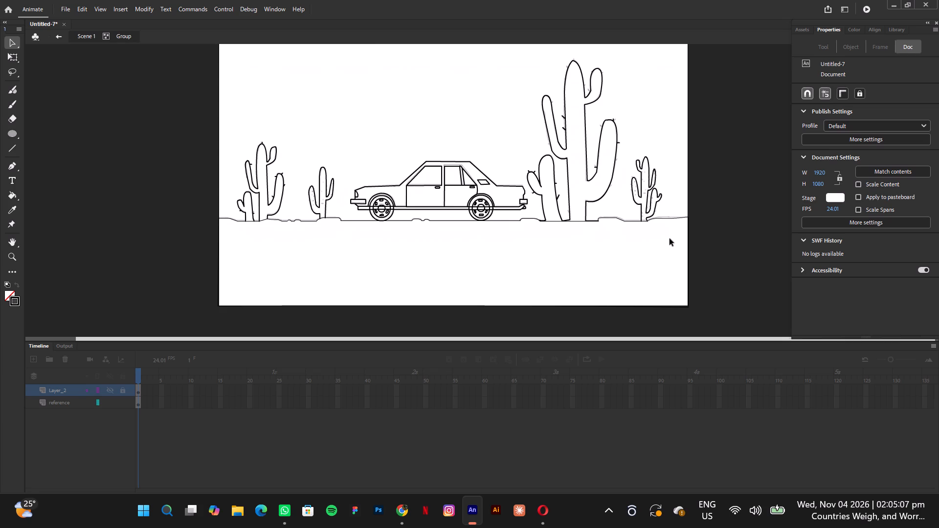
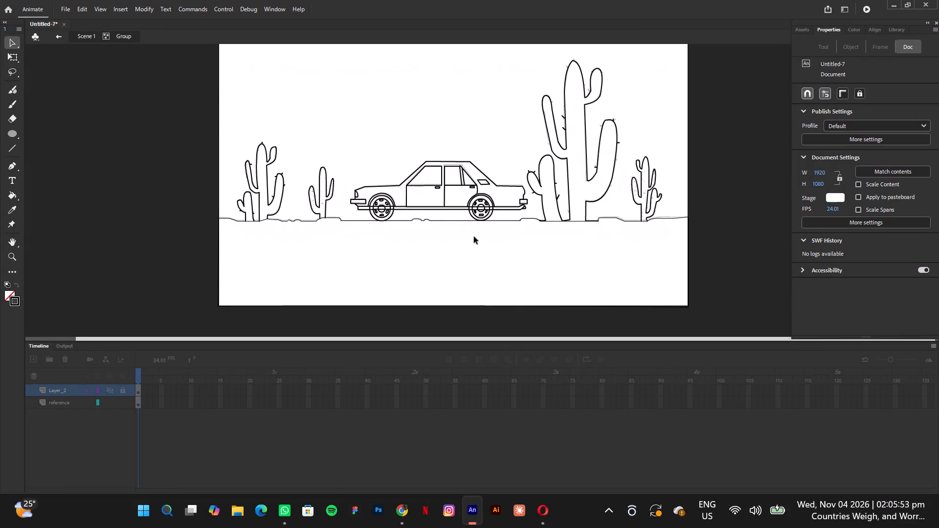
Set the Paint Bucket fill to blue (#0000FF) and try to fill the car's front door while inside the group.
key("ctrl+minus")
key("ctrl+equal")
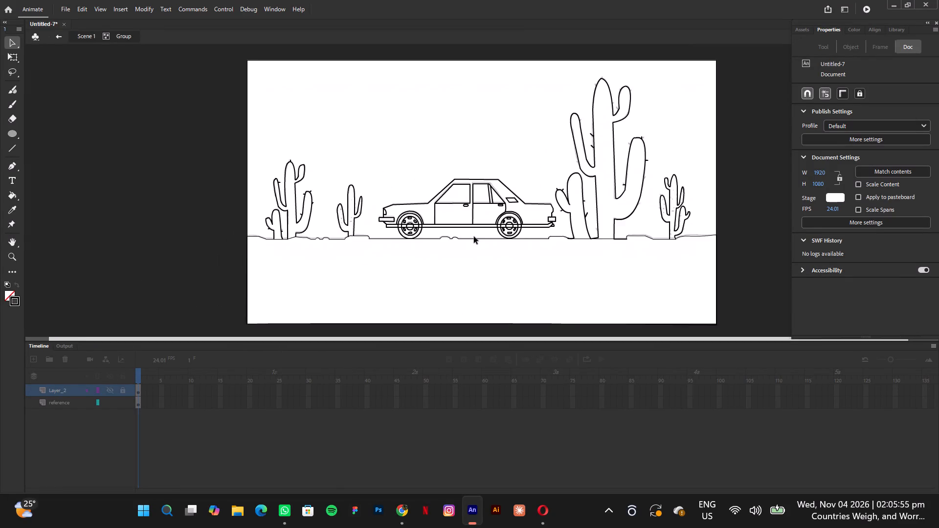
key("ctrl+equal")
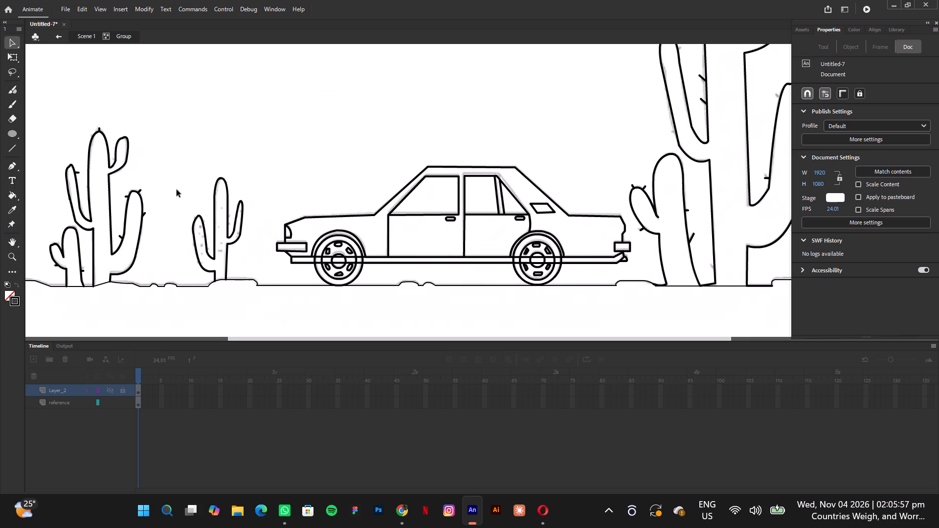
left_click(13, 193)
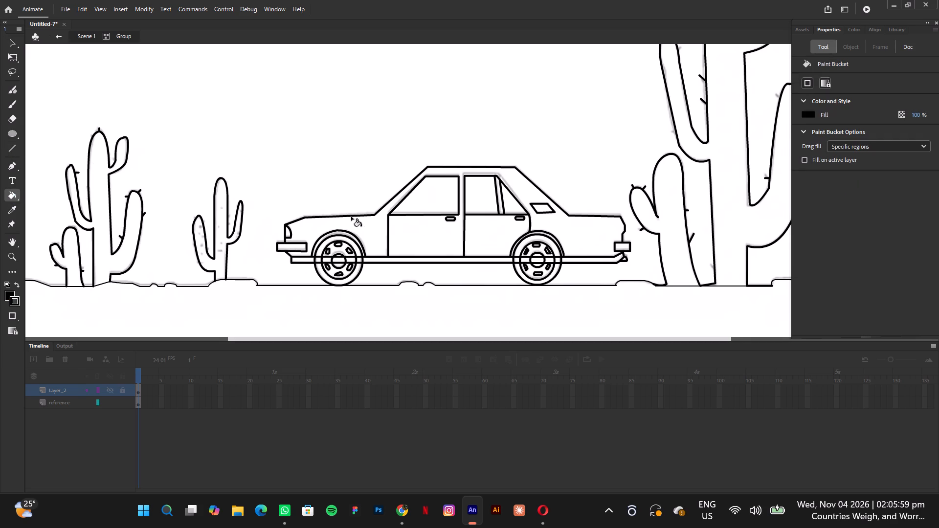
left_click(12, 291)
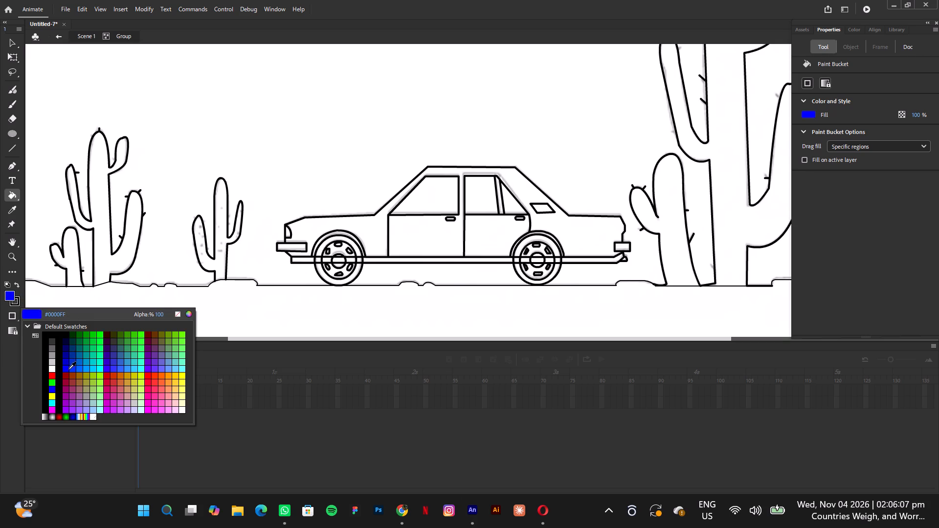
left_click(68, 370)
left_click(418, 242)
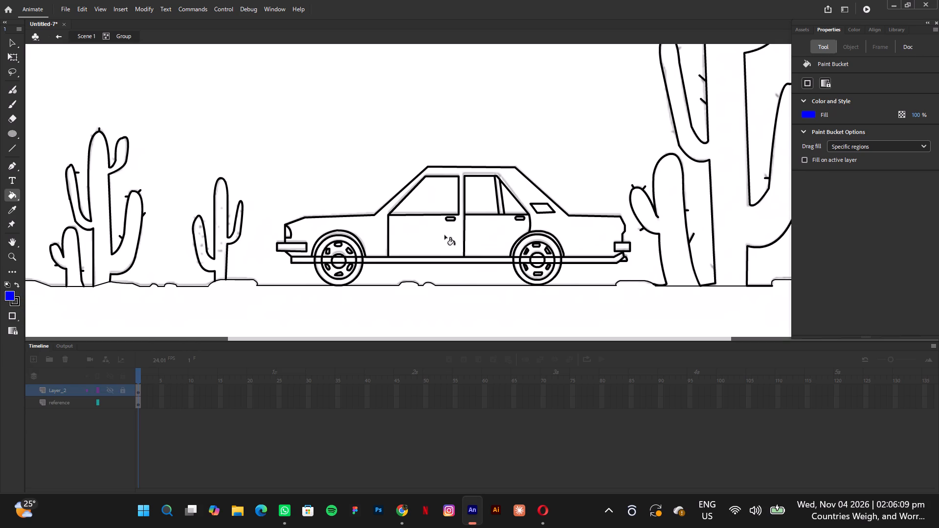
left_click(445, 235)
left_click(1, 372)
Exit the group and return to editing Scene 1.
left_click(125, 38)
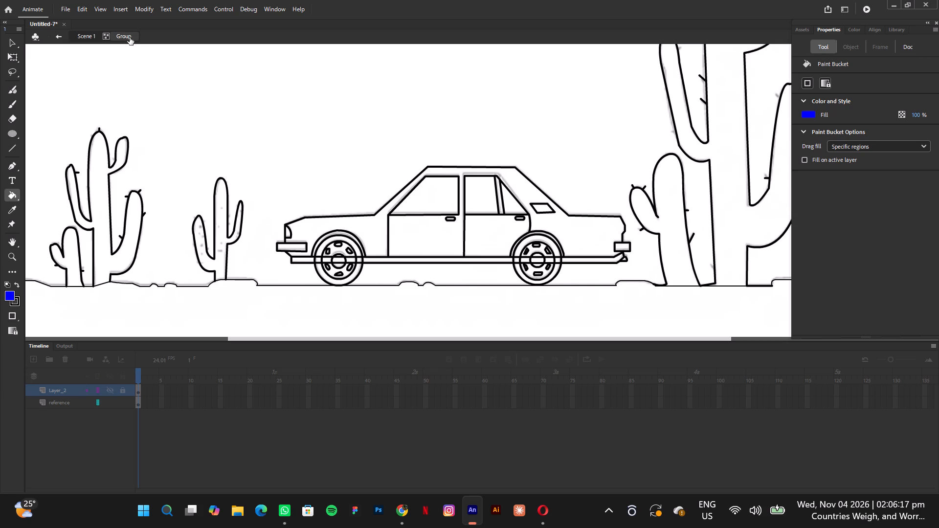
right_click(130, 38)
right_click(130, 38)
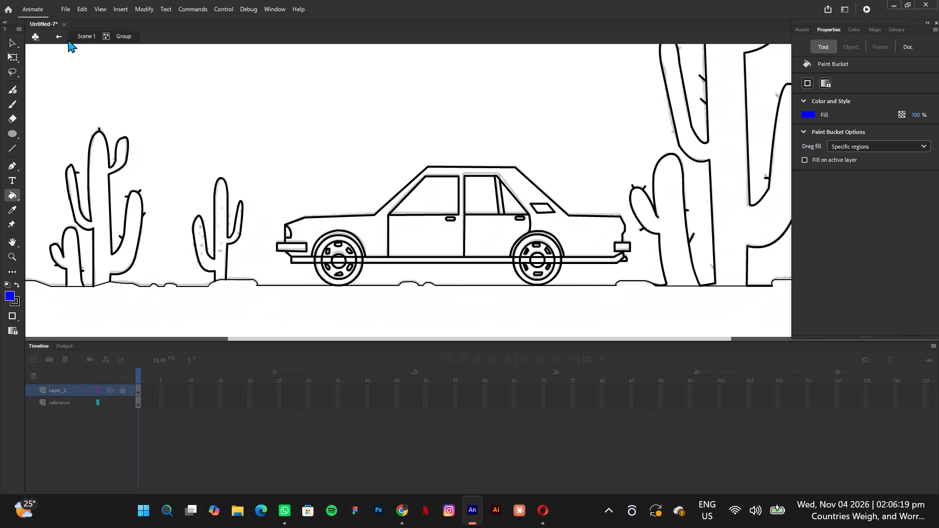
left_click(61, 37)
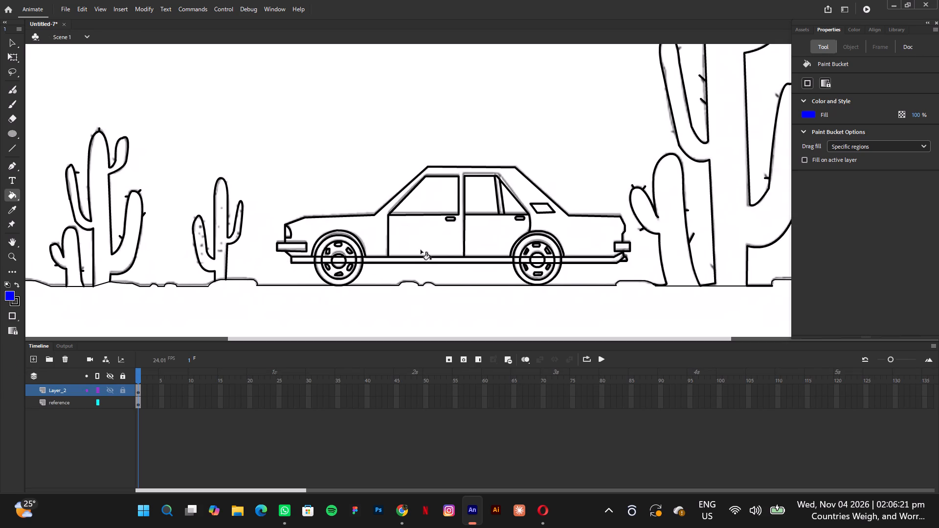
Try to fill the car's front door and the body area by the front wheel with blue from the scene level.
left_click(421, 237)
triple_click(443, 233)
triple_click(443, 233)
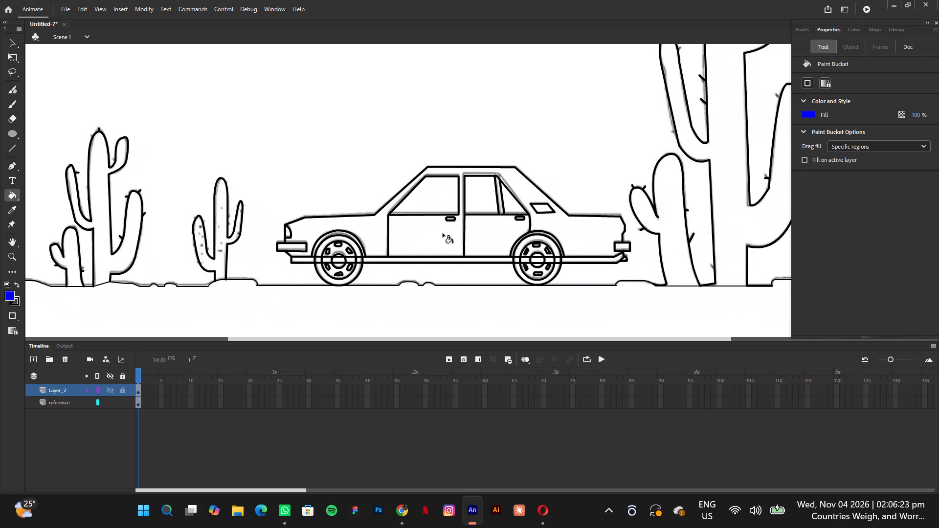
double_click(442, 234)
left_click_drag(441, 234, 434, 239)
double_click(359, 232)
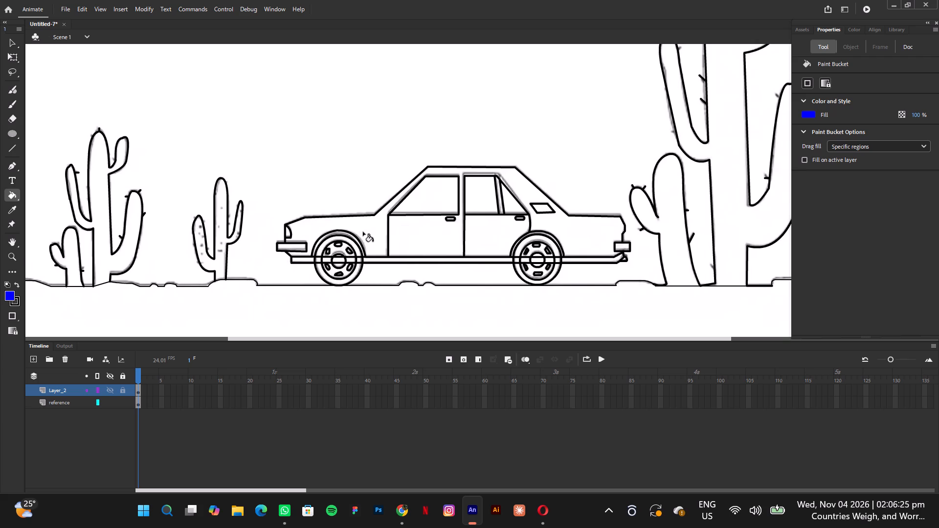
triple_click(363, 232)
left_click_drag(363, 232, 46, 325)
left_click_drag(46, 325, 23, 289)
Hide the reference layer so only the traced line art shows.
left_click(13, 45)
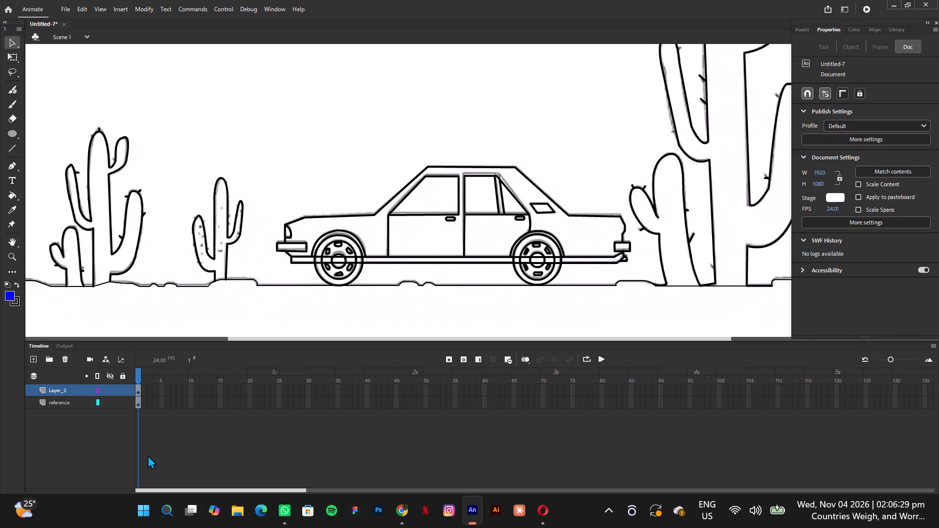
left_click(110, 404)
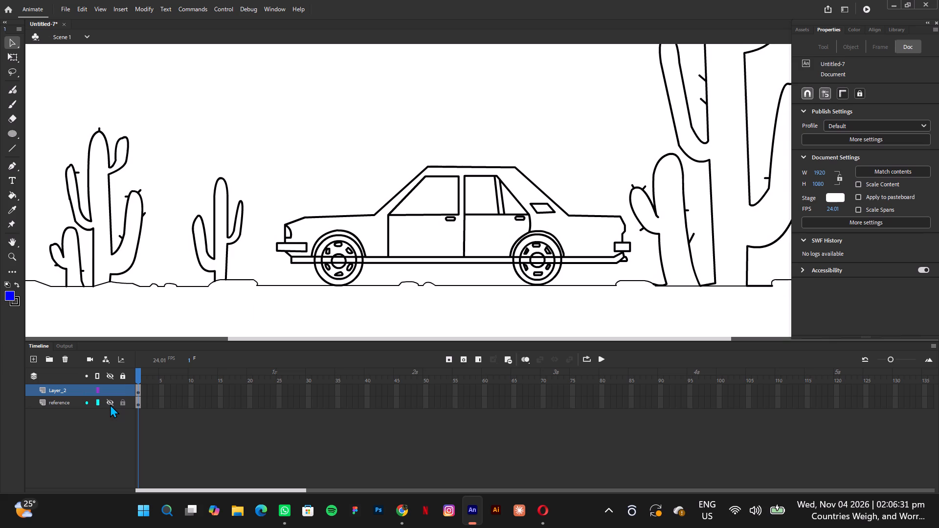
left_click(110, 404)
left_click(110, 404)
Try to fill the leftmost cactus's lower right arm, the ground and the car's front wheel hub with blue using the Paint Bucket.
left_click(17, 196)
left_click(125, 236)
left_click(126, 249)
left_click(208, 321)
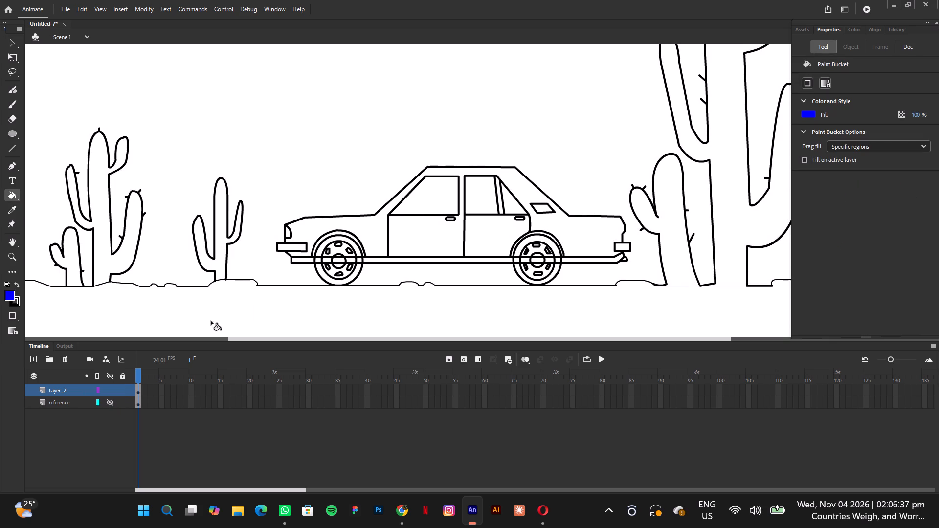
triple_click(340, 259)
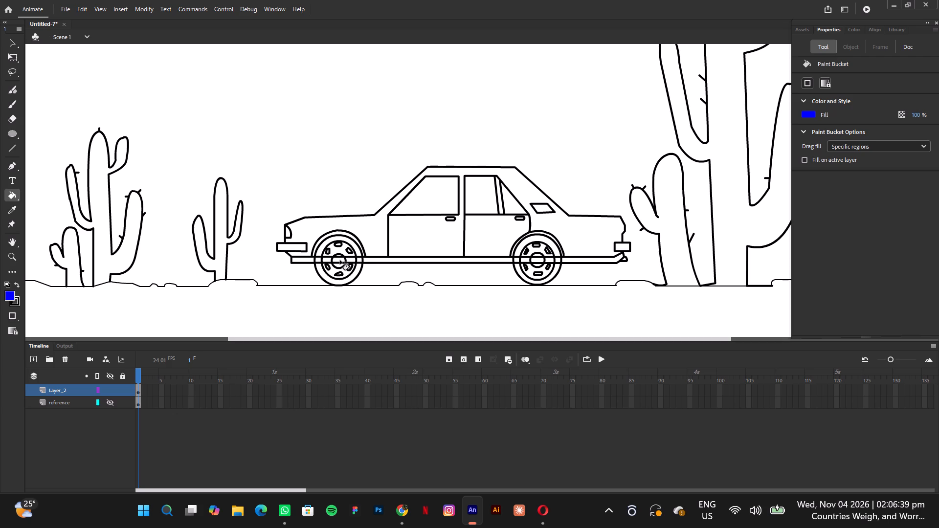
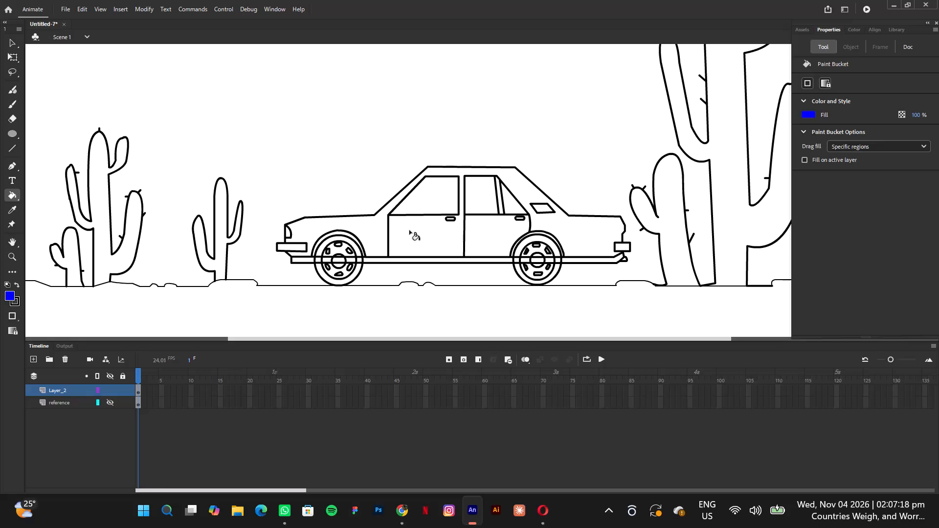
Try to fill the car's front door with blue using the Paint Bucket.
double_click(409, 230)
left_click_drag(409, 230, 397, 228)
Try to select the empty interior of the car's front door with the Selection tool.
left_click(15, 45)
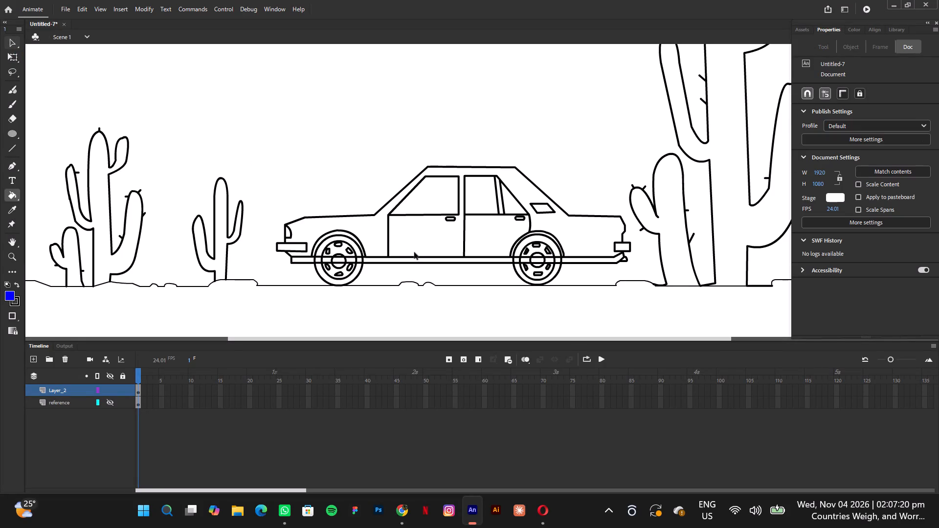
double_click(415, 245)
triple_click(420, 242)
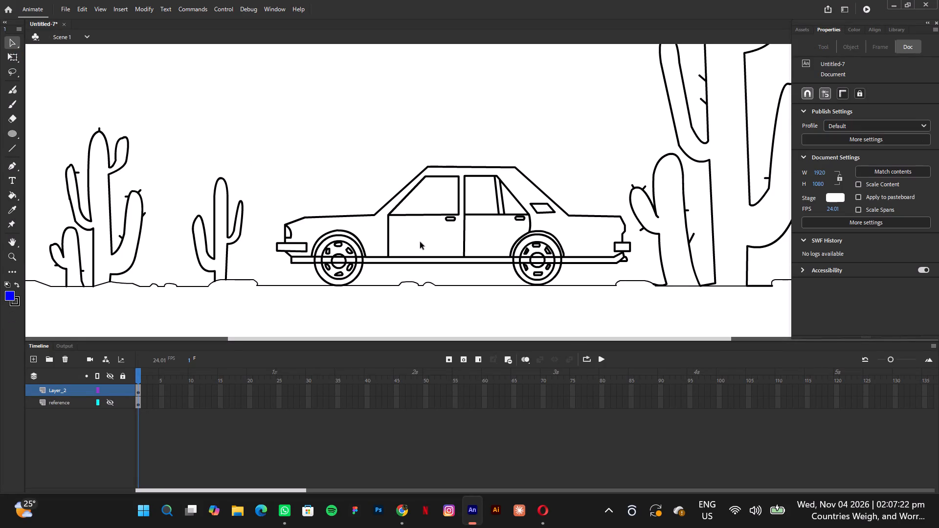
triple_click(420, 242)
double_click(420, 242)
Delete the hidden reference layer.
left_click(56, 404)
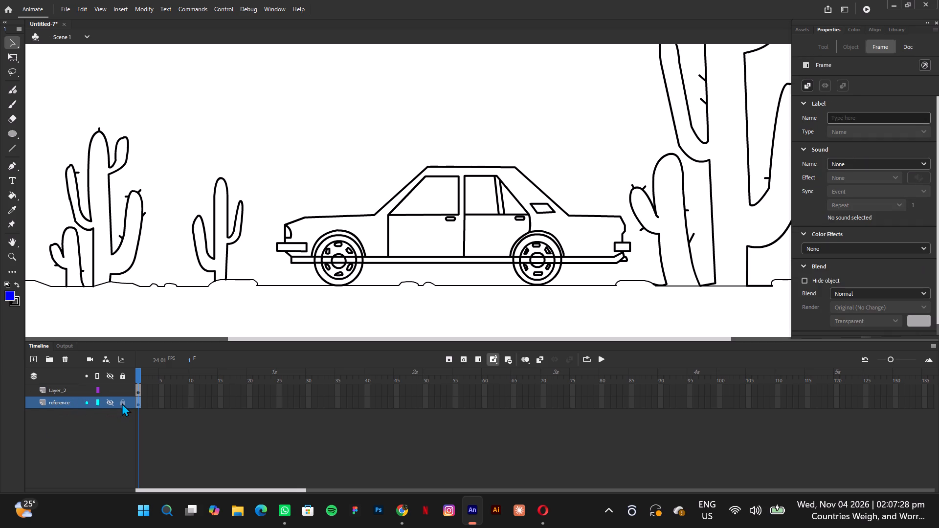
left_click(68, 356)
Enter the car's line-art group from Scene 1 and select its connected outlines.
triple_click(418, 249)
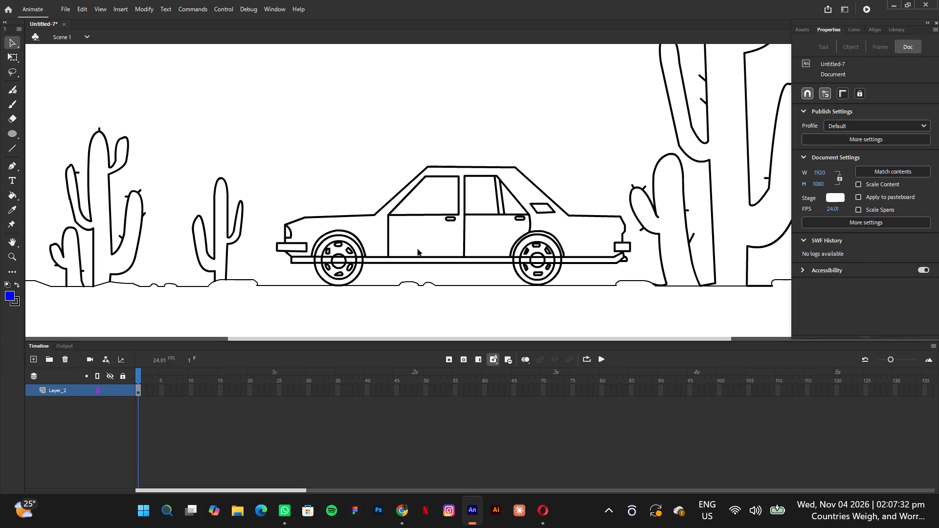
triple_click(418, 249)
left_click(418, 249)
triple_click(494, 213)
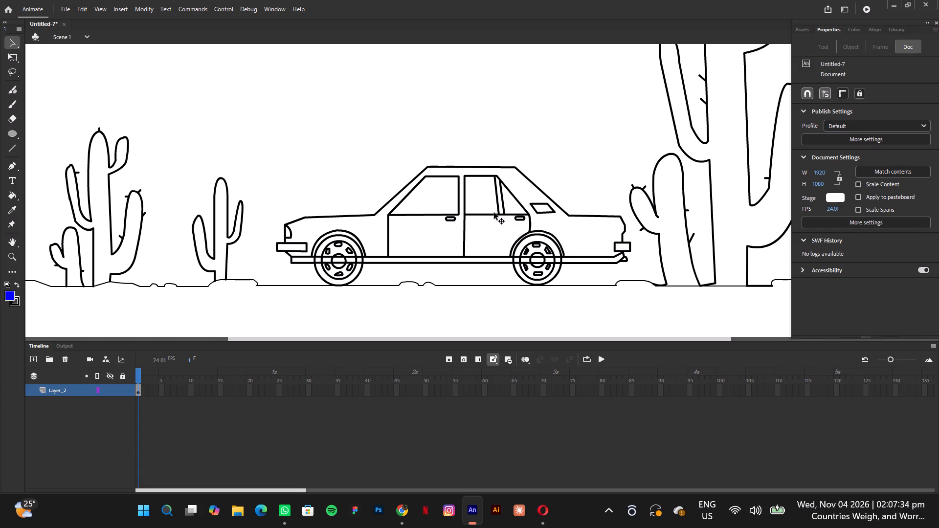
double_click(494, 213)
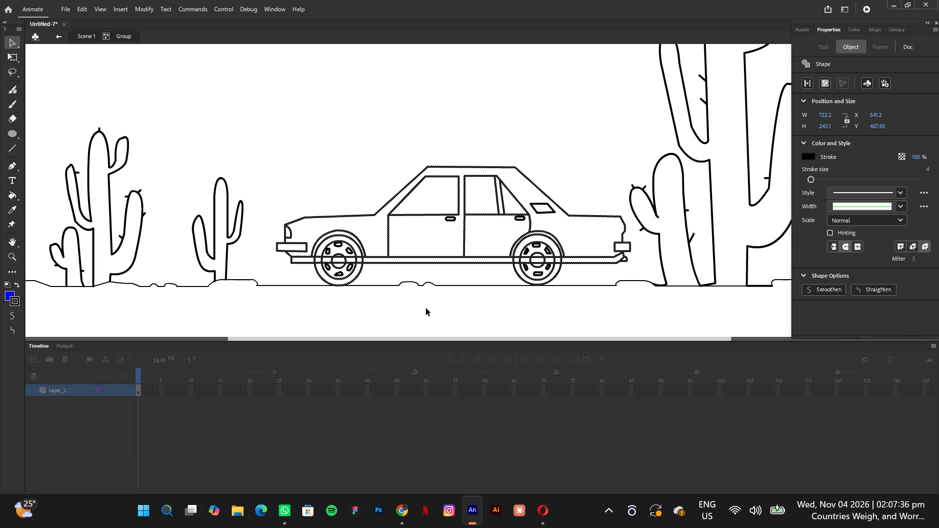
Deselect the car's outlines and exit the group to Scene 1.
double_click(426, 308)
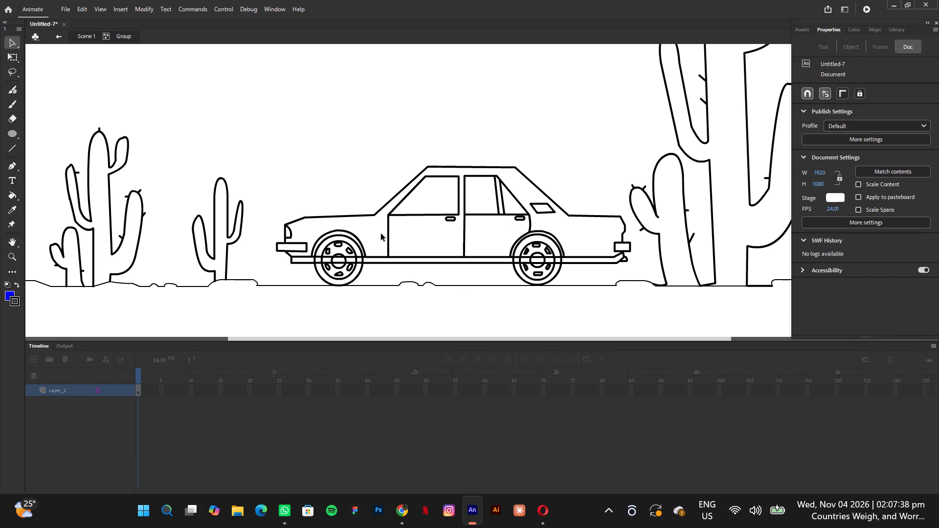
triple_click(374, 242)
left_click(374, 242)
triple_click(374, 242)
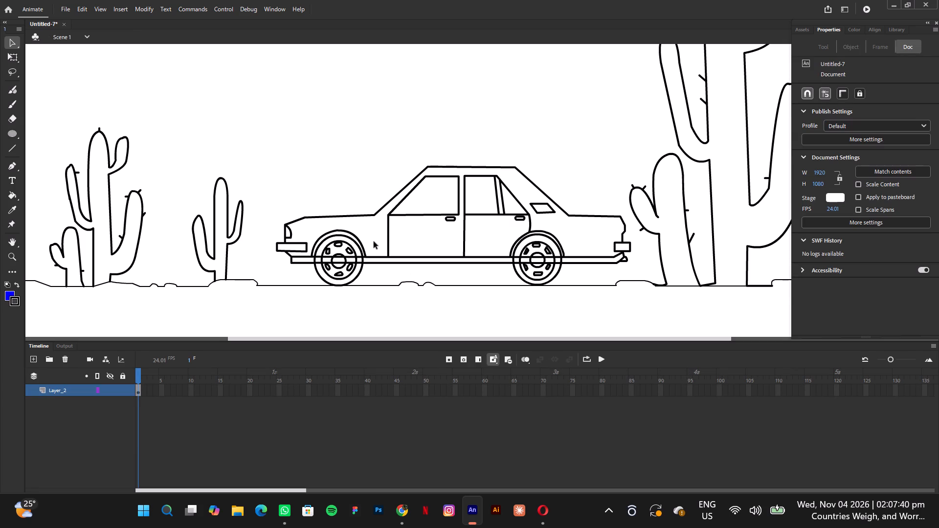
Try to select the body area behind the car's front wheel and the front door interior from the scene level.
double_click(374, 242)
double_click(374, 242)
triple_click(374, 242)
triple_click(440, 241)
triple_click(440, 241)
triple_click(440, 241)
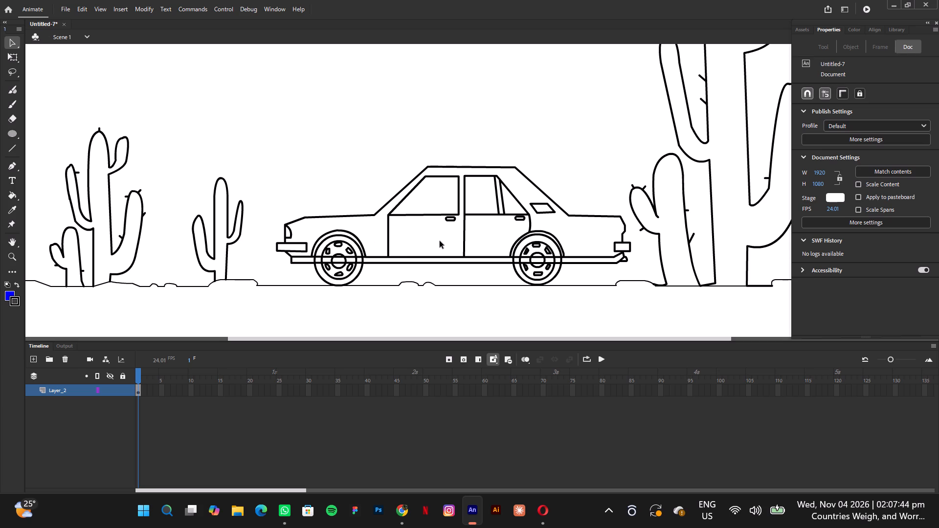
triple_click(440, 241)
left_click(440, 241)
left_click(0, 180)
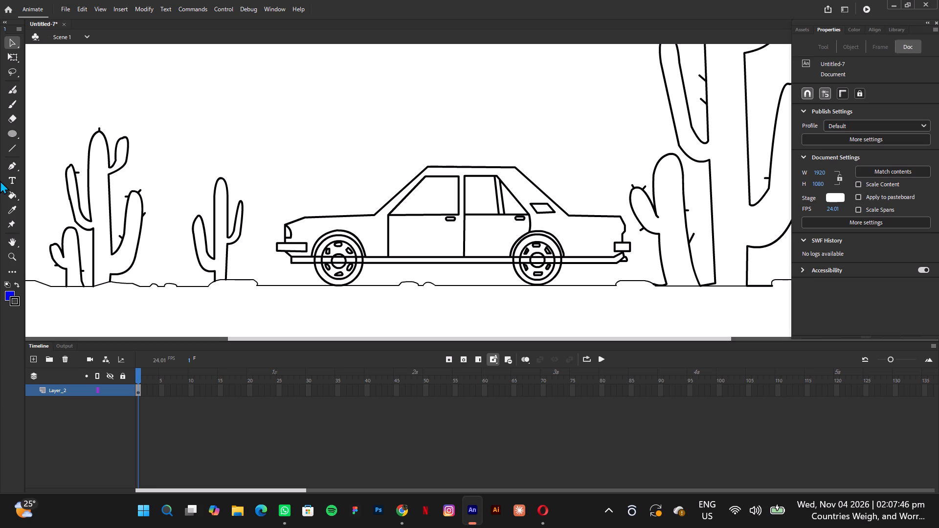
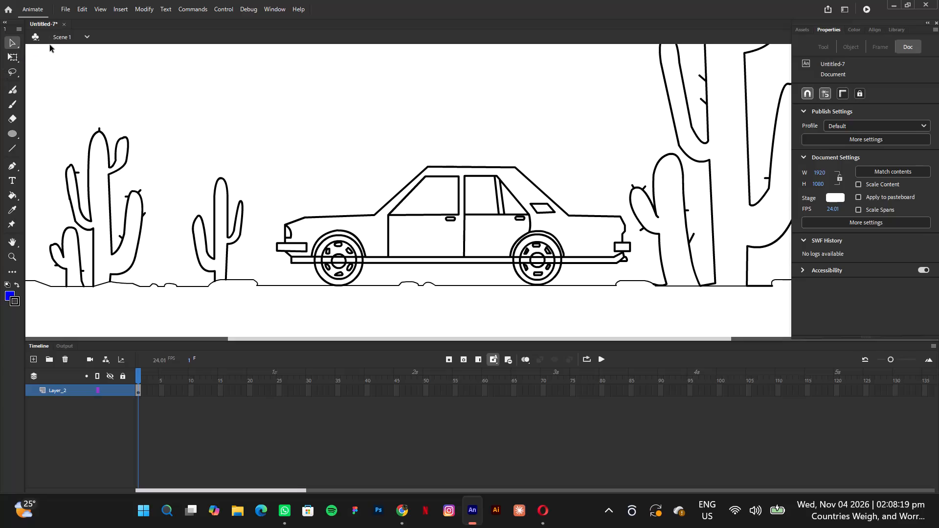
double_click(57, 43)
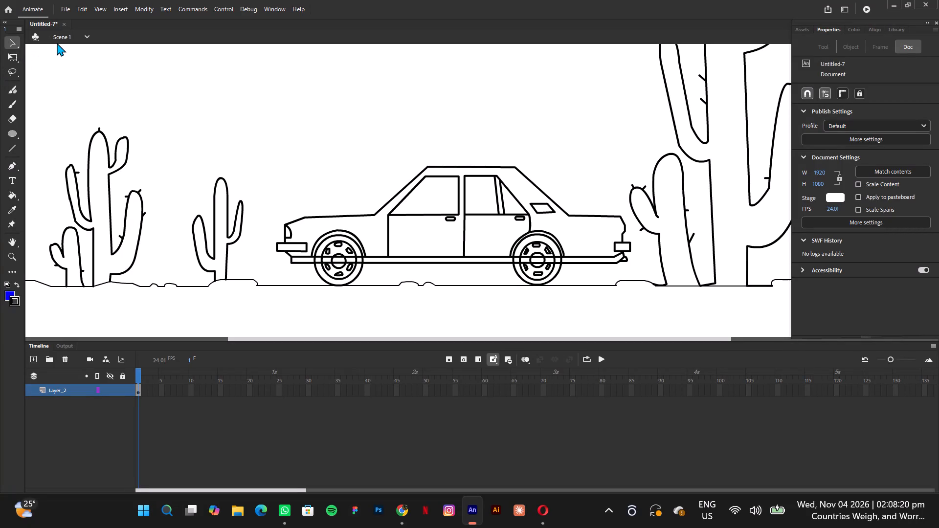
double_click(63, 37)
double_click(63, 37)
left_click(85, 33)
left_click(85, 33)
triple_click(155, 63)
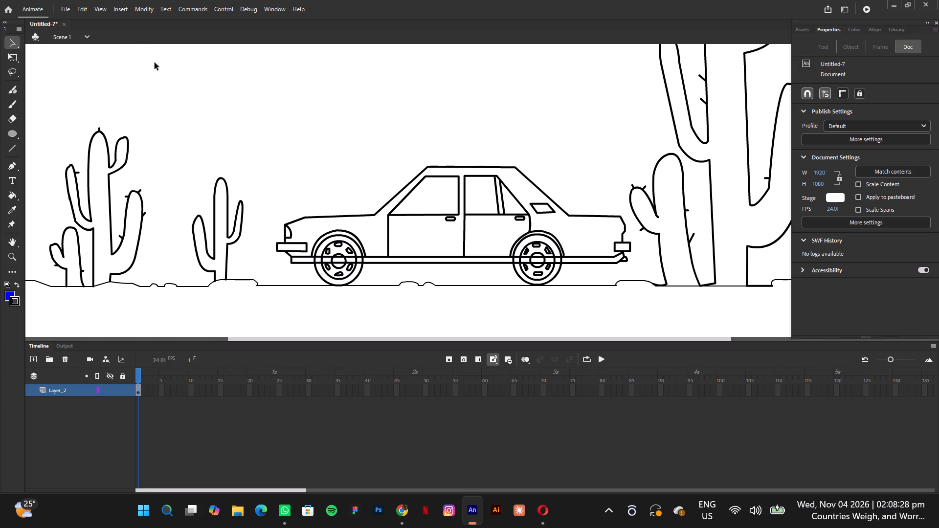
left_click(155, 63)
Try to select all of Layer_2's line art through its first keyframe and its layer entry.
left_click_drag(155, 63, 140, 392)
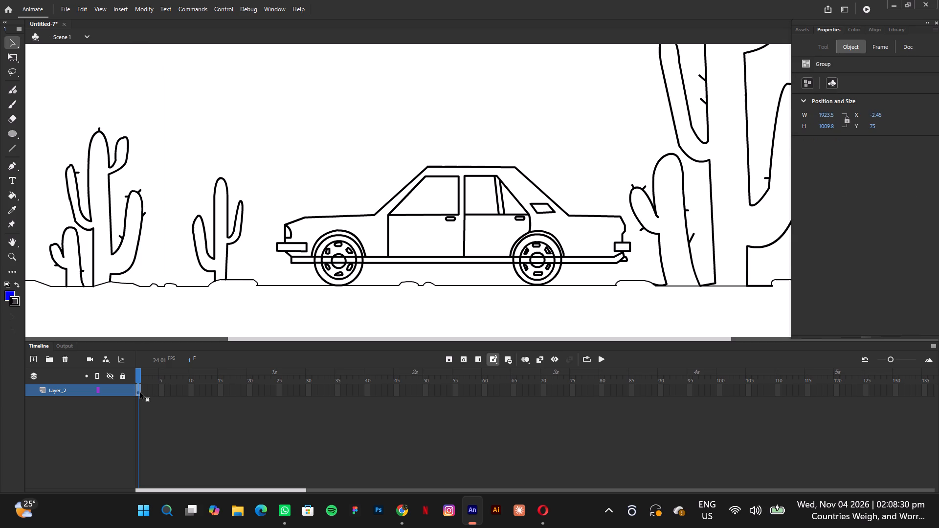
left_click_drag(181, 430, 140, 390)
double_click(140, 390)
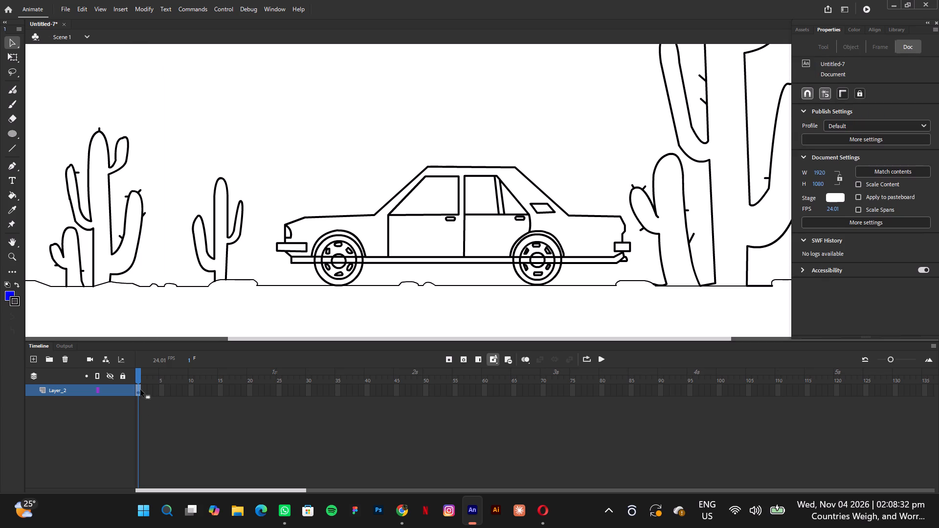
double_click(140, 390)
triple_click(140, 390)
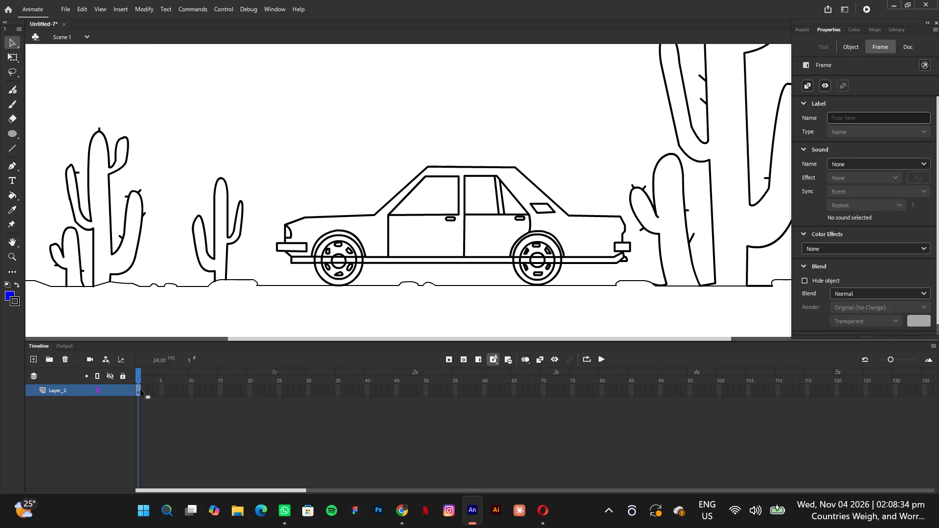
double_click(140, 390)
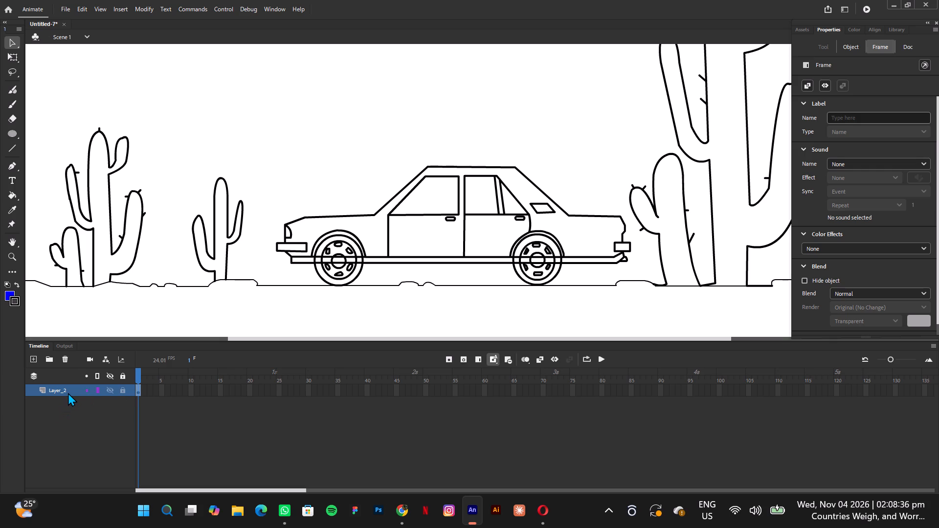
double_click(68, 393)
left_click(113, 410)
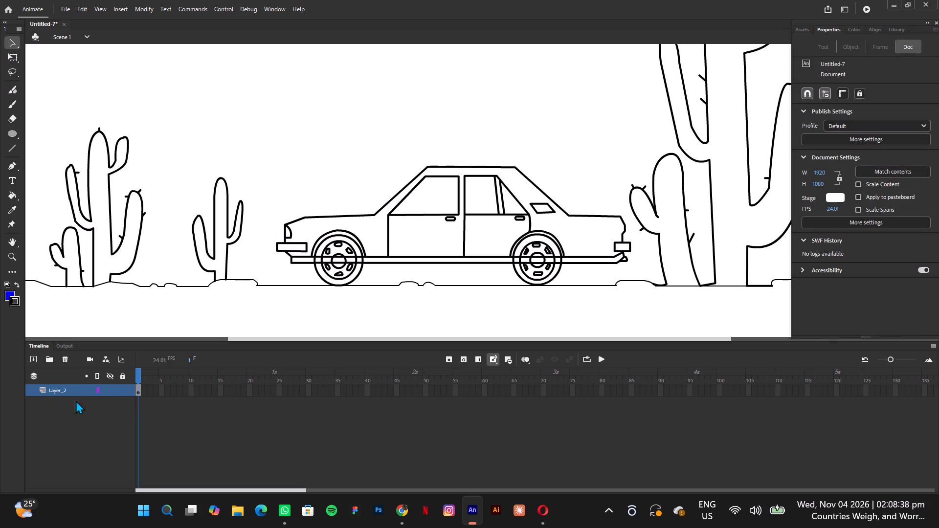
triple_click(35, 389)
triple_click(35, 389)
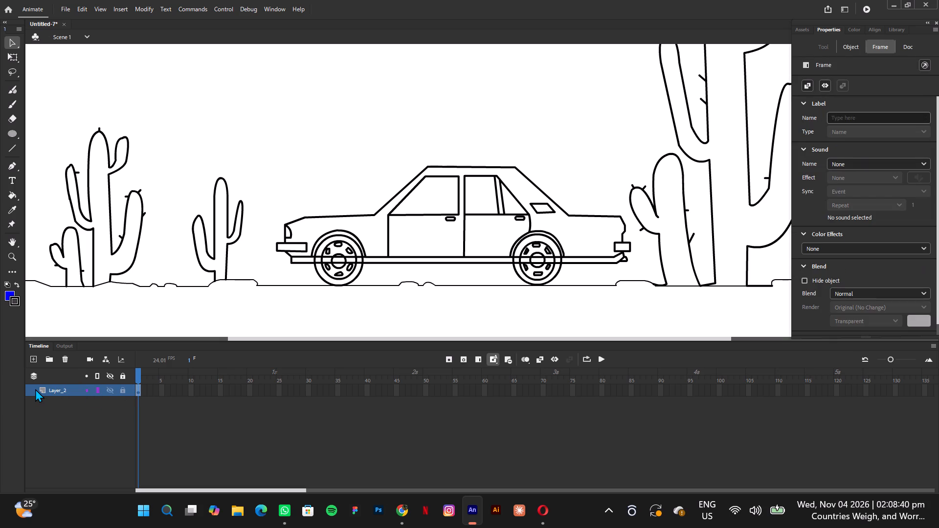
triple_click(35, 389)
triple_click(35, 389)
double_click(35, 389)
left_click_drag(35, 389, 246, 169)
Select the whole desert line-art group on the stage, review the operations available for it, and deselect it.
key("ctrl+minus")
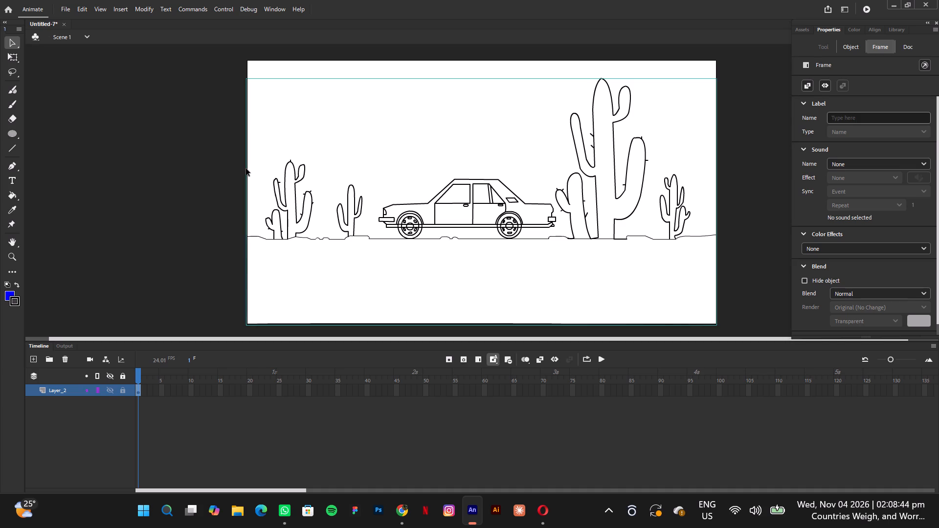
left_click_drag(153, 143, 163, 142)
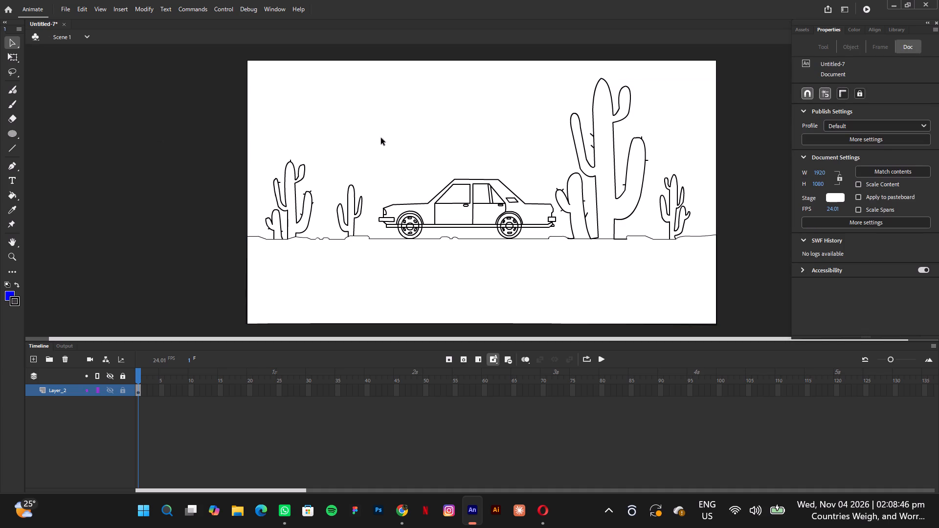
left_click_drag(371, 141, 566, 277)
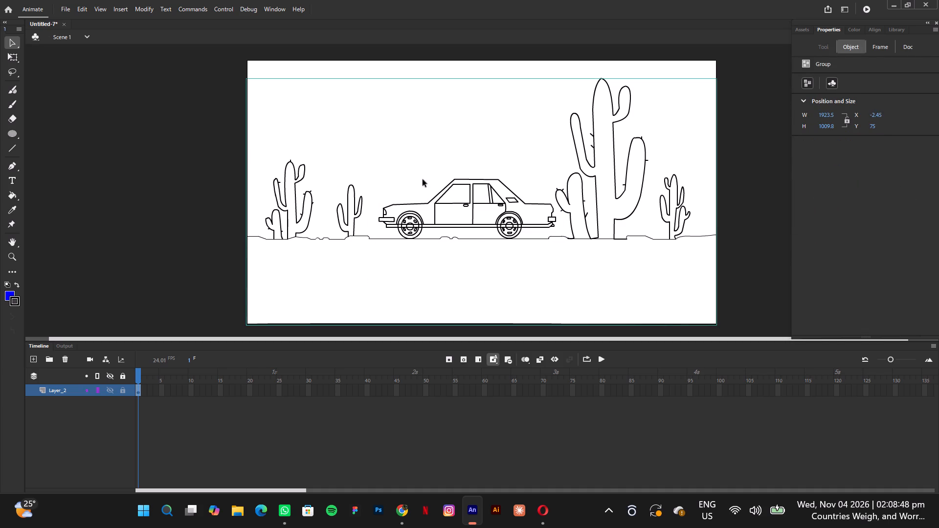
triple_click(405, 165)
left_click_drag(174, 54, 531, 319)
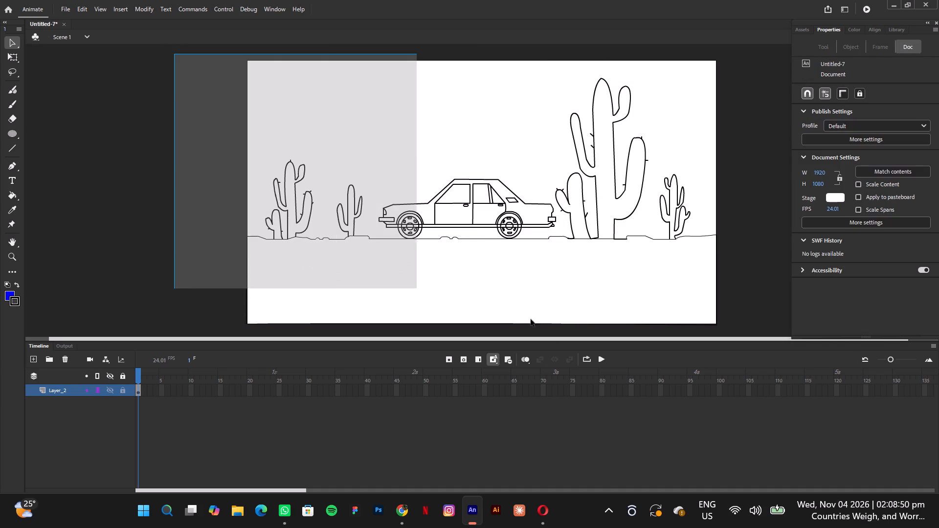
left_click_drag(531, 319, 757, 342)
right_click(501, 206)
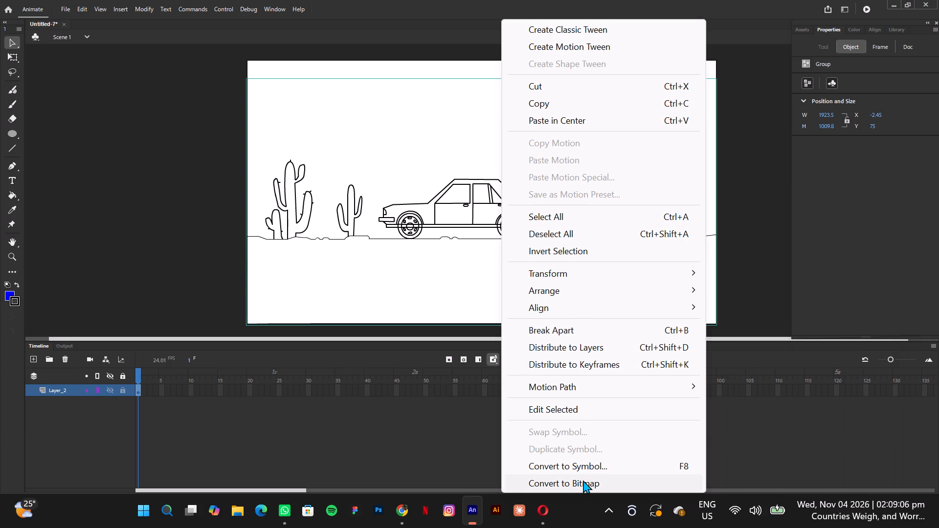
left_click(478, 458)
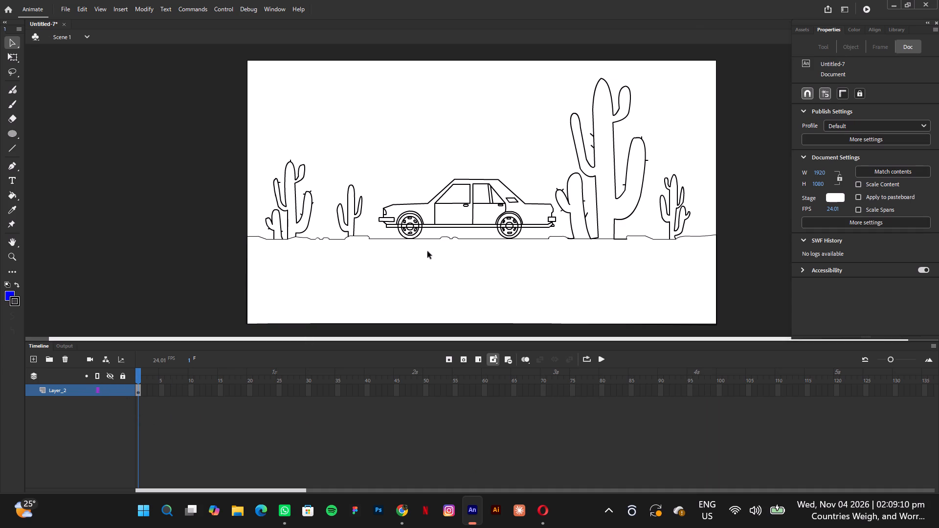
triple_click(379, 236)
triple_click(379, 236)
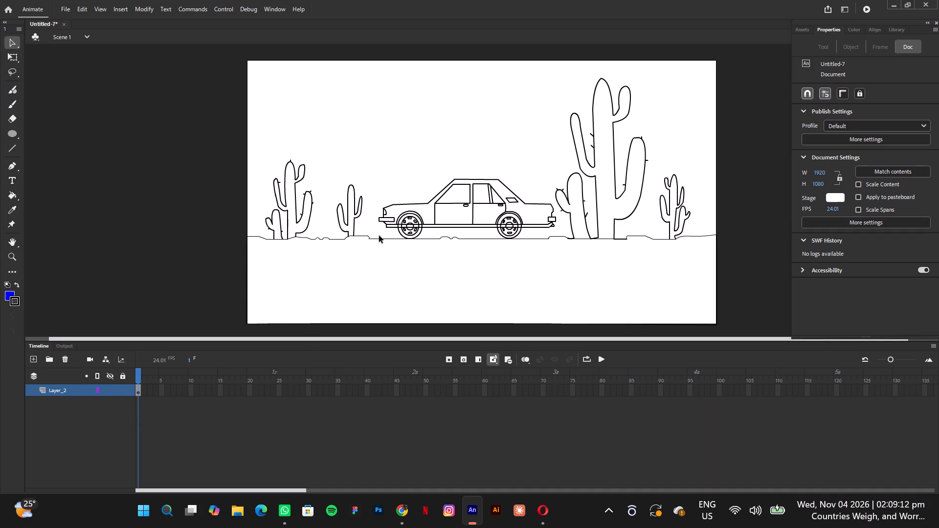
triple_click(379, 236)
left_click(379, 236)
Undo the recent selection changes and the deletion of the reference layer.
key("ctrl+z")
key("ctrl+z")
key("ctrl+z")
key("ctrl+z")
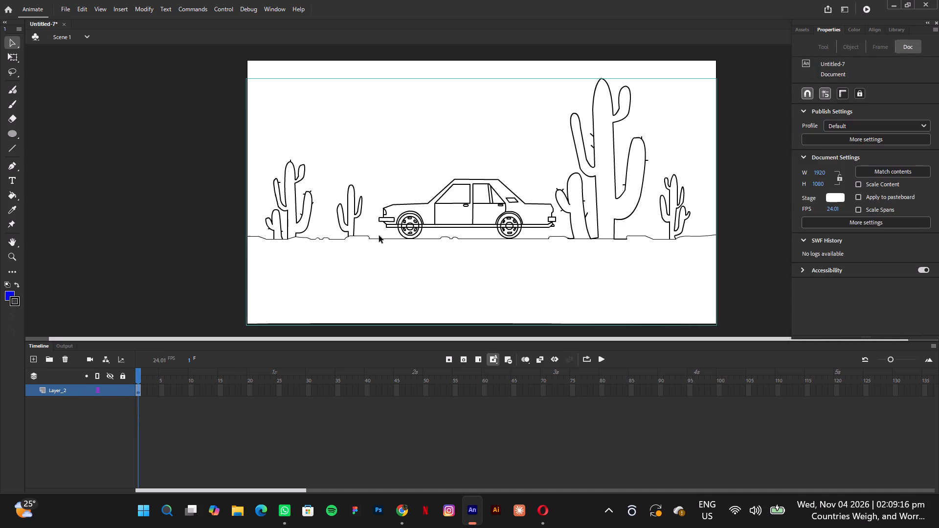
key("ctrl+z")
key("ctrl+z")
key("ctrl+z")
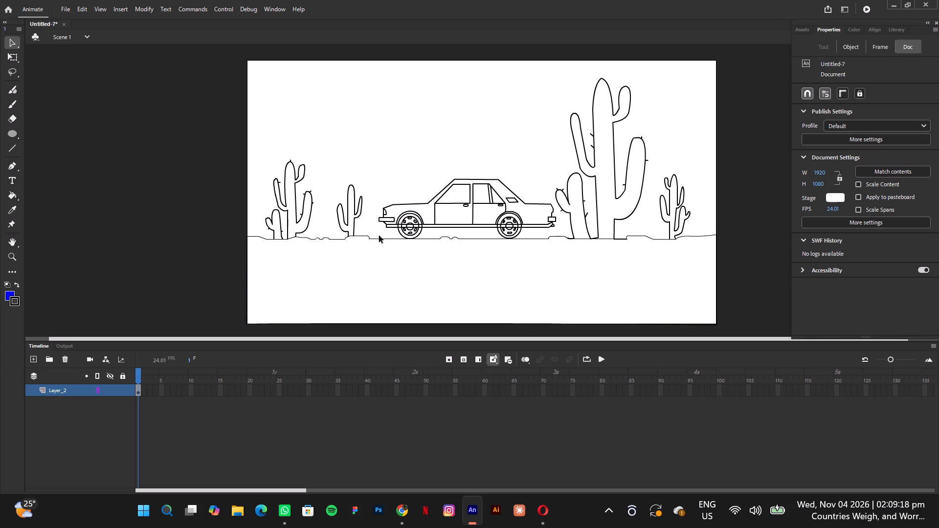
key("ctrl+z")
key("ctrl+z")
key("ctrl+z")
key("ctrl+z")
key("ctrl+z")
key("ctrl+z")
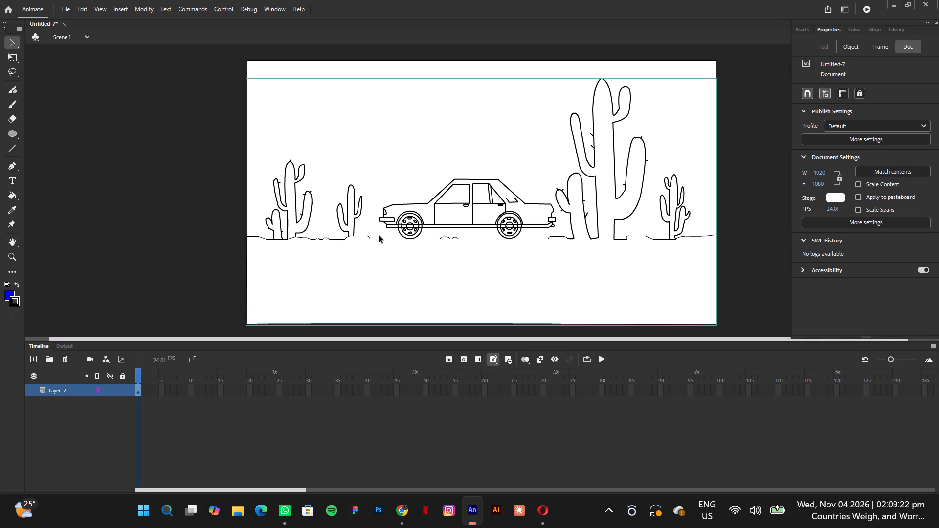
key("ctrl+z")
key("ctrl+z")
key("ctrl+z")
key("ctrl+z")
key("ctrl+z")
key("ctrl+z")
key("ctrl+z")
key("ctrl+z")
key("ctrl+z")
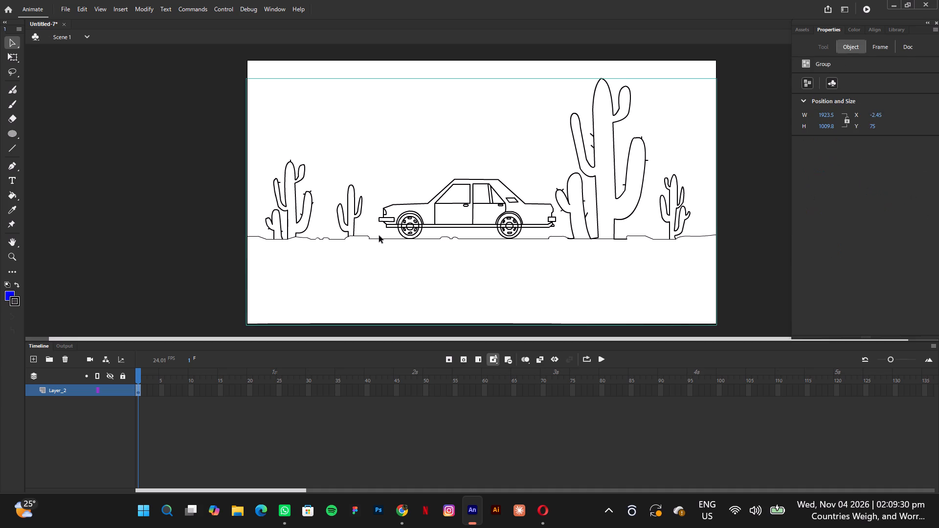
key("ctrl+z")
key("ctrl+z")
key("ctrl+z")
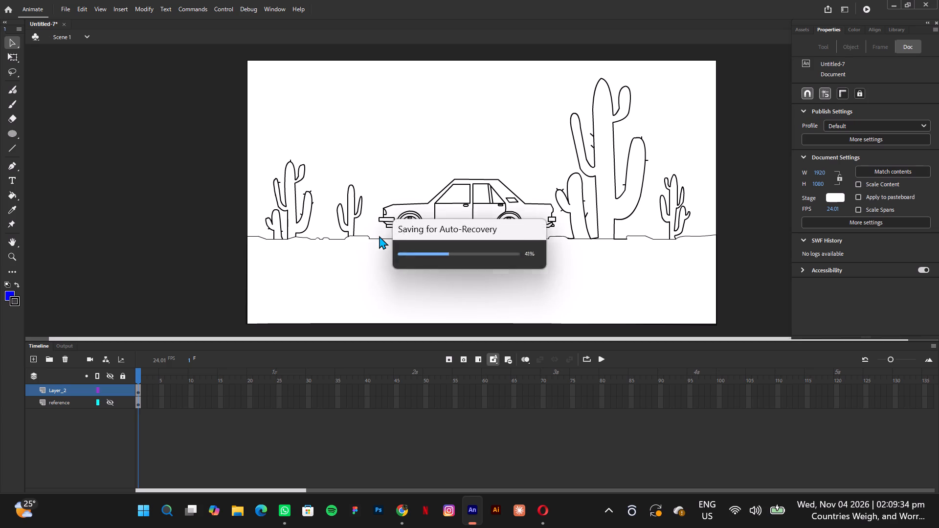
Undo the hiding of the reference layer so it shows beneath the line art.
key("ctrl+z")
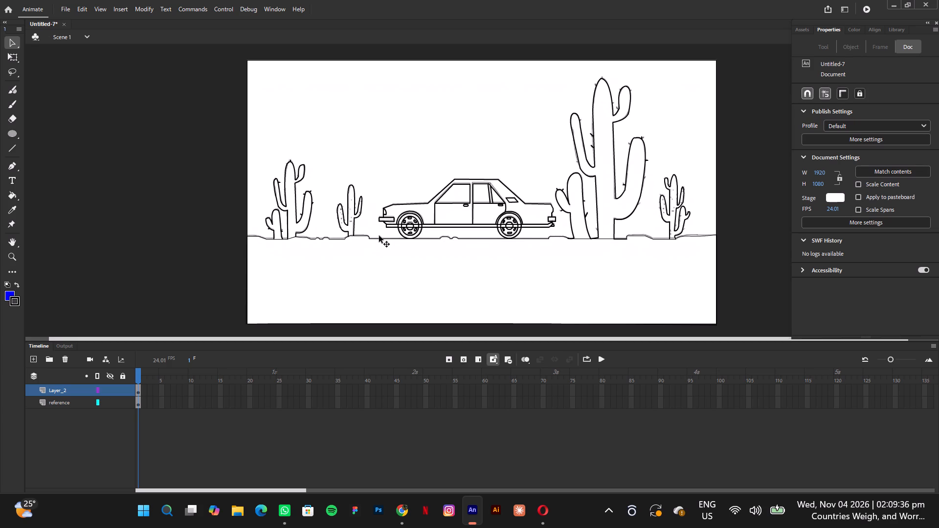
key("ctrl+z")
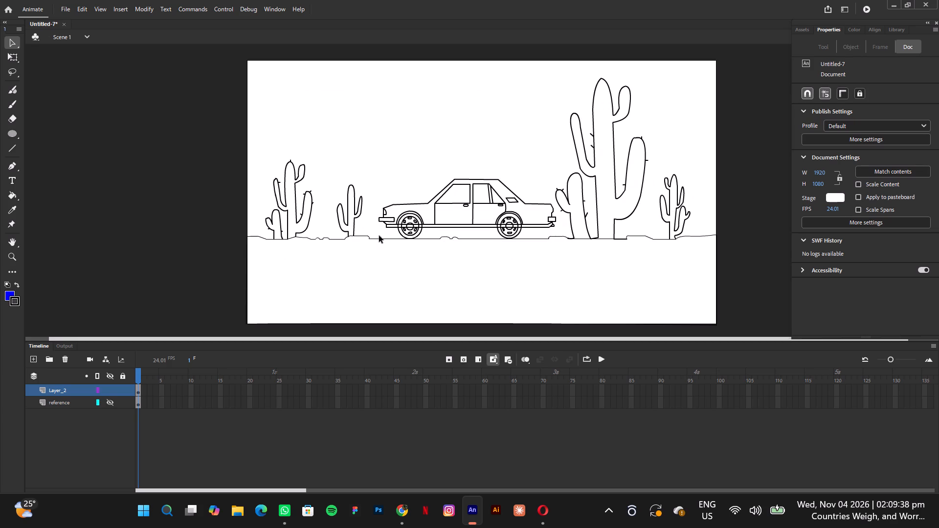
key("ctrl+z")
key("ctrl+z")
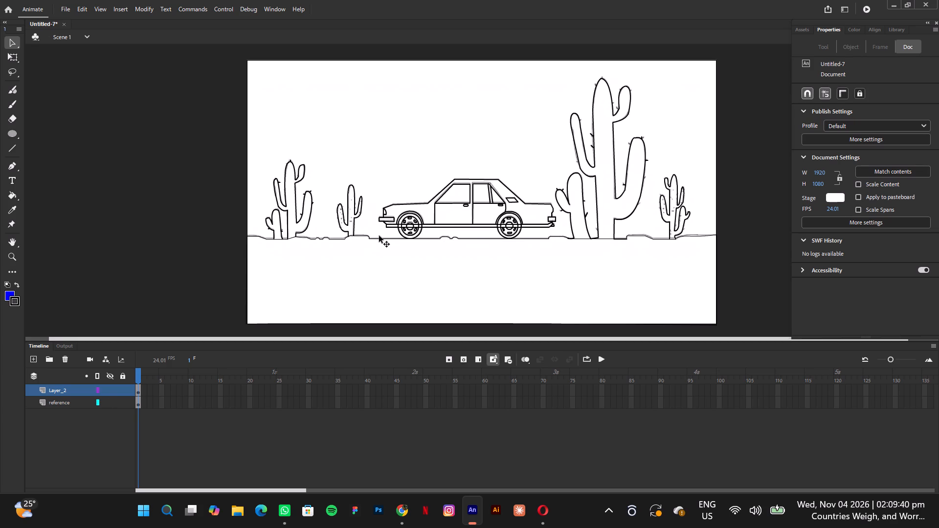
key("ctrl+z")
key("ctrl+z")
key("ctrl+z")
Shift the desert line-art group sideways and place it back over the reference at X 1, Y 70.2.
key("ctrl+equal")
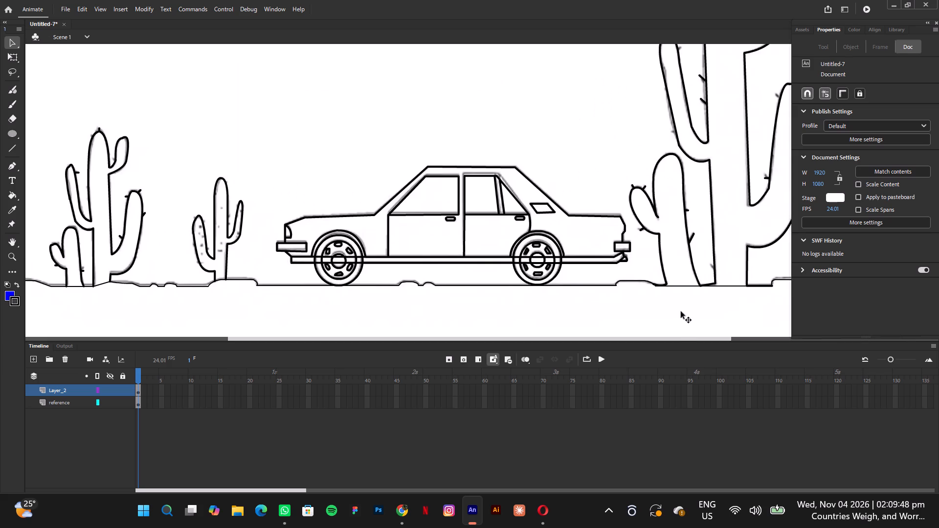
left_click_drag(682, 339, 785, 336)
scroll(706, 339, "right", 1)
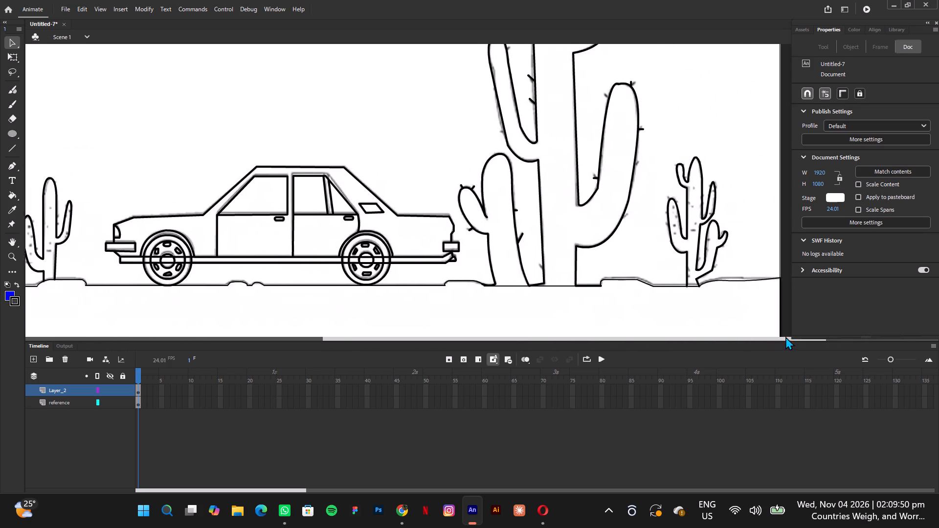
scroll(785, 336, "right", 1)
left_click_drag(785, 336, 805, 336)
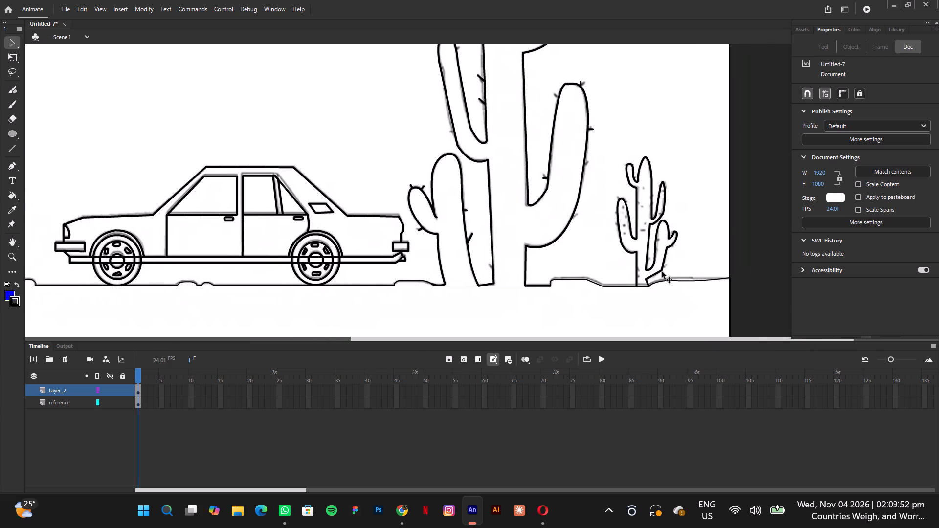
left_click(656, 273)
key("ctrl+equal")
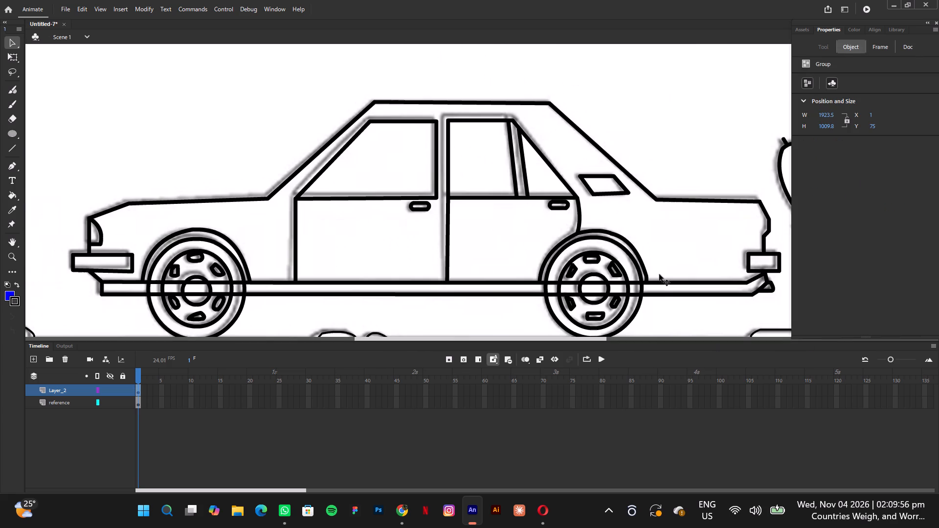
left_click_drag(597, 336, 689, 334)
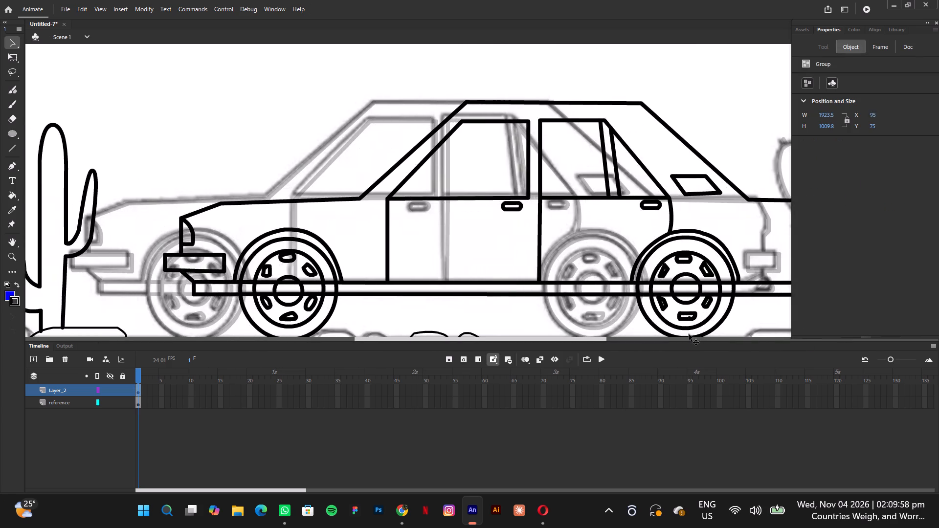
left_click_drag(689, 334, 596, 330)
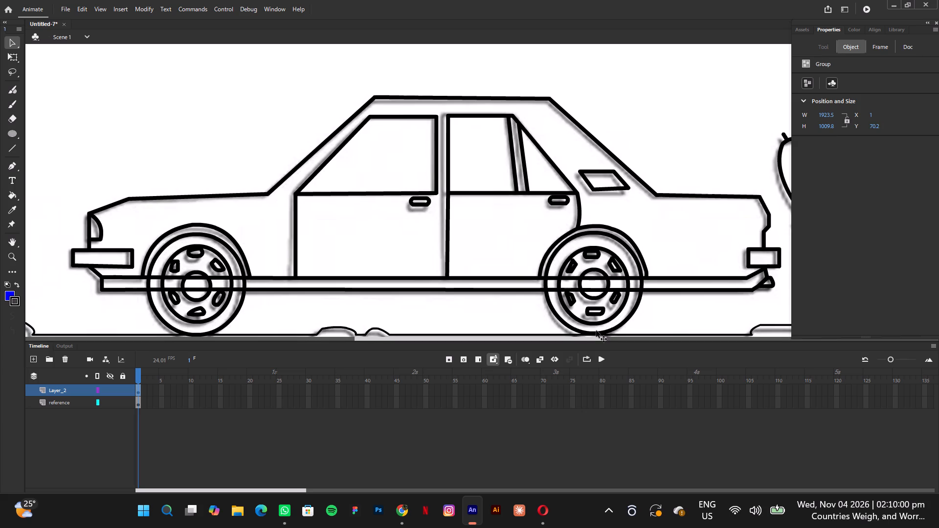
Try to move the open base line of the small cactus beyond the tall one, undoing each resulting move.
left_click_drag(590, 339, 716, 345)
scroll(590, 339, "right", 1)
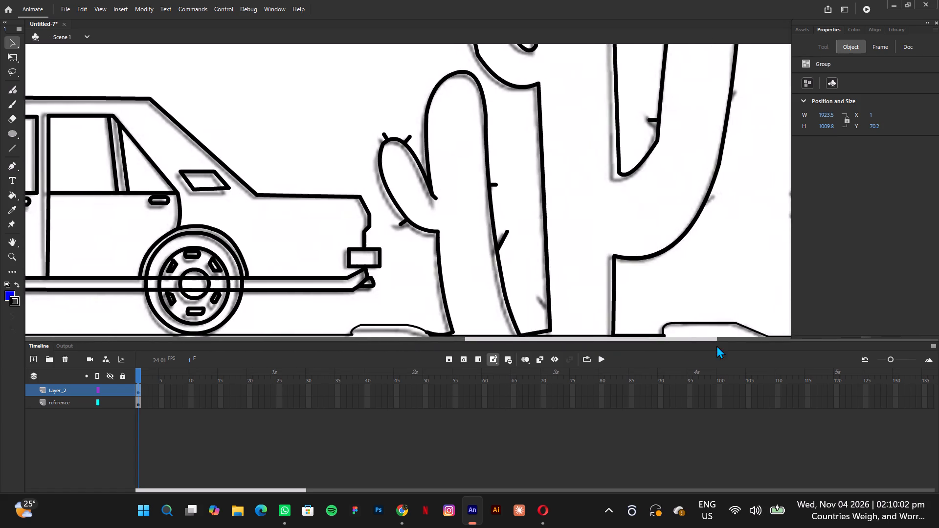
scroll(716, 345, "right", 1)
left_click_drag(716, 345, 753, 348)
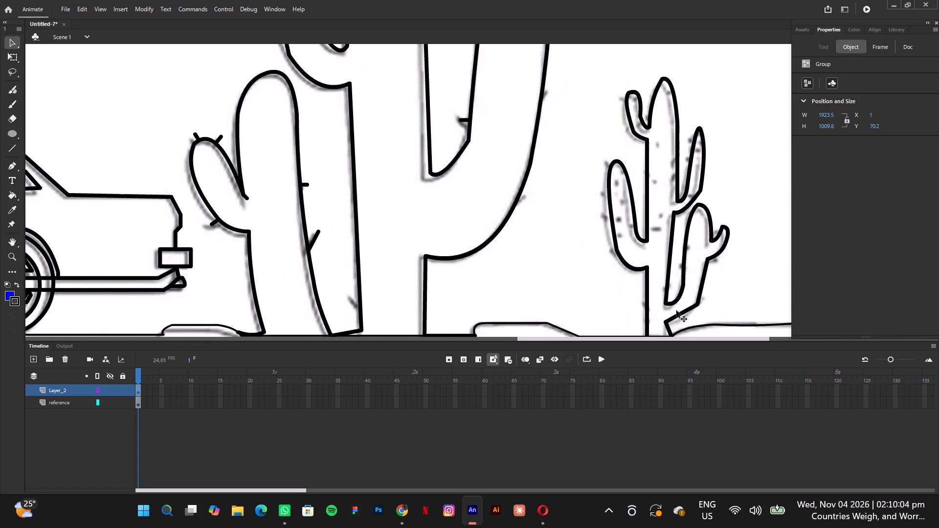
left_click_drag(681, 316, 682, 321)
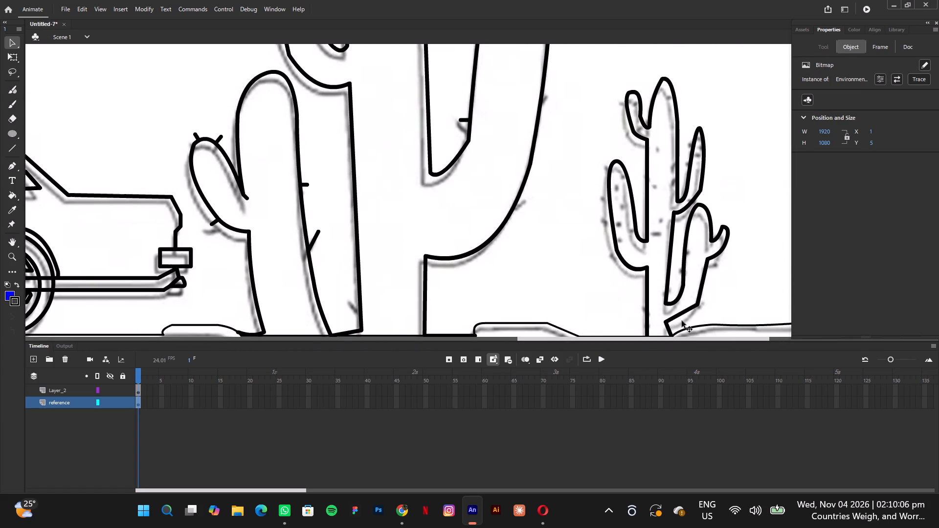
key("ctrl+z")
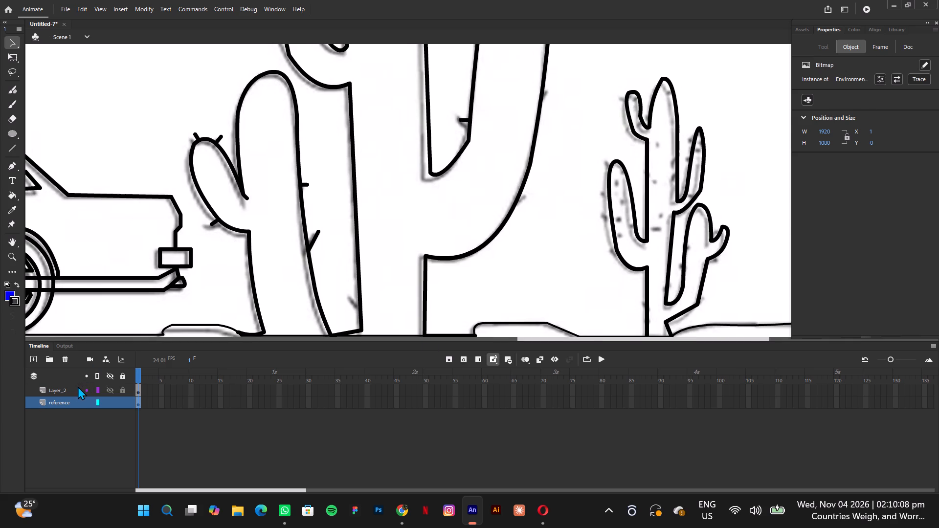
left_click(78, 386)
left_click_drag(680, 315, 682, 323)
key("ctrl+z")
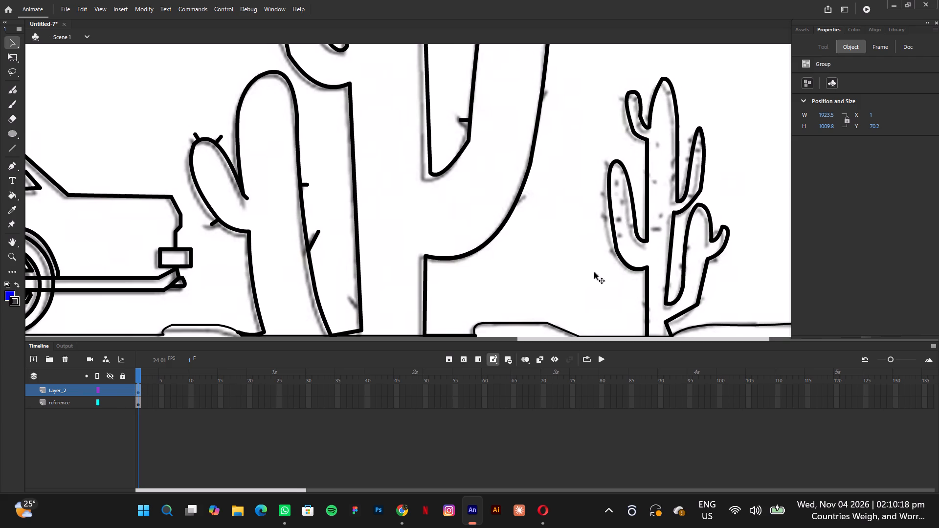
Ungroup the desert line art on Layer_2 into editable shapes and deselect it.
double_click(11, 41)
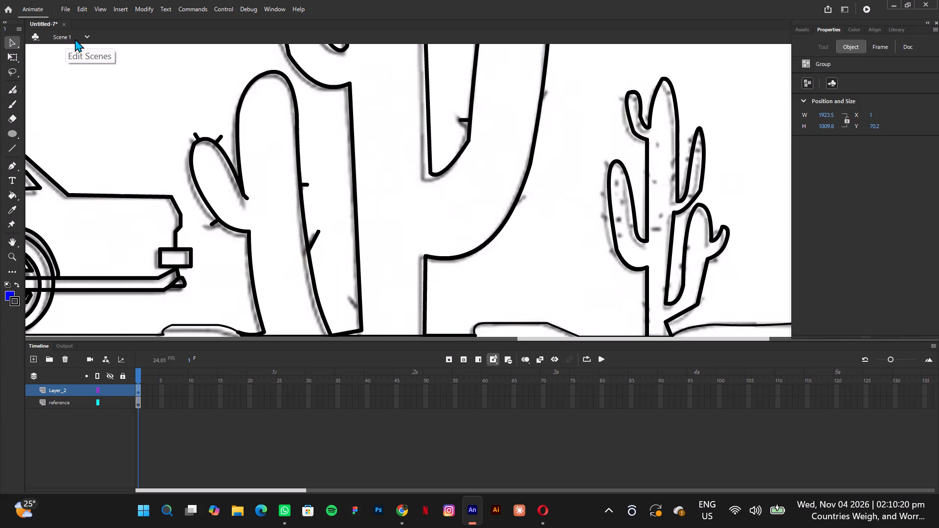
left_click(81, 39)
left_click(82, 39)
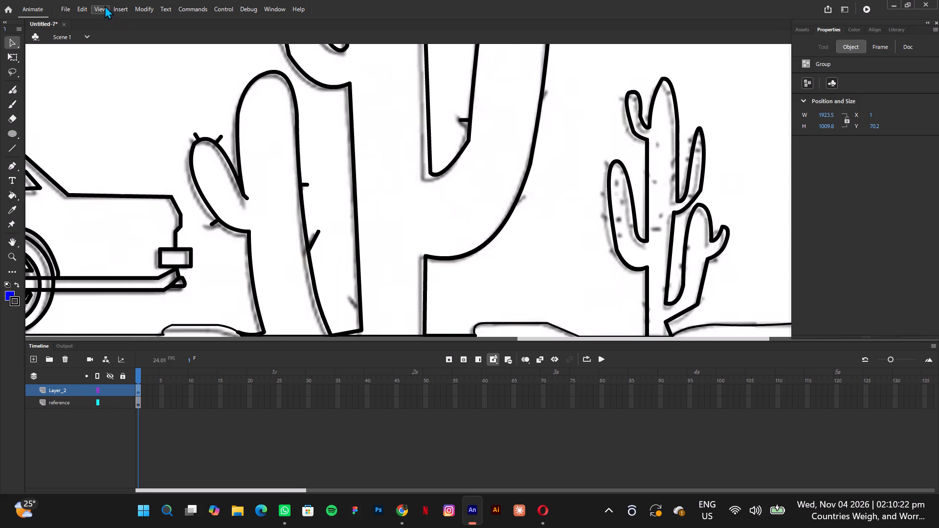
left_click(104, 5)
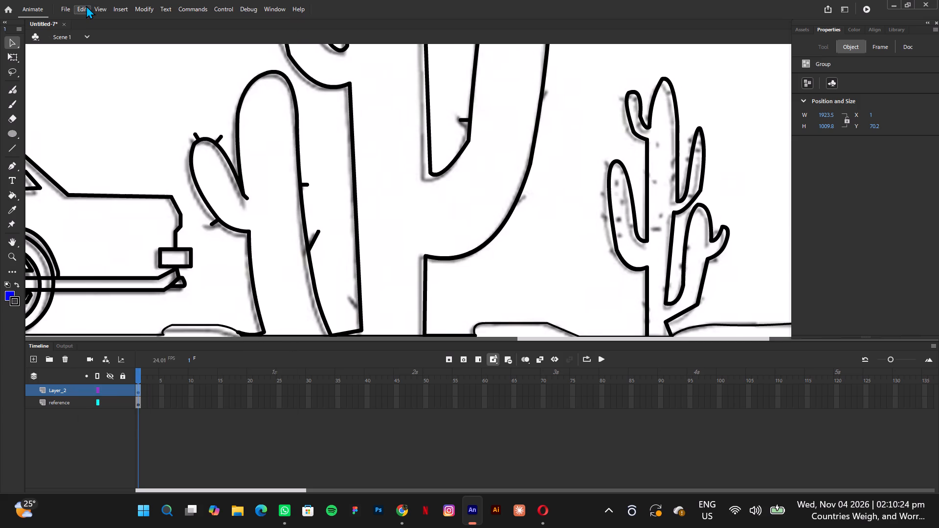
left_click(86, 5)
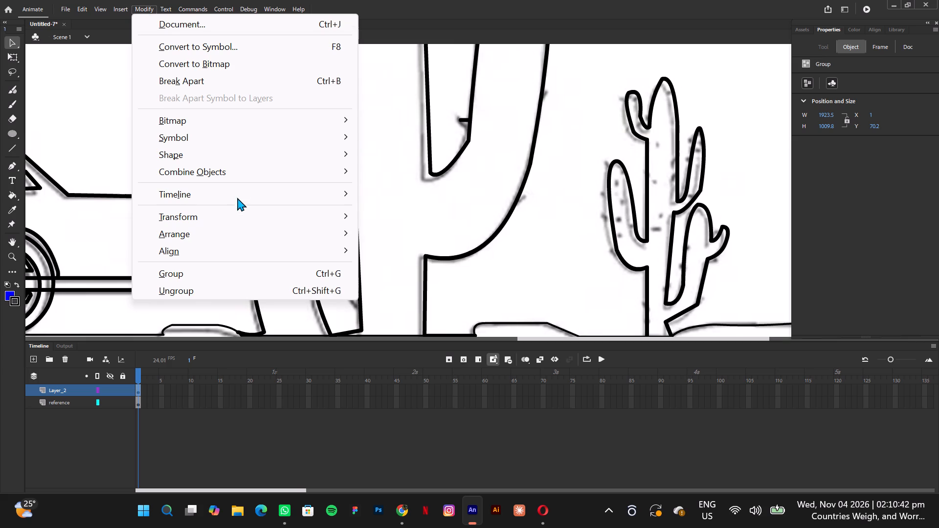
left_click(240, 284)
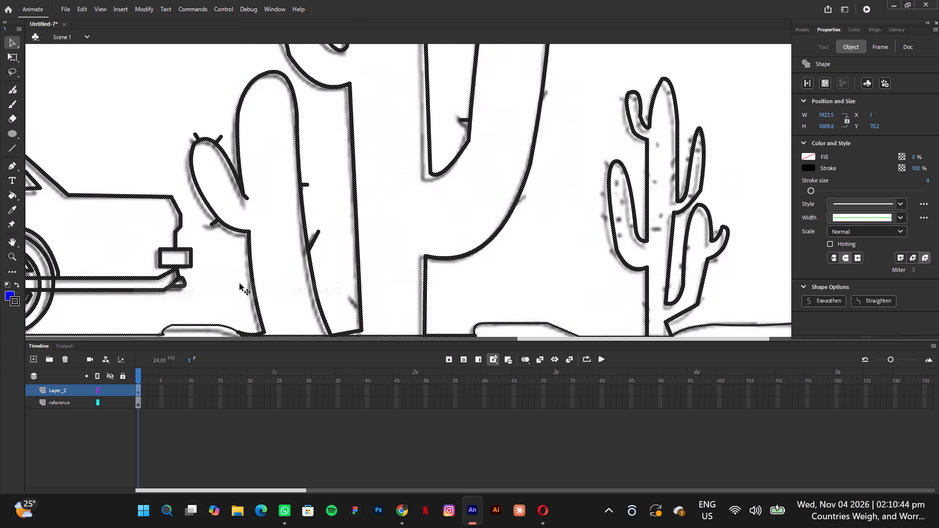
left_click(98, 439)
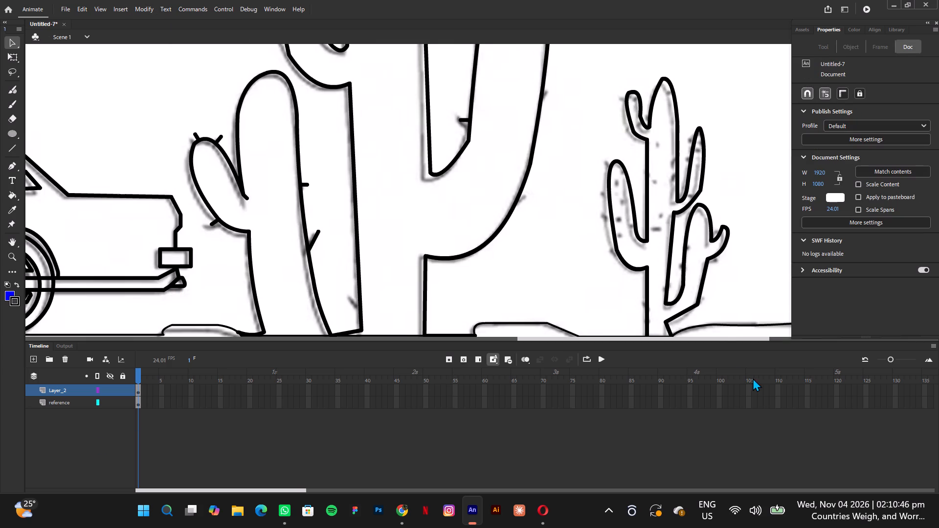
left_click(683, 313)
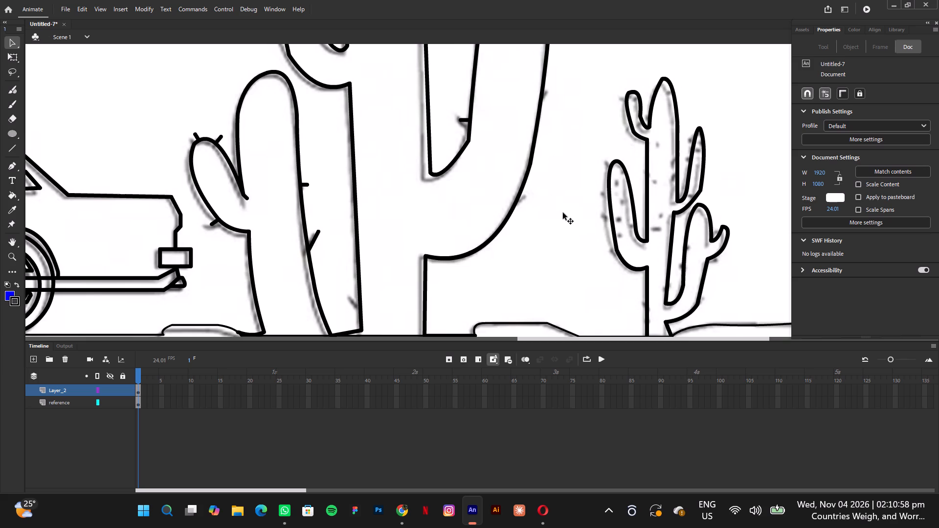
Hide the reference layer to check the line art alone, and delete that layer.
key("ctrl+minus")
key("ctrl+minus")
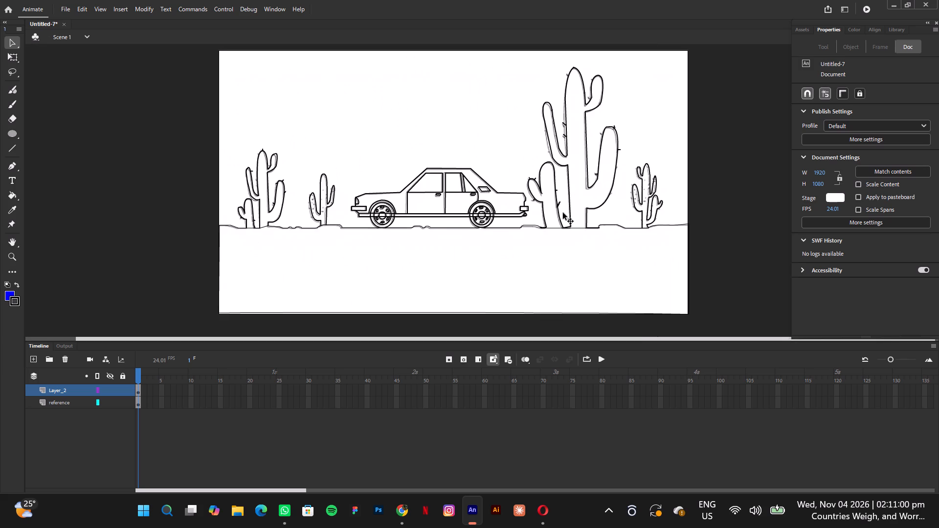
left_click(168, 169)
left_click(111, 404)
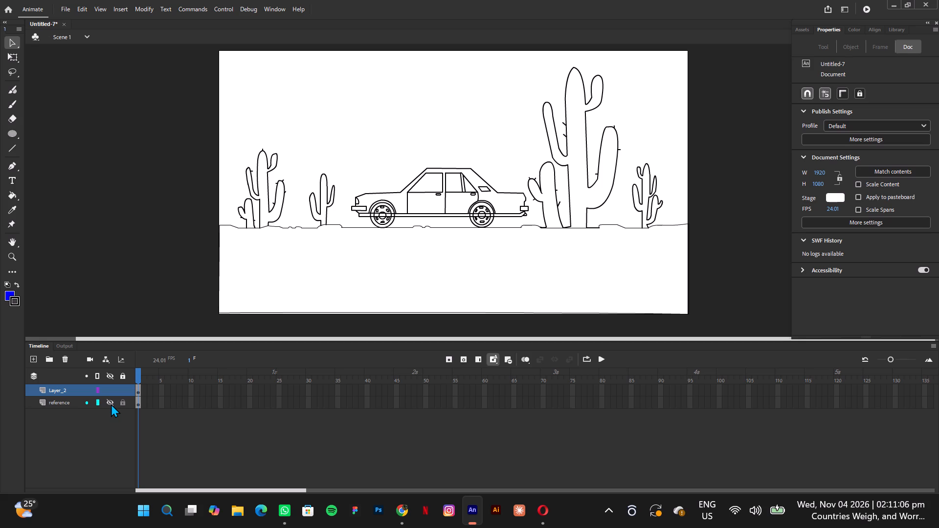
left_click(74, 403)
left_click(68, 356)
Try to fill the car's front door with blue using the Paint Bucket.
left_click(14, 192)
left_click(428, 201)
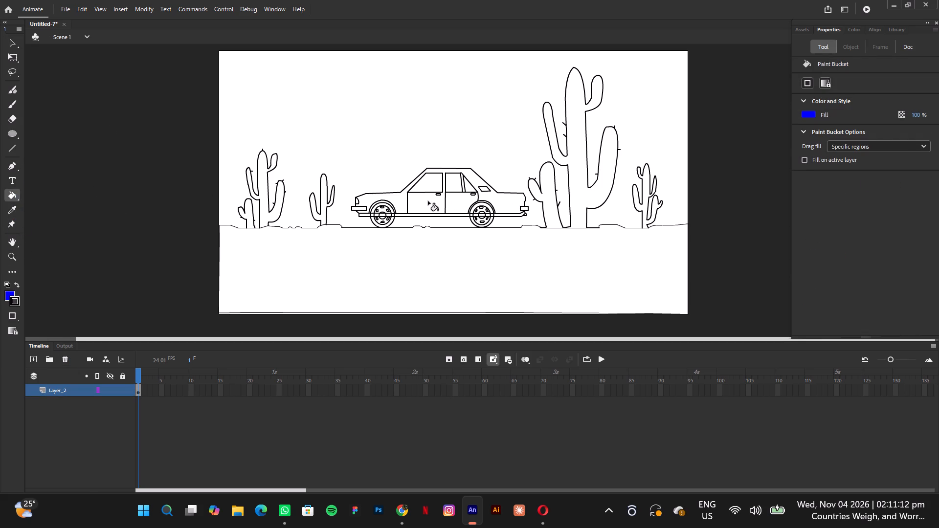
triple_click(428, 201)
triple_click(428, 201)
Check the car's door area and roof line with the Selection tool, leaving nothing selected.
key("ctrl+equal")
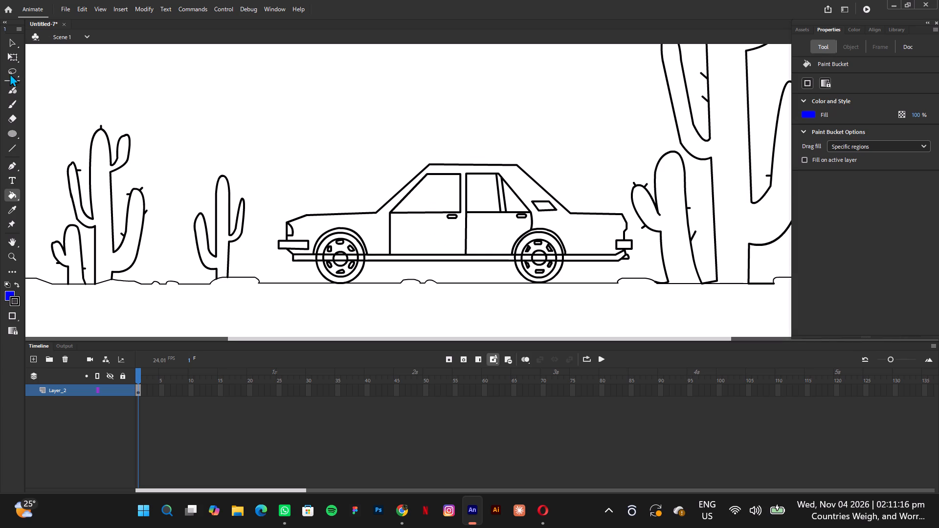
left_click(16, 43)
left_click(445, 229)
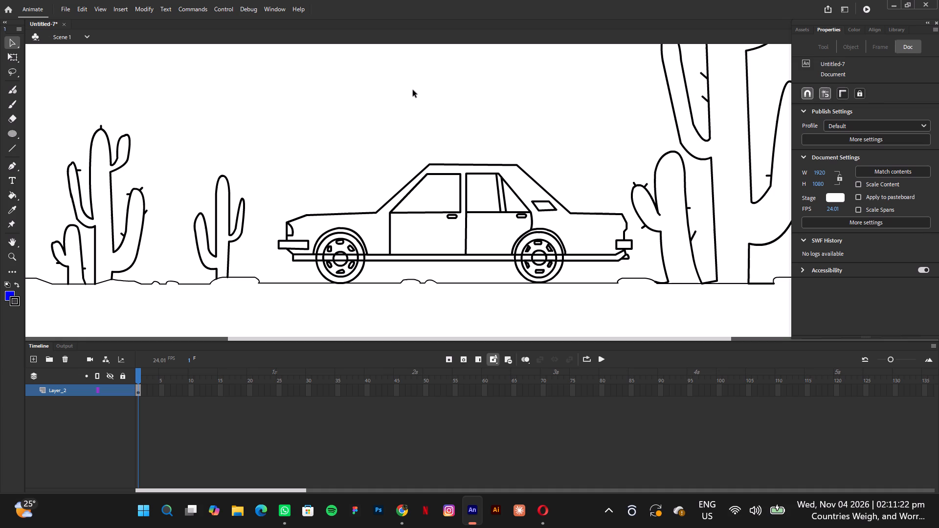
left_click(465, 163)
left_click(391, 116)
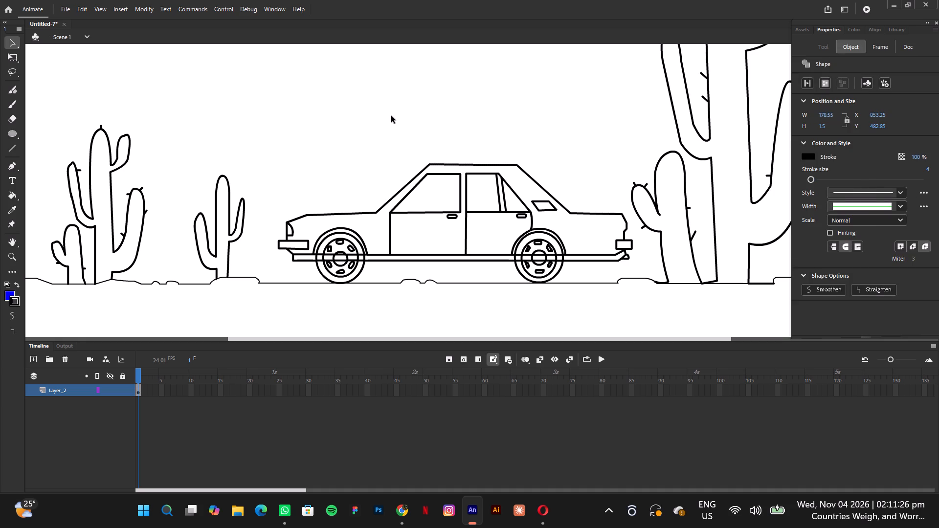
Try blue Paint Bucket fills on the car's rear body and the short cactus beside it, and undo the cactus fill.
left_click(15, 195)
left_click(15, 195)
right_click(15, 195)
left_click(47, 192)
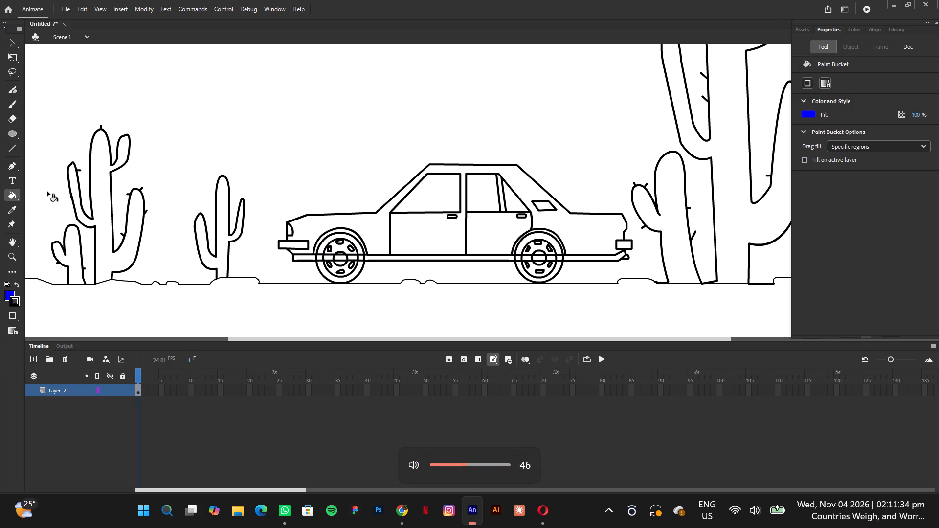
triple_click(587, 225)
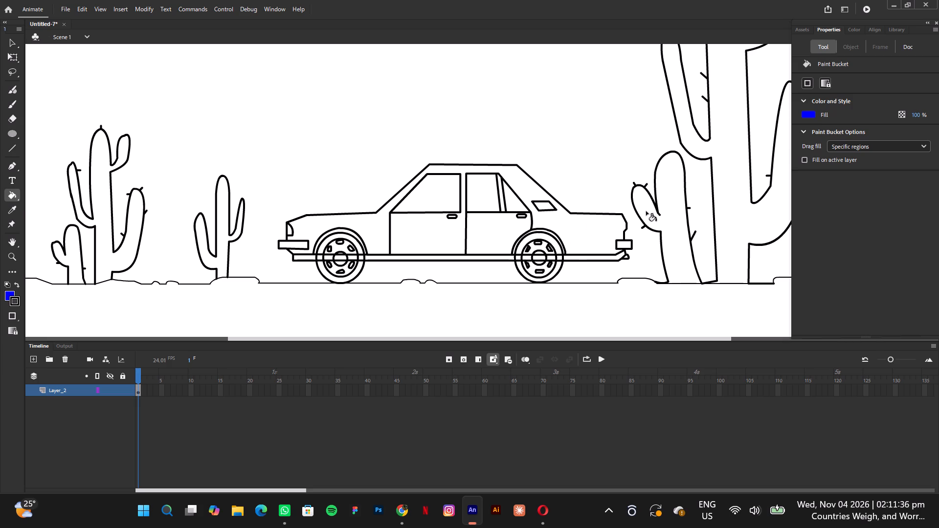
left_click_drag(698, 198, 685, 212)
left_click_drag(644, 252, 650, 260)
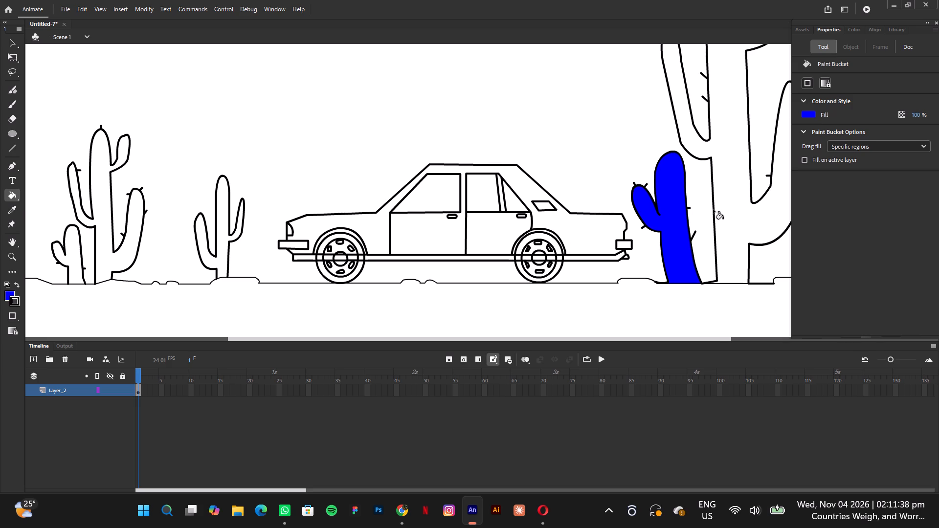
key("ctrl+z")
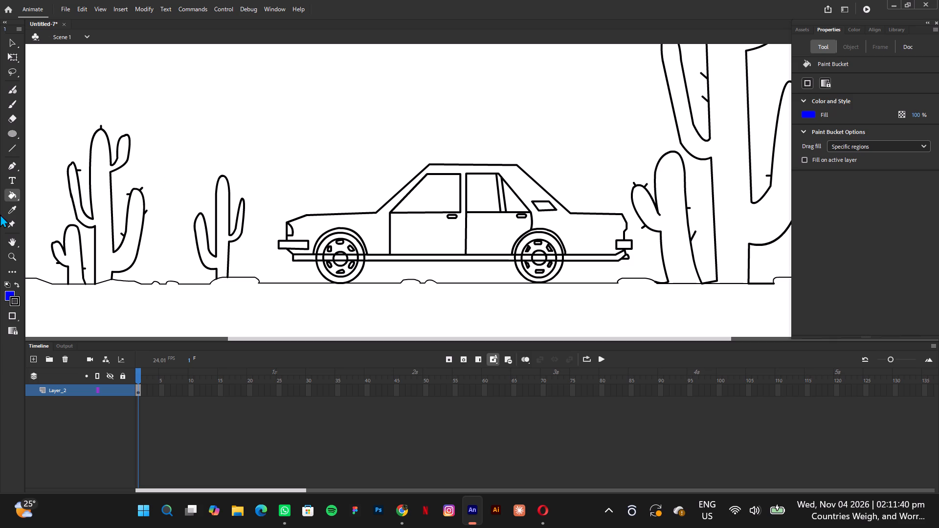
Set the fill colour to green #00CC00 and fill the short cactus between the car and the tall cactus.
left_click(10, 292)
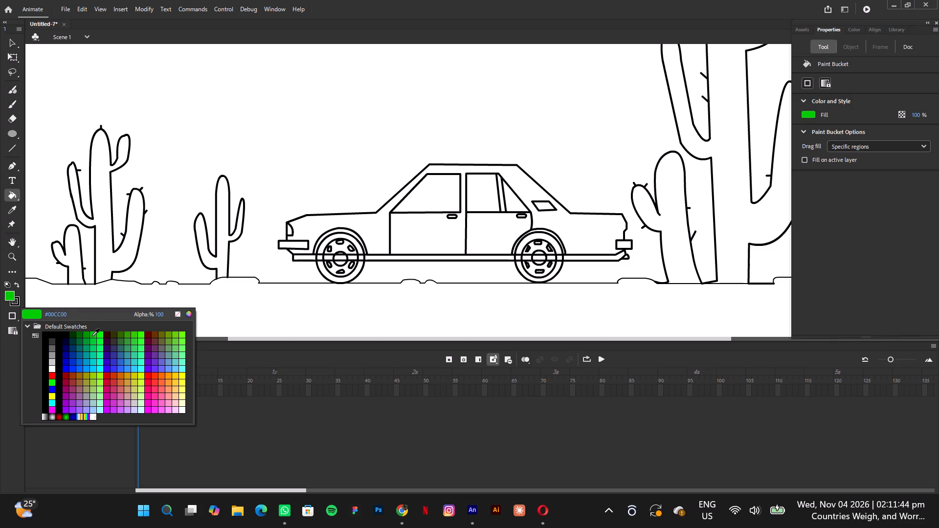
left_click(92, 336)
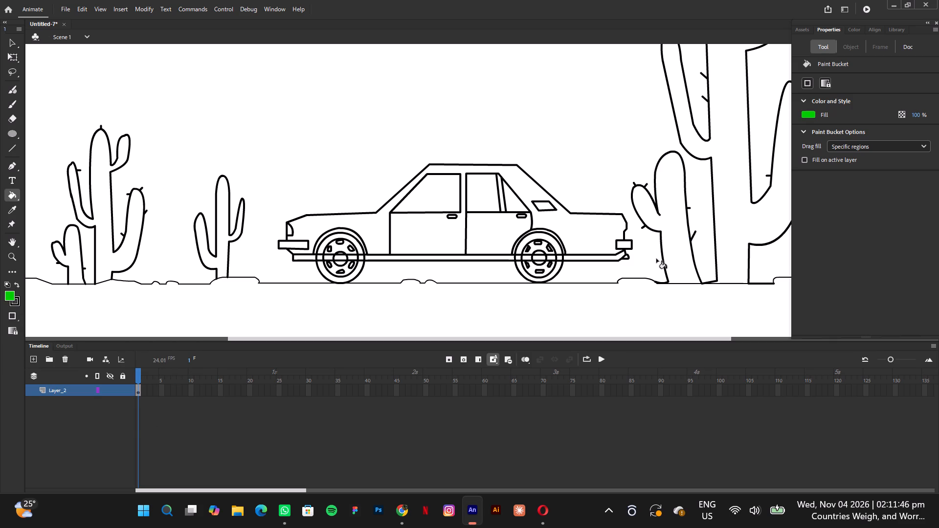
left_click(682, 256)
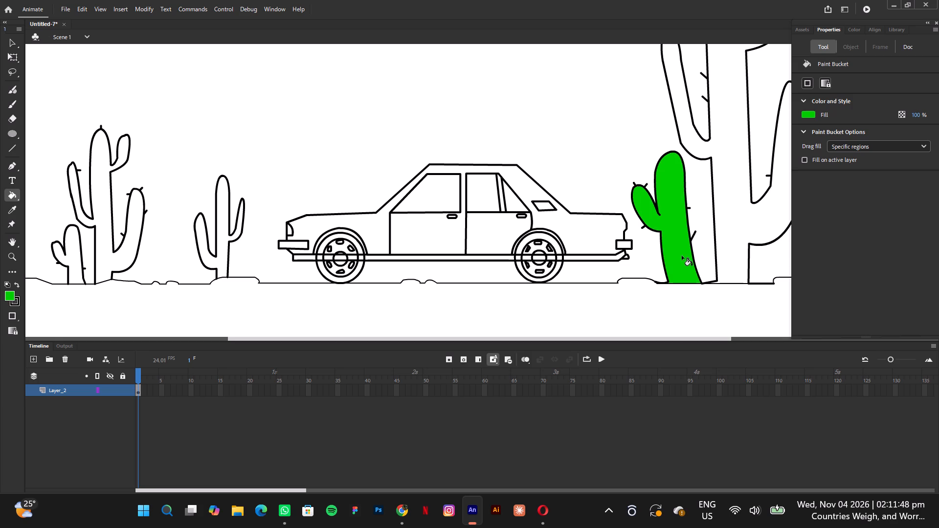
Fill the tall cactus, the small cactus beyond it, and the three cacti in front of the car with the green.
left_click(738, 223)
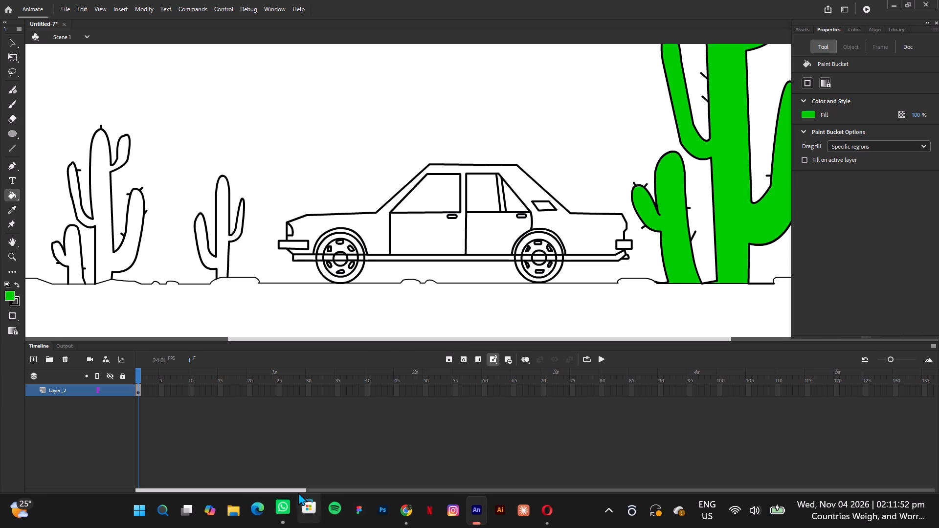
left_click_drag(519, 339, 628, 342)
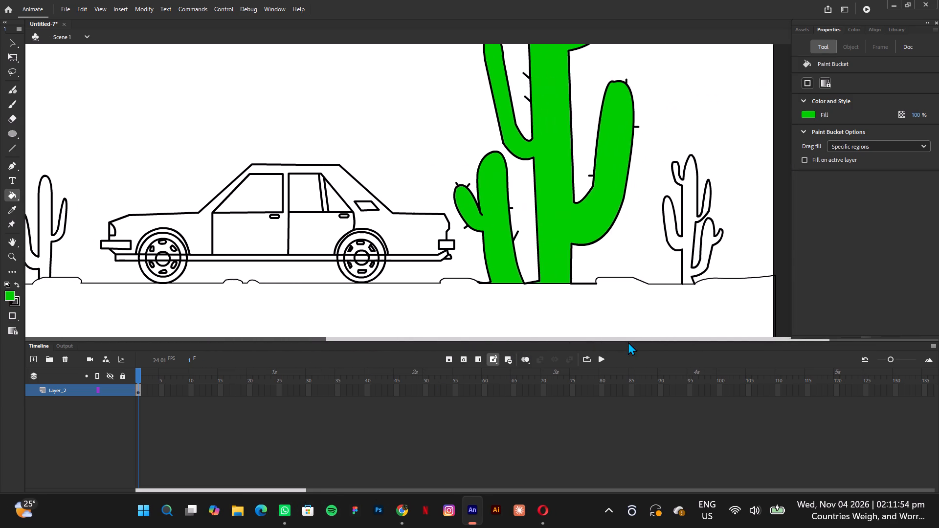
left_click_drag(628, 342, 644, 342)
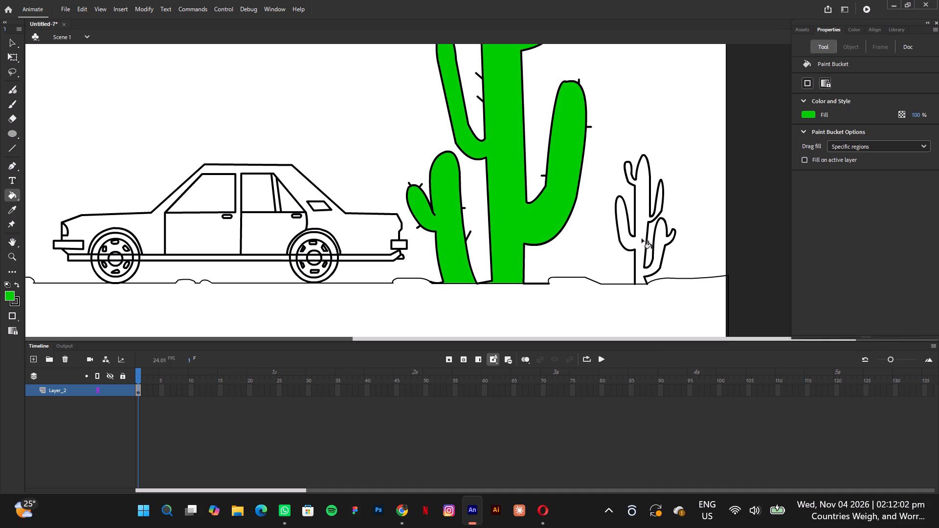
left_click(642, 239)
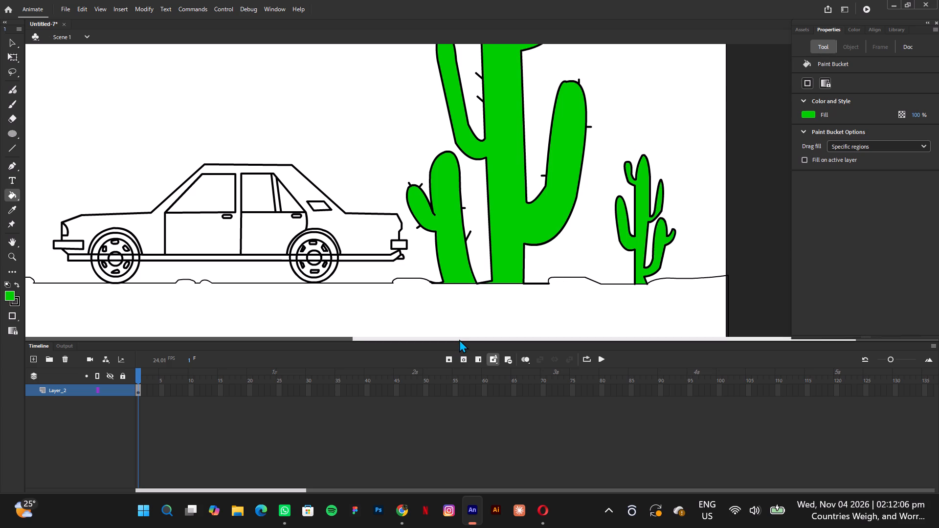
left_click_drag(459, 339, 250, 328)
left_click(259, 255)
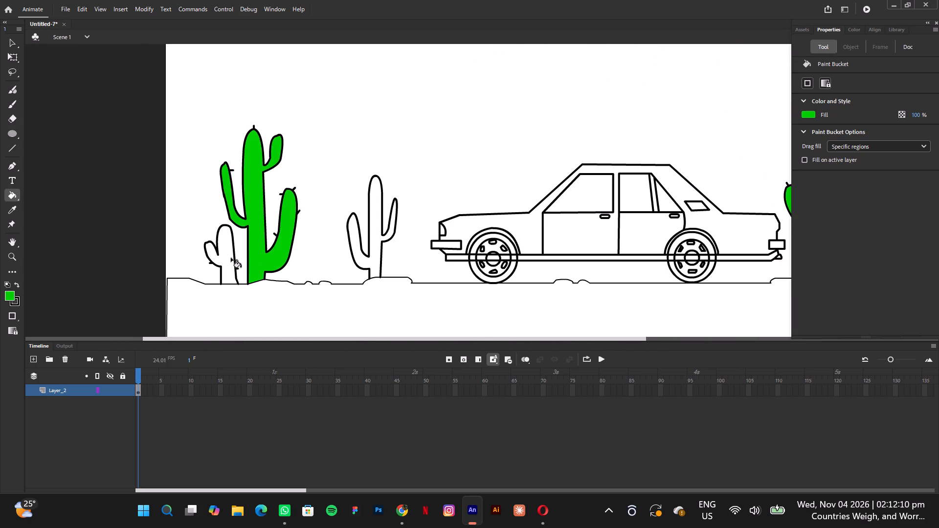
left_click(230, 257)
left_click(371, 257)
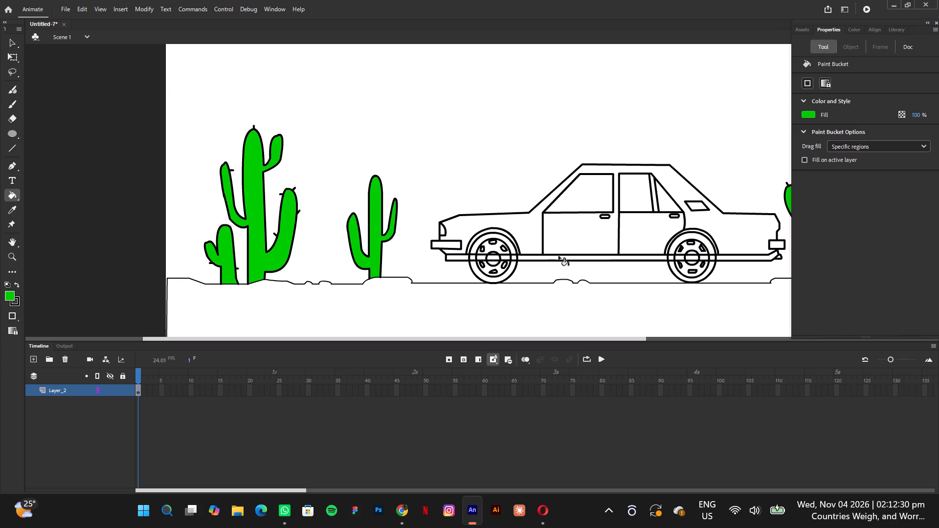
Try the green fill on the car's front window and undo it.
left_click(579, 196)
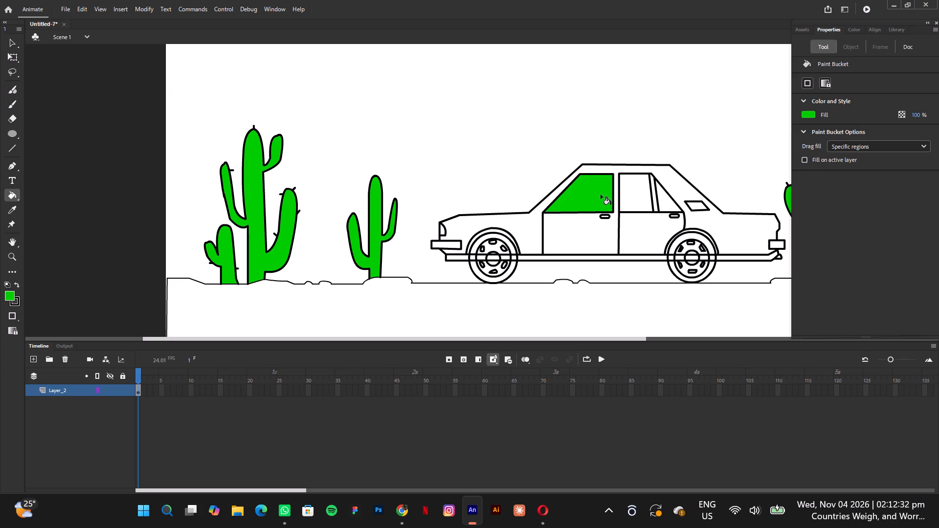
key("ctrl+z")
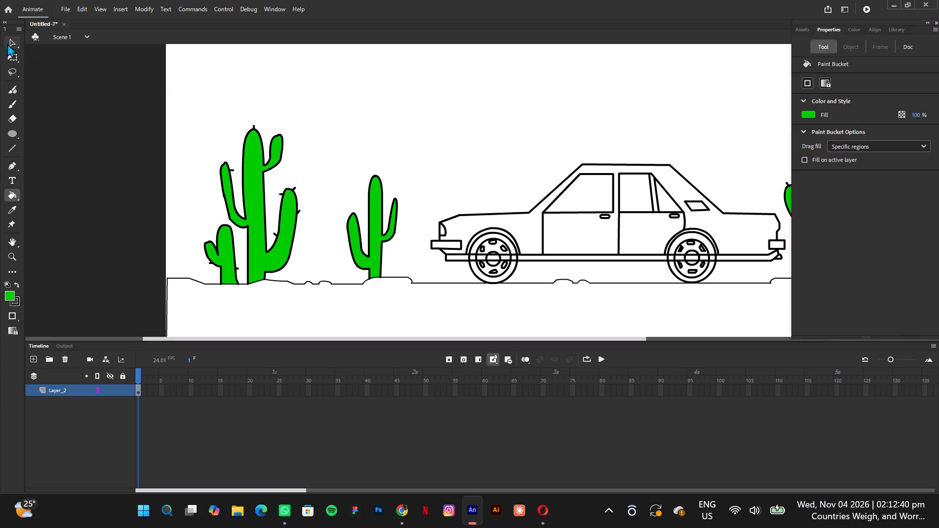
Set the fill colour to light grey #CCCCCC and fill the car's front window and both parts of the rear window.
left_click(9, 290)
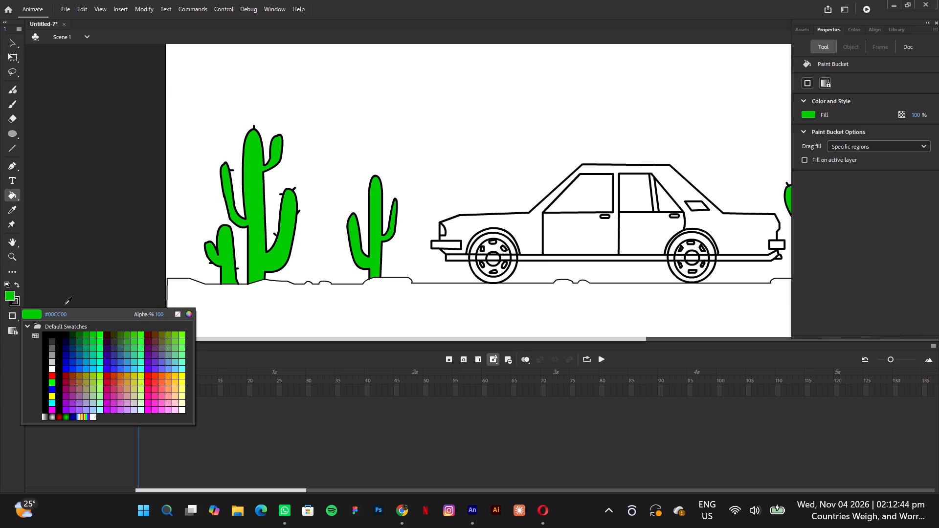
left_click(53, 364)
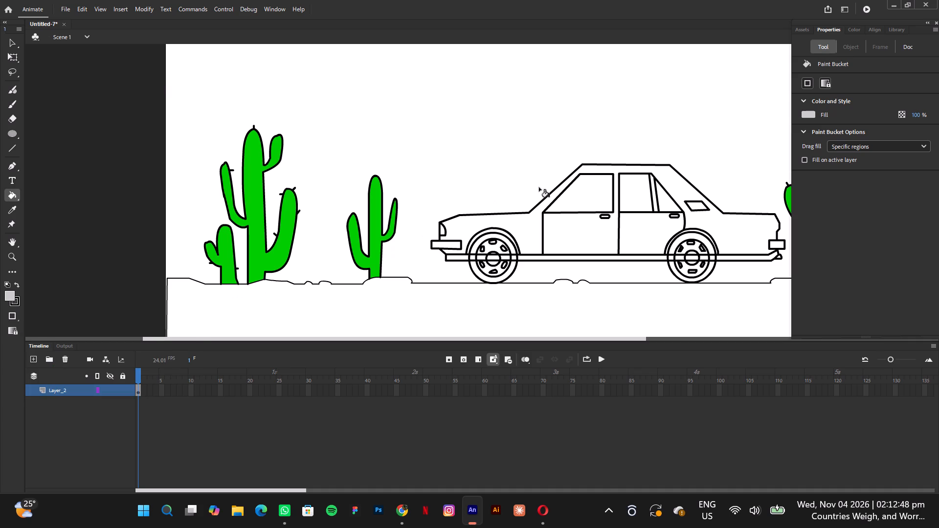
left_click(594, 186)
left_click(643, 187)
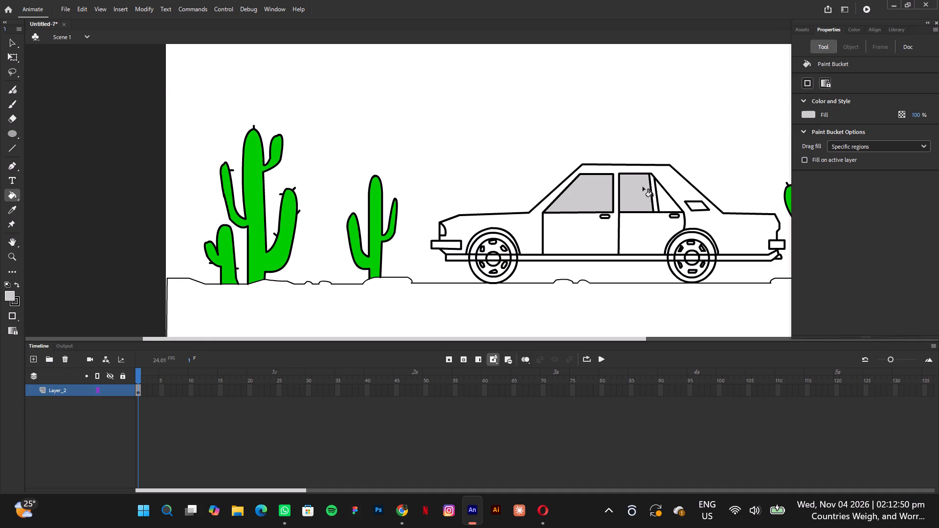
left_click(671, 202)
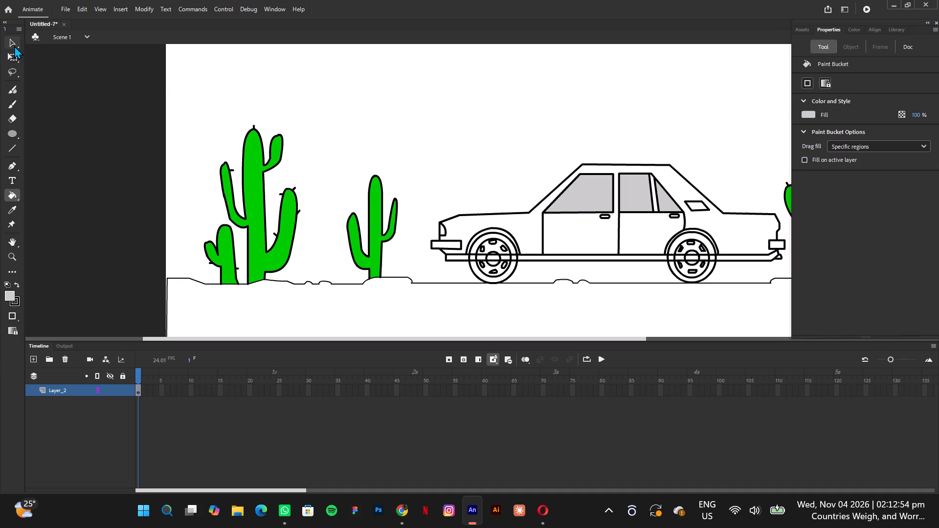
Set the fill colour to black #000000 and fill the vent behind the rear window and both door handles.
left_click(9, 294)
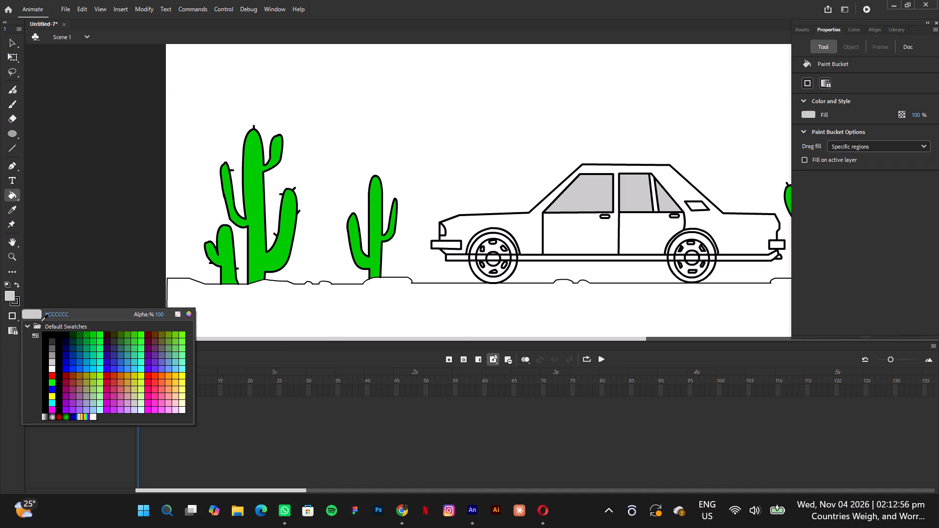
left_click(55, 335)
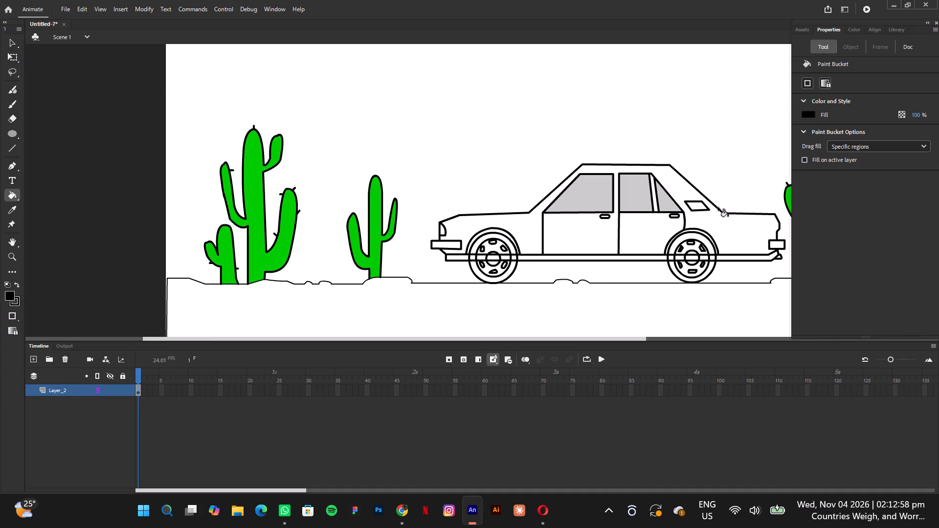
left_click(699, 207)
left_click(676, 217)
left_click(607, 216)
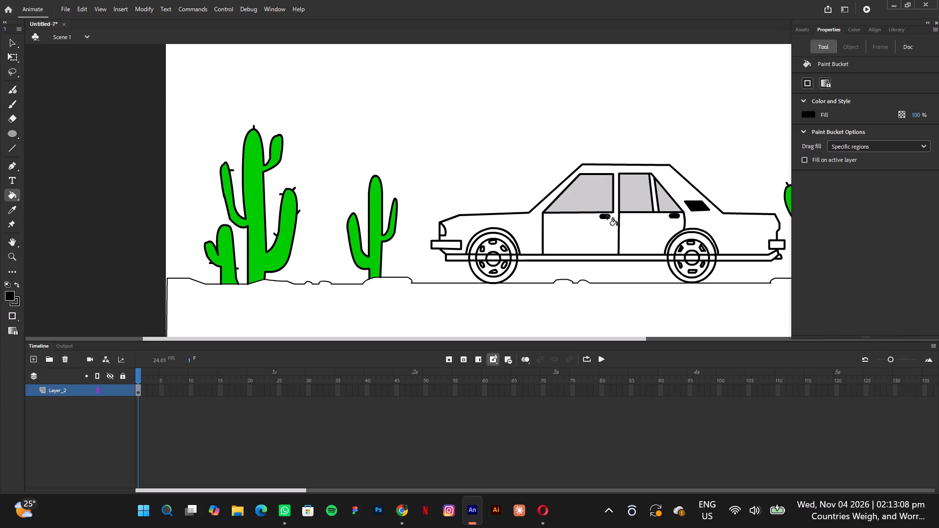
Fill all sections of the rear and front wheel hubs with black.
left_click(691, 257)
left_click(693, 254)
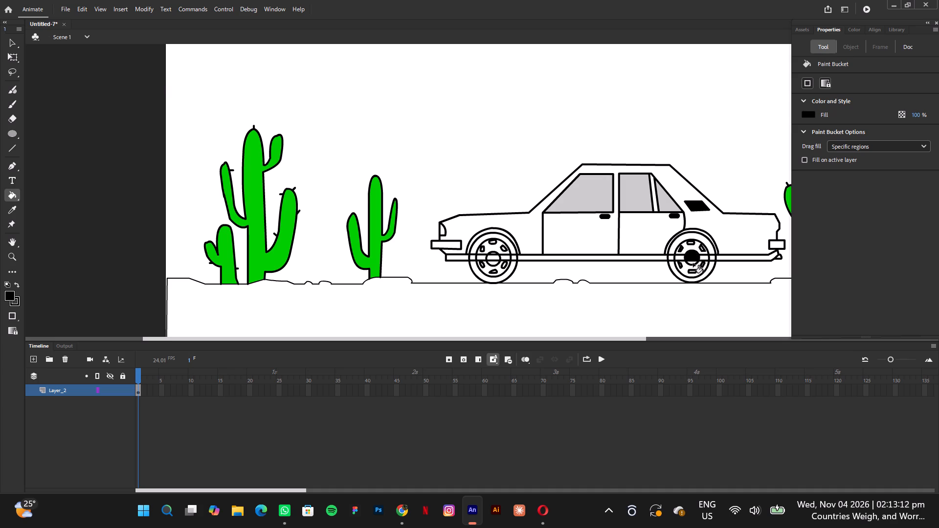
left_click(693, 262)
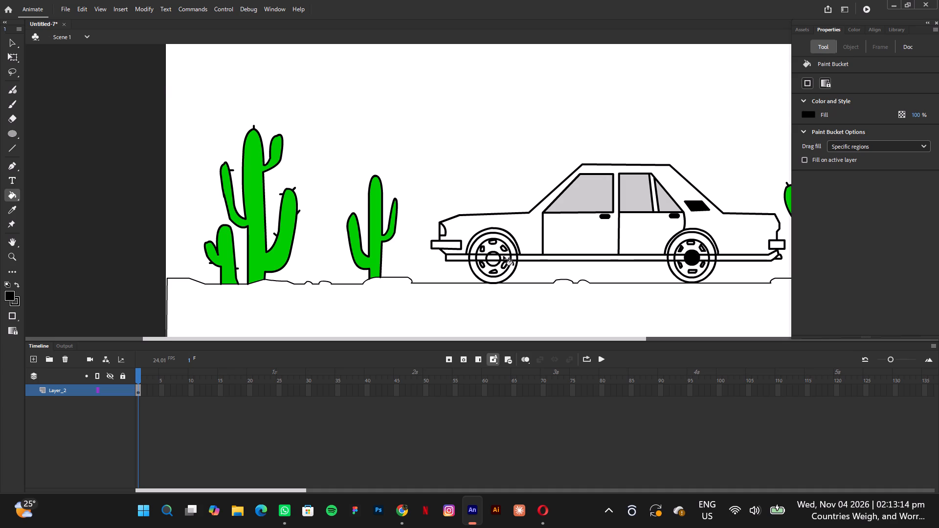
left_click(495, 257)
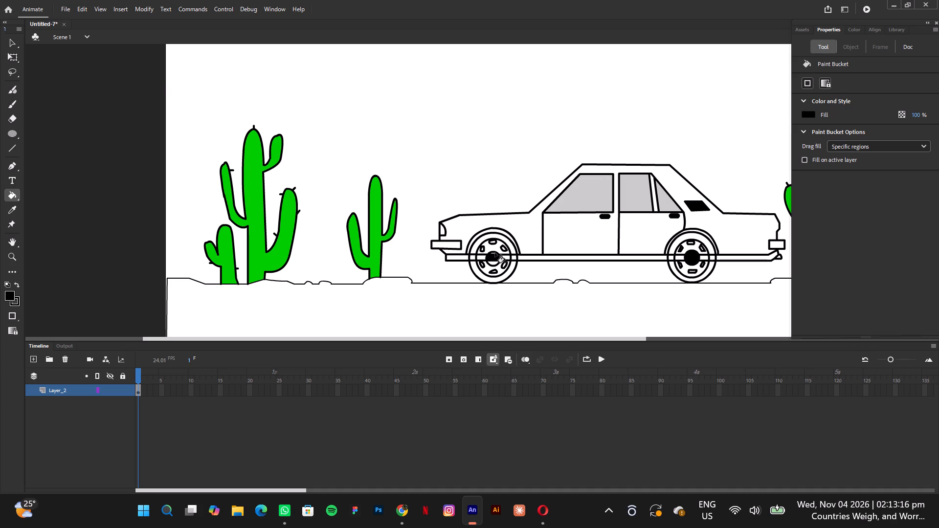
left_click(495, 253)
left_click(494, 264)
Set the fill colour to grey #999999 and fill all sections of the front wheel's rim around the hub.
left_click(10, 297)
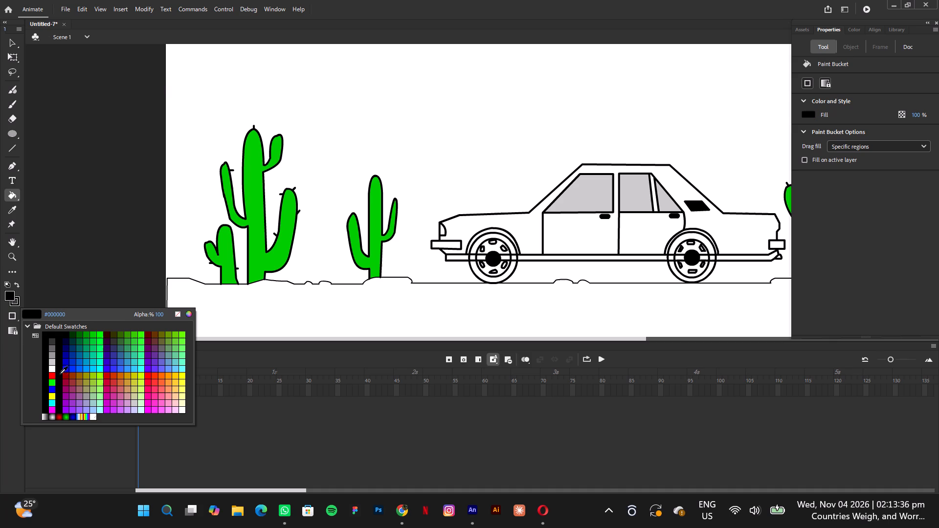
left_click(54, 355)
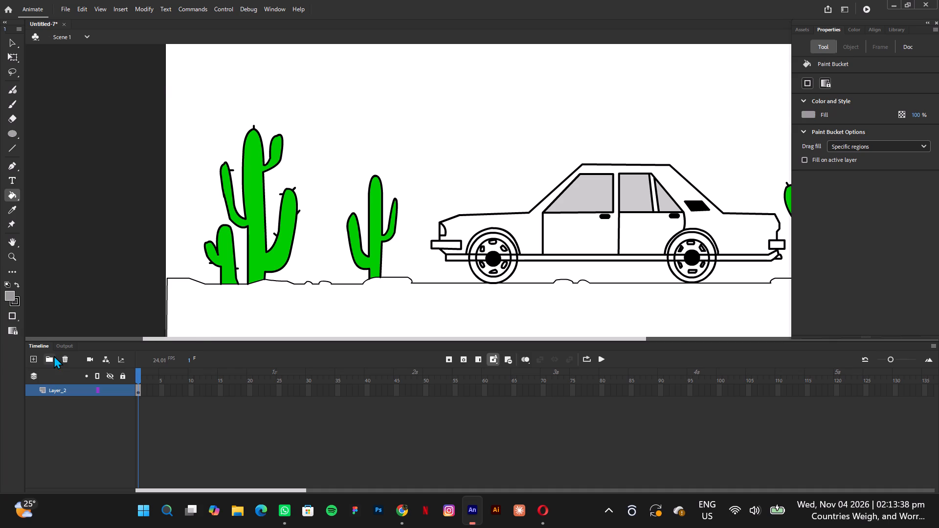
left_click(489, 248)
left_click(500, 269)
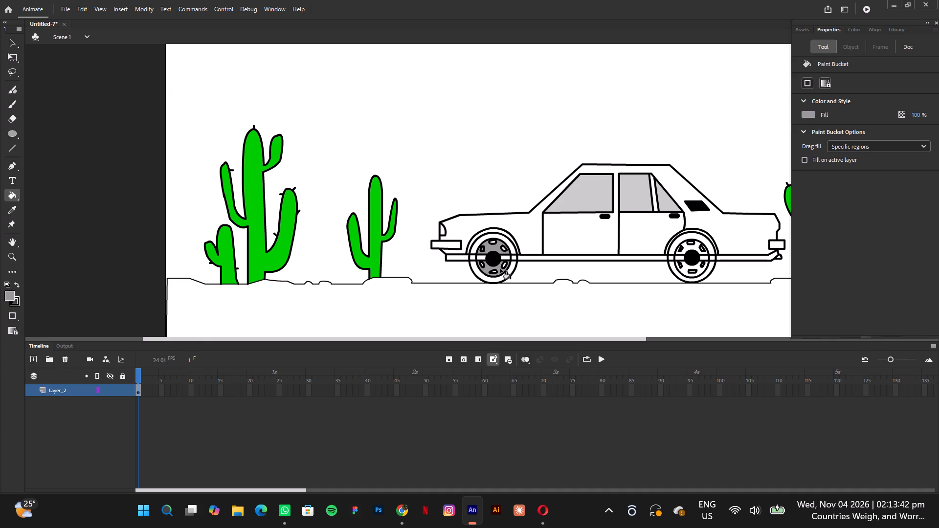
left_click(506, 258)
left_click(481, 258)
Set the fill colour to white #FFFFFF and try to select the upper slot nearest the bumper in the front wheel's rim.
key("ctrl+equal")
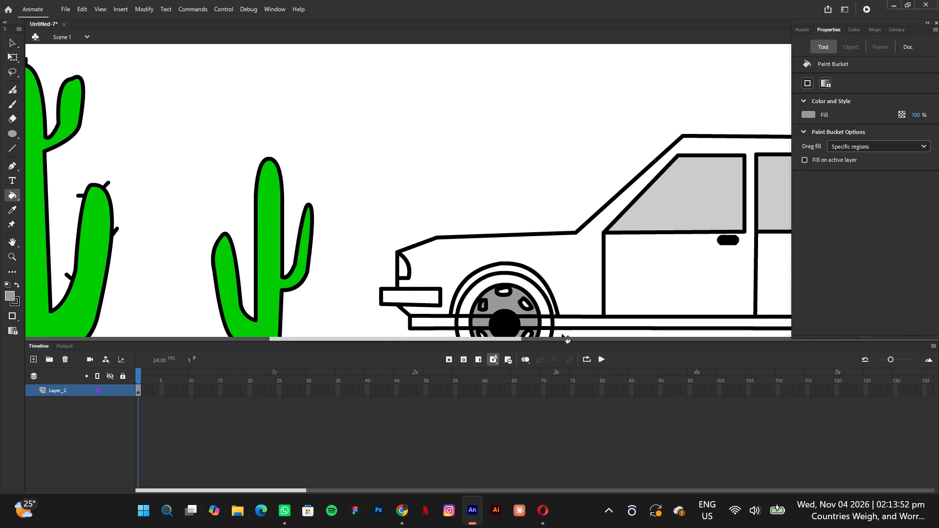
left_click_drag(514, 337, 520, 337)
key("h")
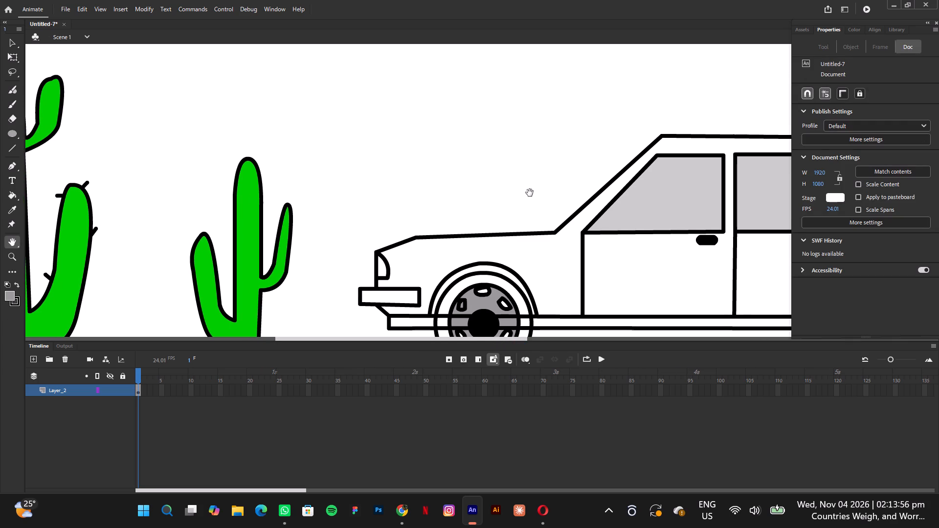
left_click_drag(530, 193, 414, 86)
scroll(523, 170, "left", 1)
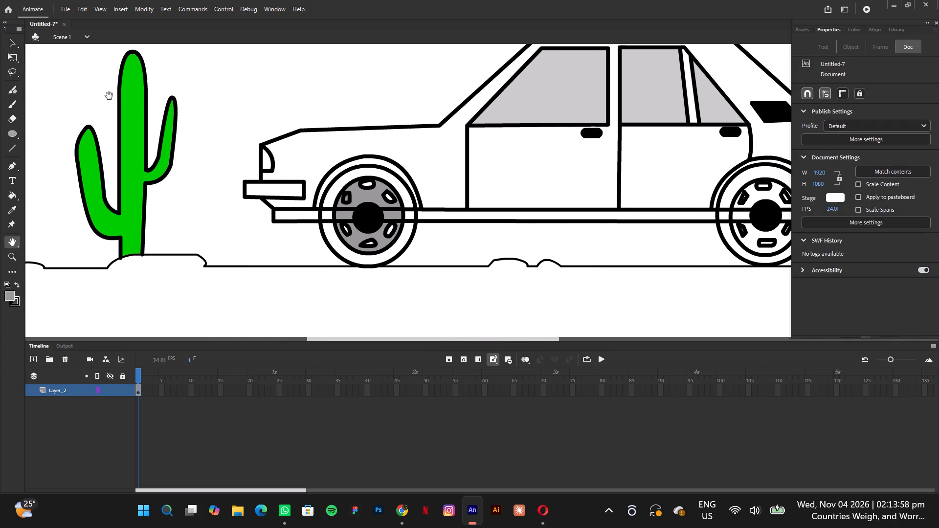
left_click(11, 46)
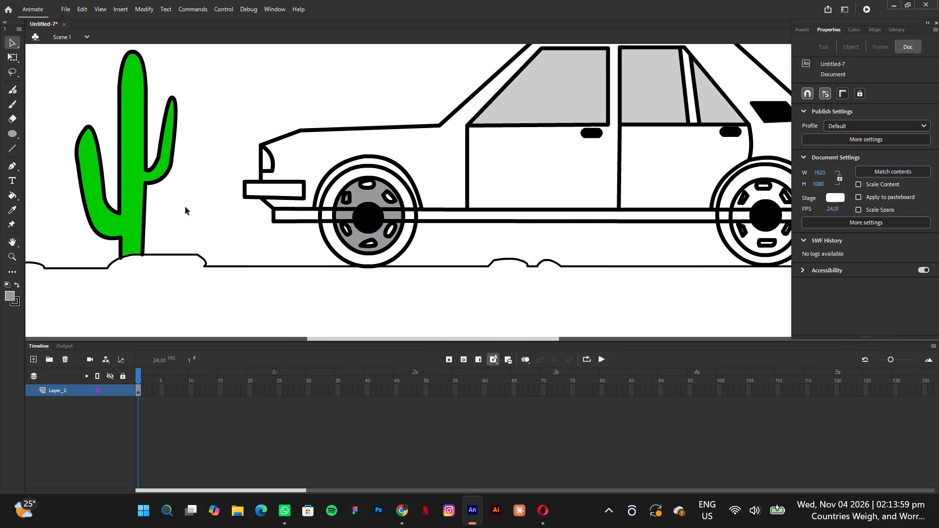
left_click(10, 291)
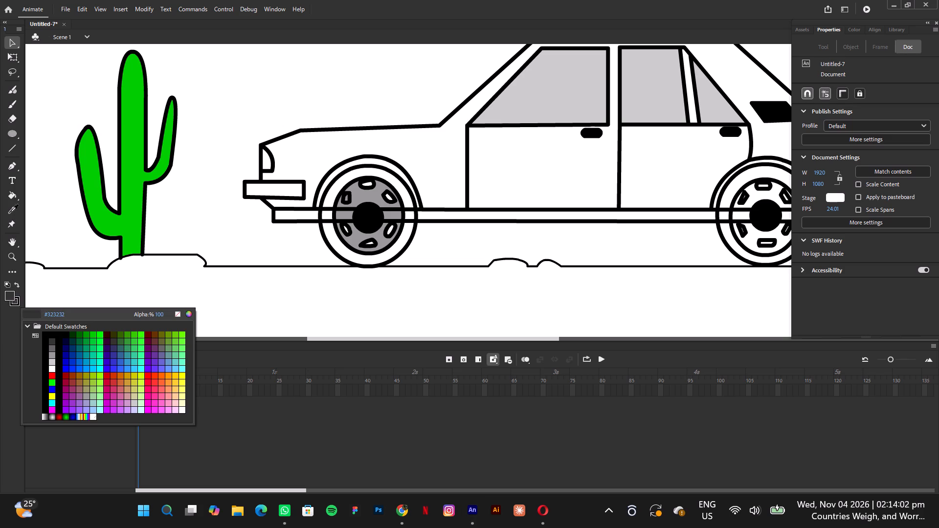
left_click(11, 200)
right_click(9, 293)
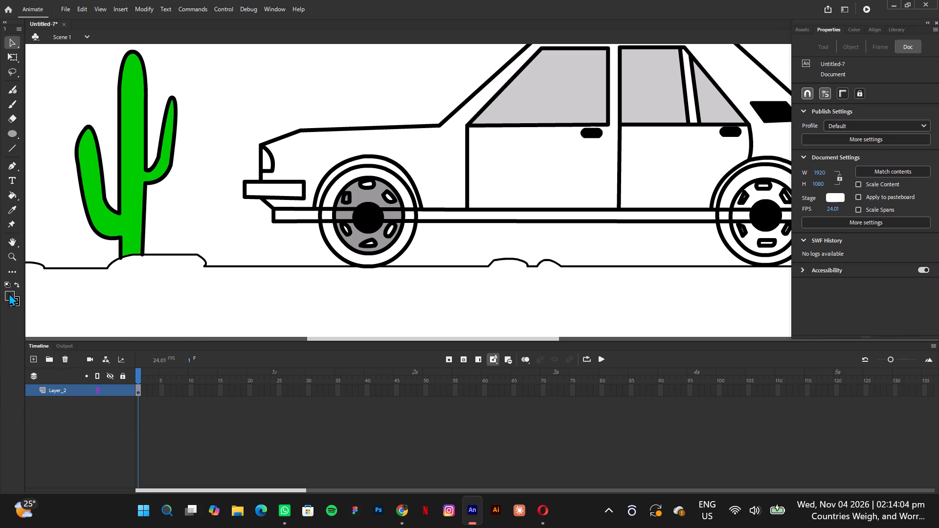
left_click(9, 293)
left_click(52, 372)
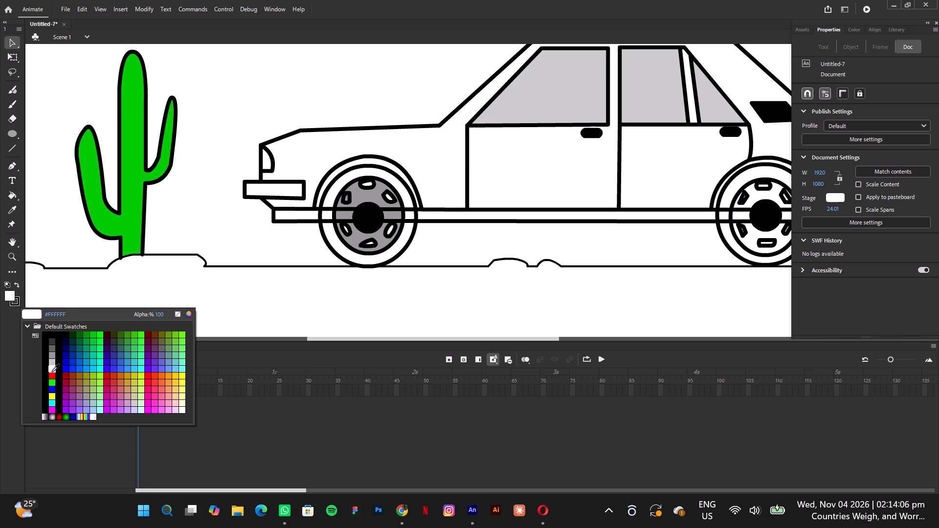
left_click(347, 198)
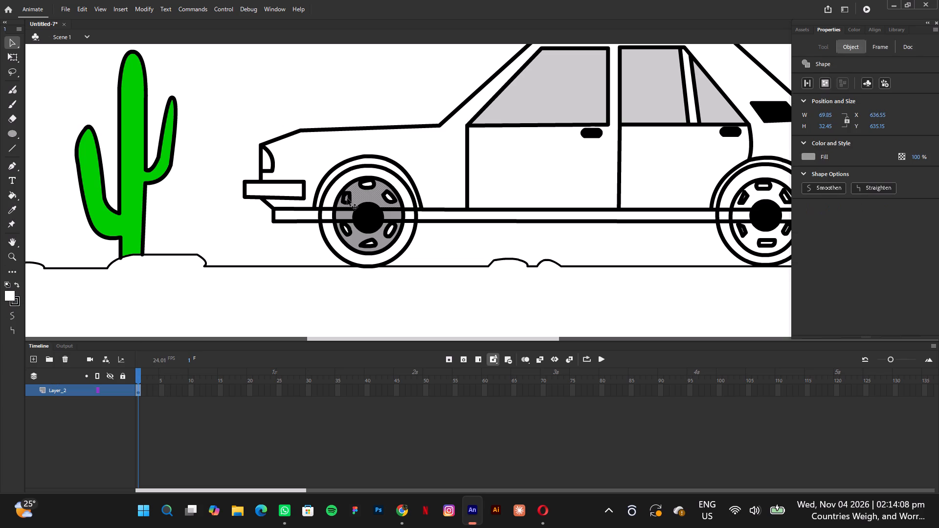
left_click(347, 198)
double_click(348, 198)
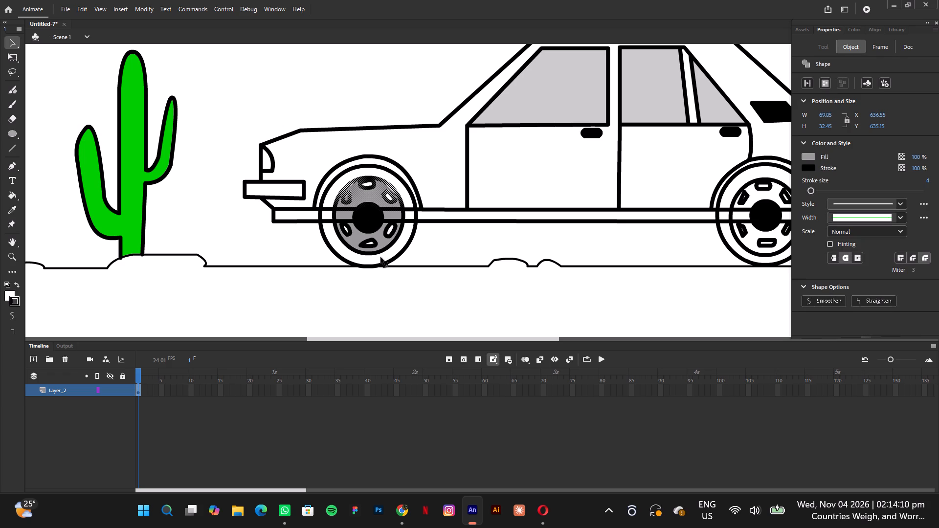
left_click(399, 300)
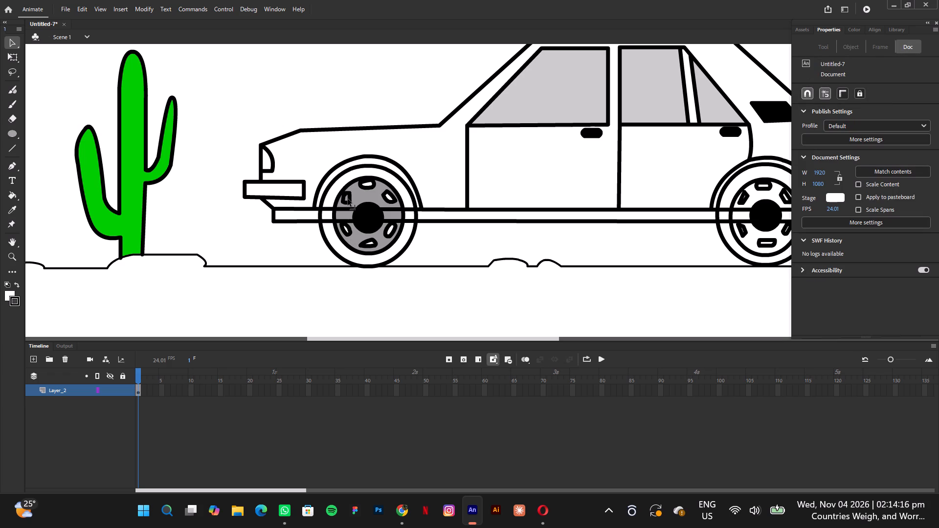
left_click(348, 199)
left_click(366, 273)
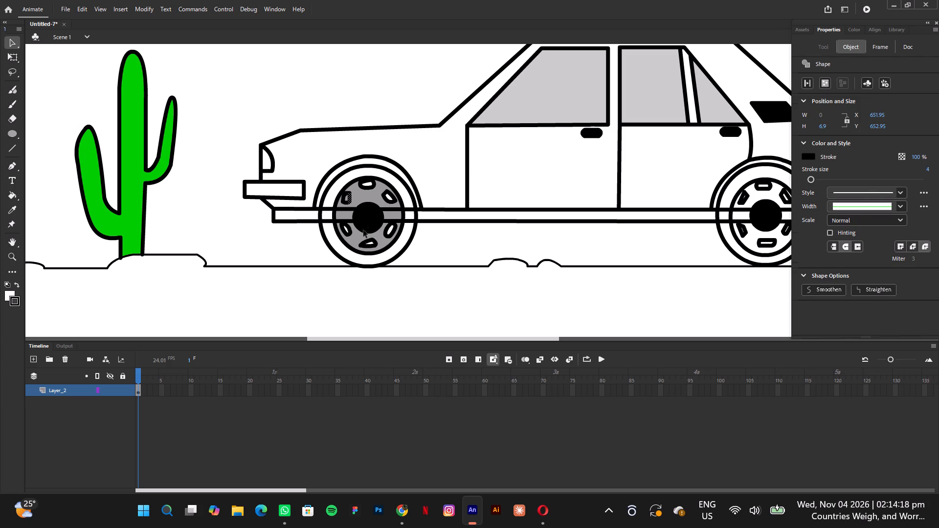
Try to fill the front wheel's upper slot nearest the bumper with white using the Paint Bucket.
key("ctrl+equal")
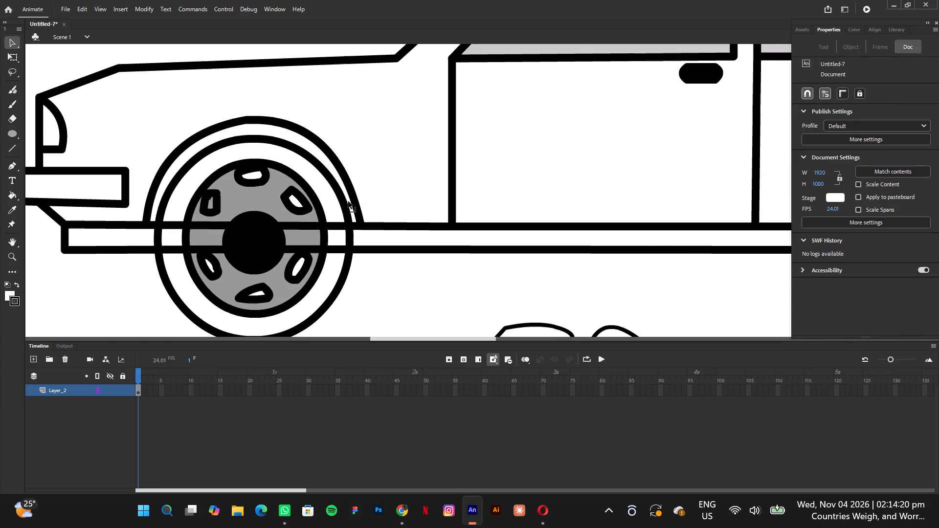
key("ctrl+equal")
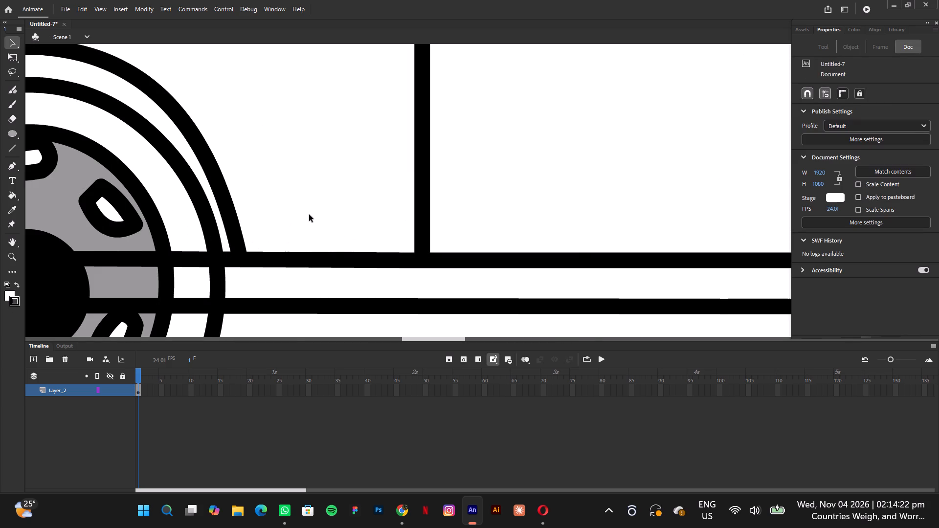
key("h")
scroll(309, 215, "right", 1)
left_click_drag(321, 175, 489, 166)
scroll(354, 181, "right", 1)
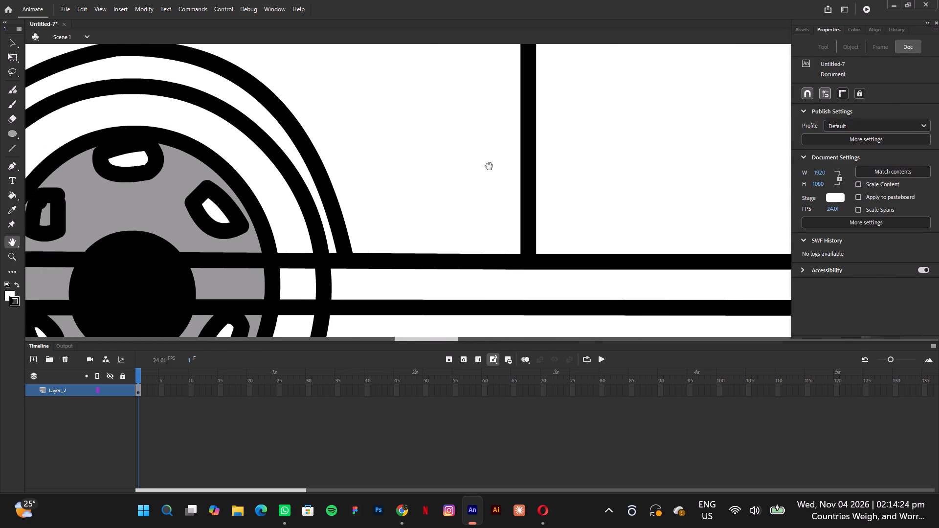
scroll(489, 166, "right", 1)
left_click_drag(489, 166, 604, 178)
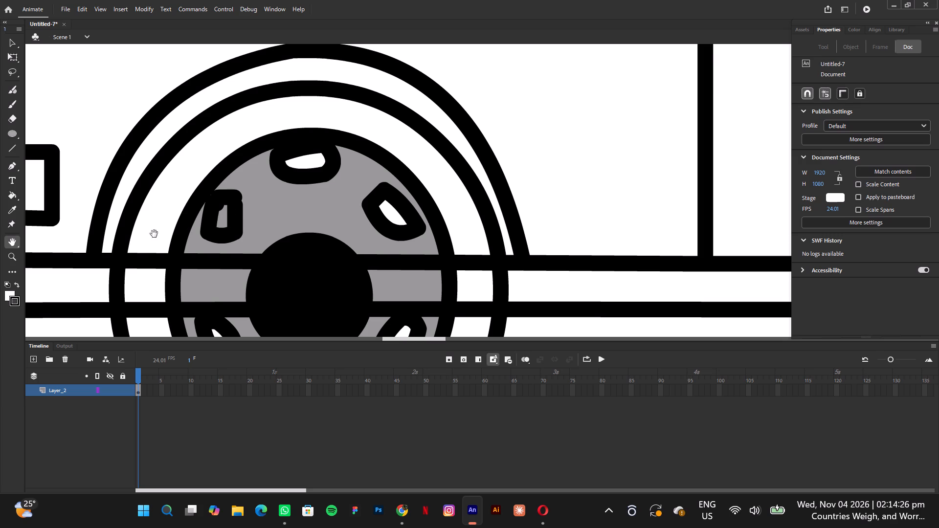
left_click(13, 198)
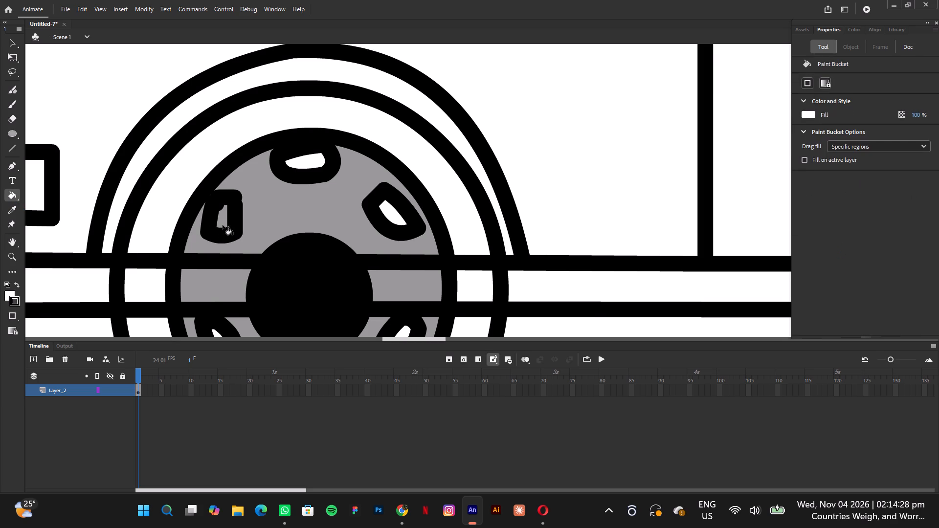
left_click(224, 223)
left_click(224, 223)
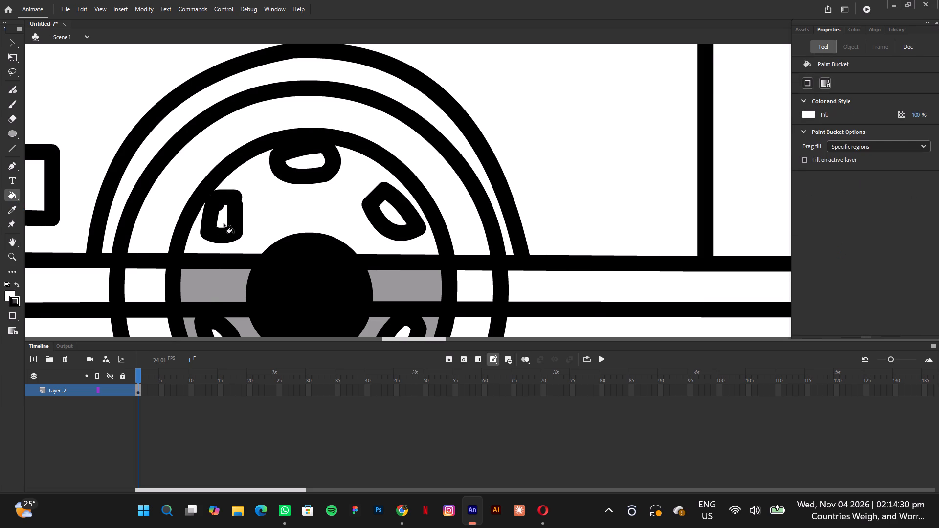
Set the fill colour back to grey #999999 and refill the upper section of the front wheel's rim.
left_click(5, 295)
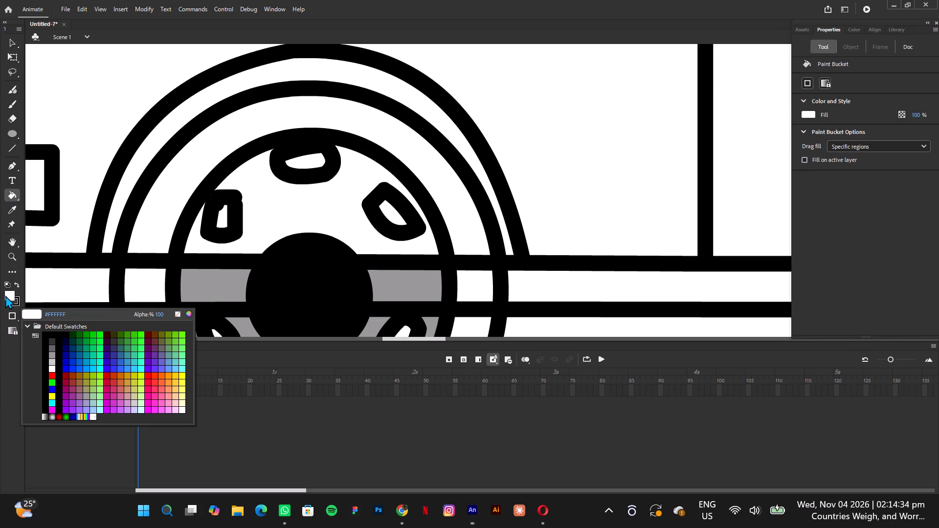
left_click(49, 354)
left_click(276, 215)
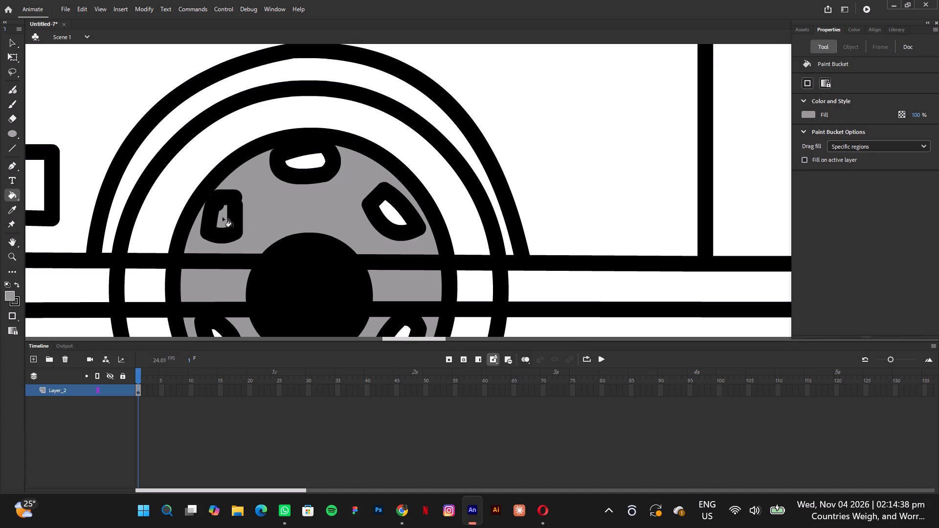
Reshape the outline of the front wheel's upper slot nearest the bumper to close the gap at its upper corner.
left_click(10, 39)
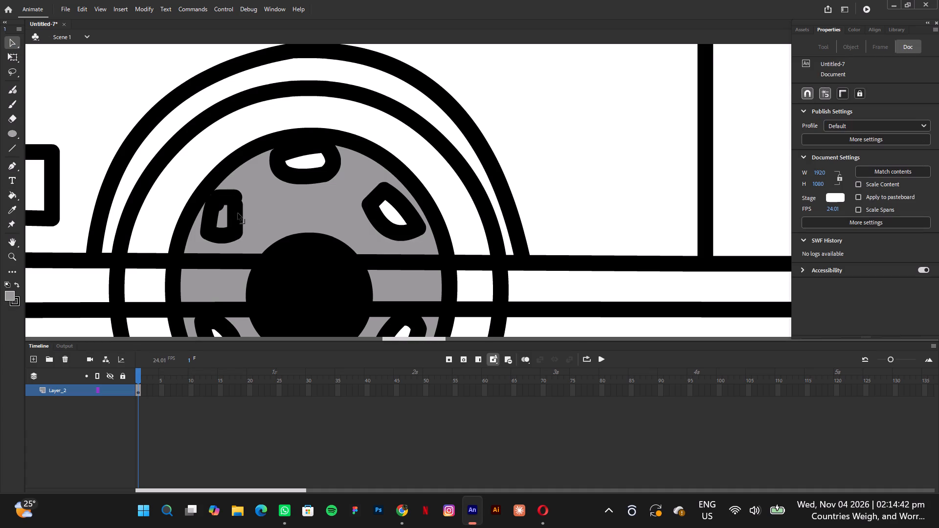
left_click_drag(238, 213, 238, 205)
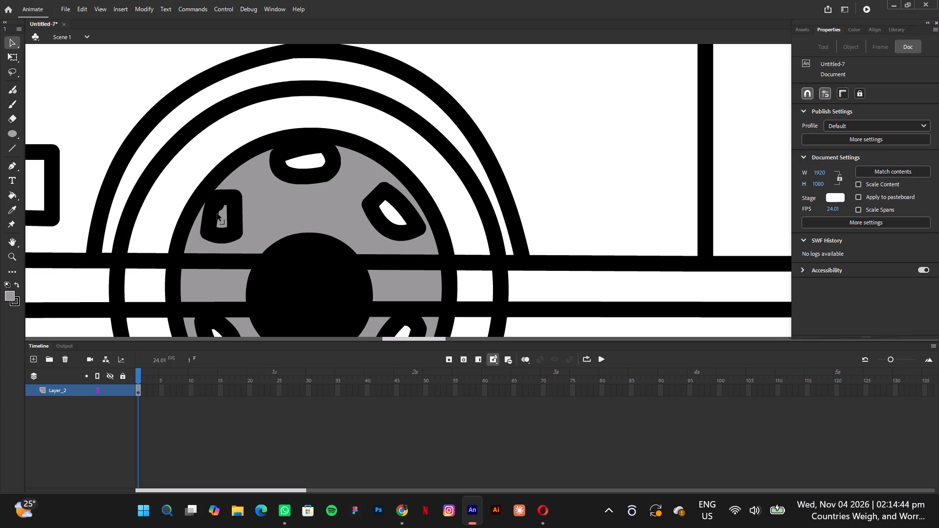
left_click(218, 206)
Set the fill colour to white #FFFFFF and fill the closed upper slot nearest the bumper in the front wheel.
left_click(11, 195)
left_click(8, 293)
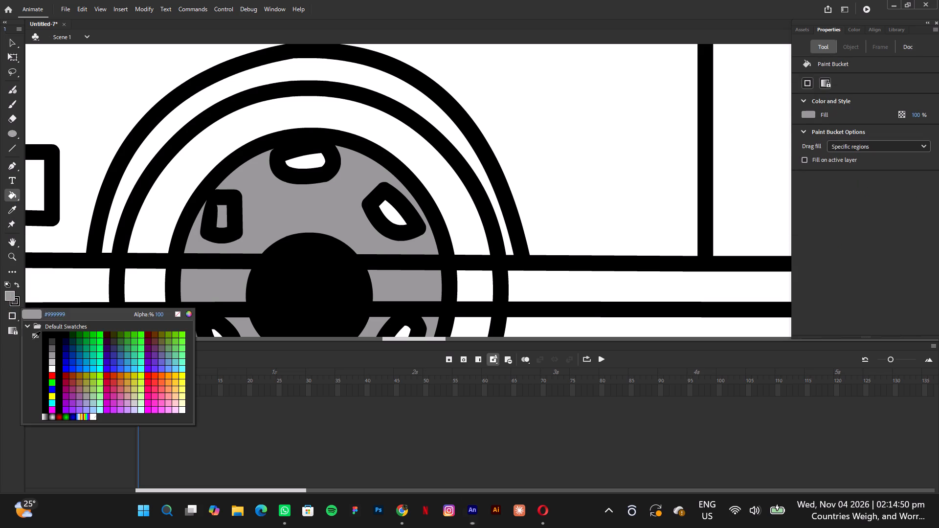
left_click(52, 371)
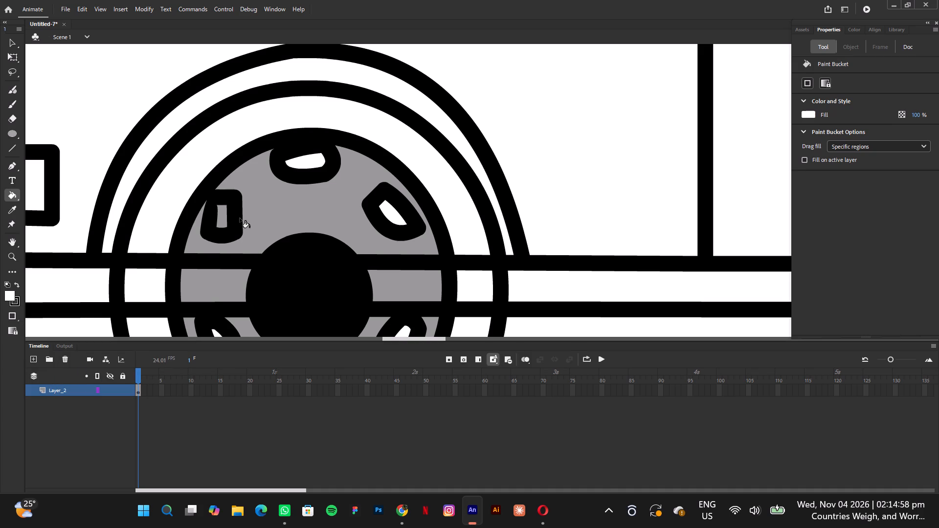
left_click(223, 216)
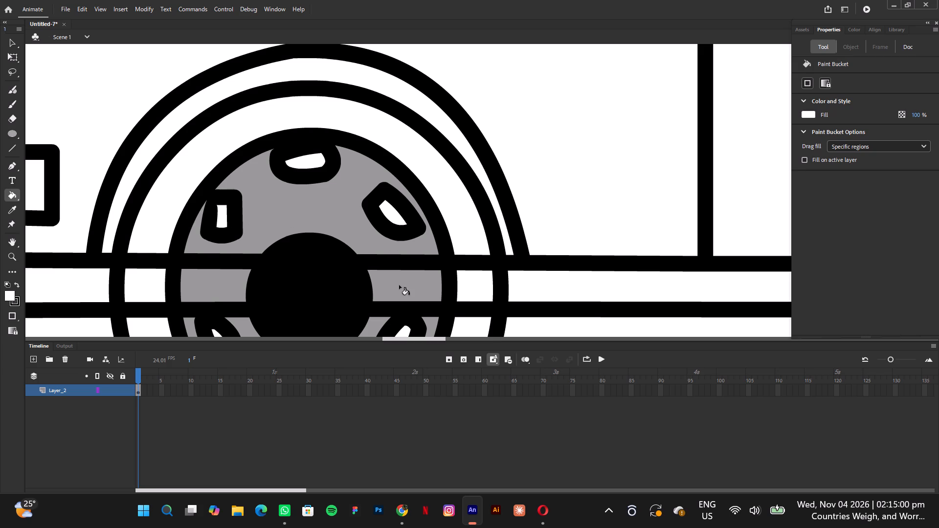
Delete the four sill line segments crossing the grey rim on both sides of the front wheel's hub.
left_click(12, 44)
left_click(392, 261)
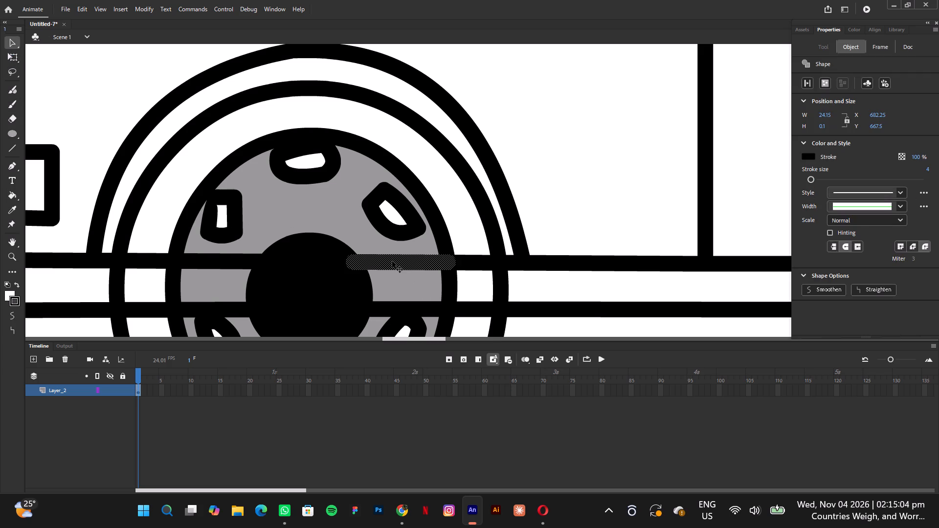
key("Delete")
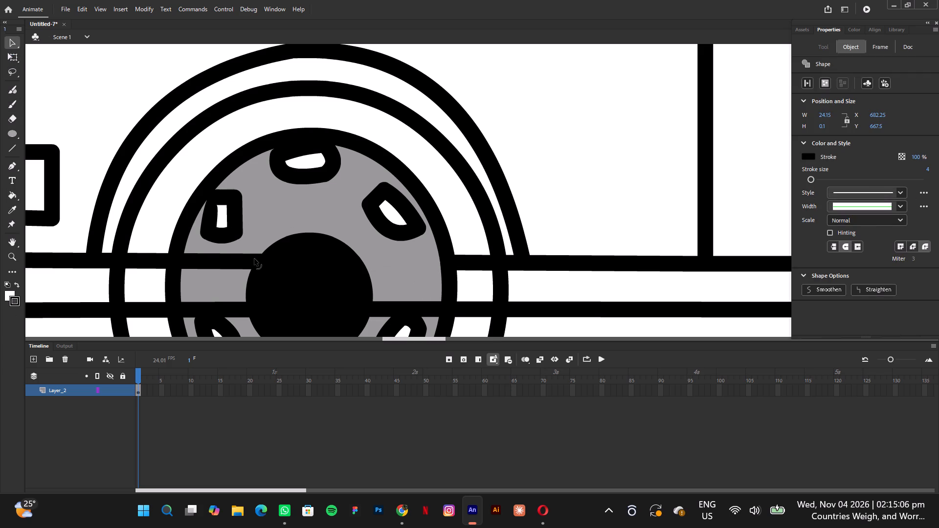
left_click(236, 259)
key("Delete")
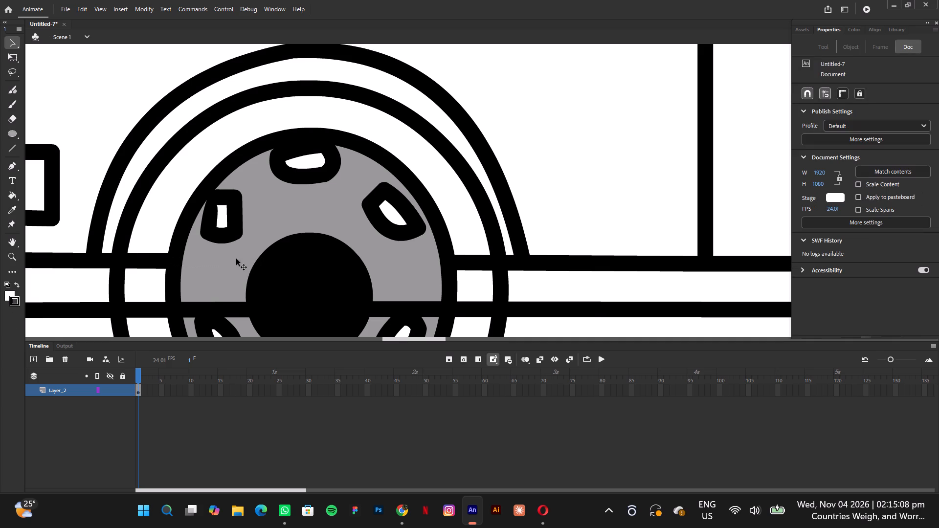
left_click(235, 308)
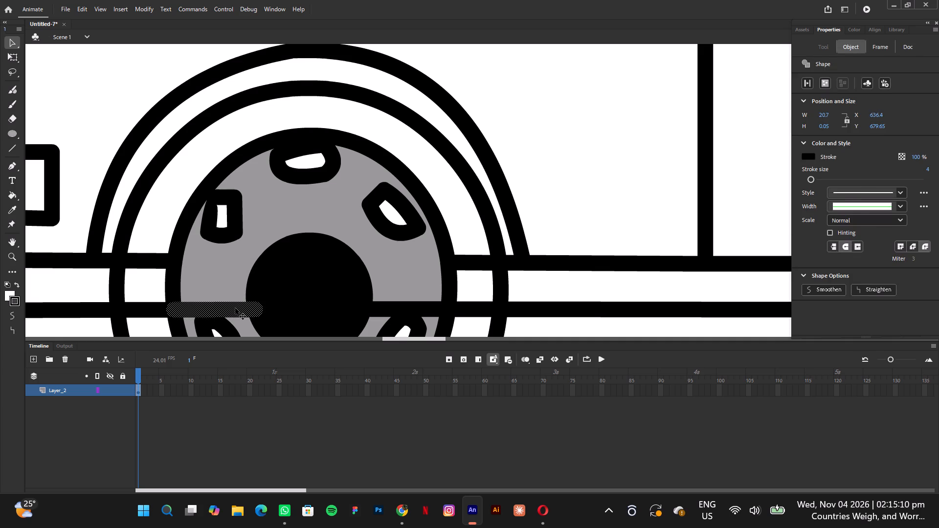
key("Delete")
left_click(393, 306)
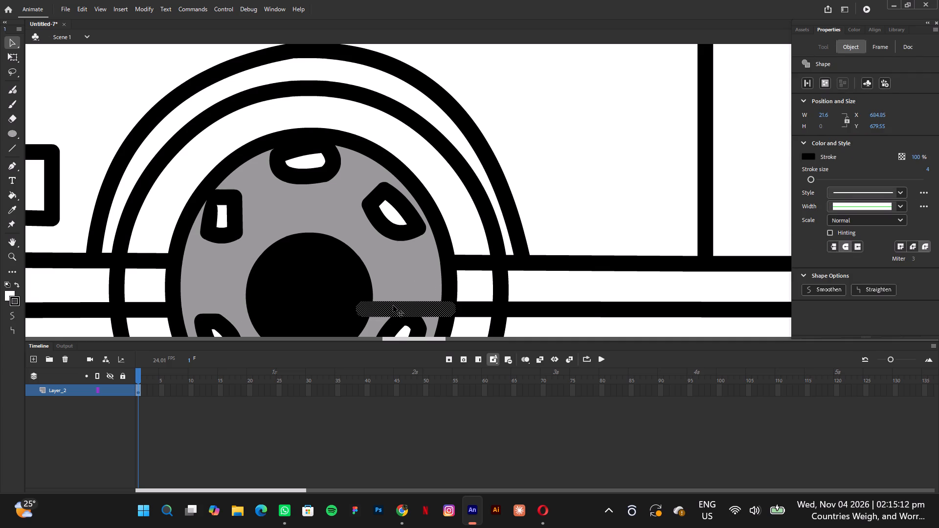
key("Delete")
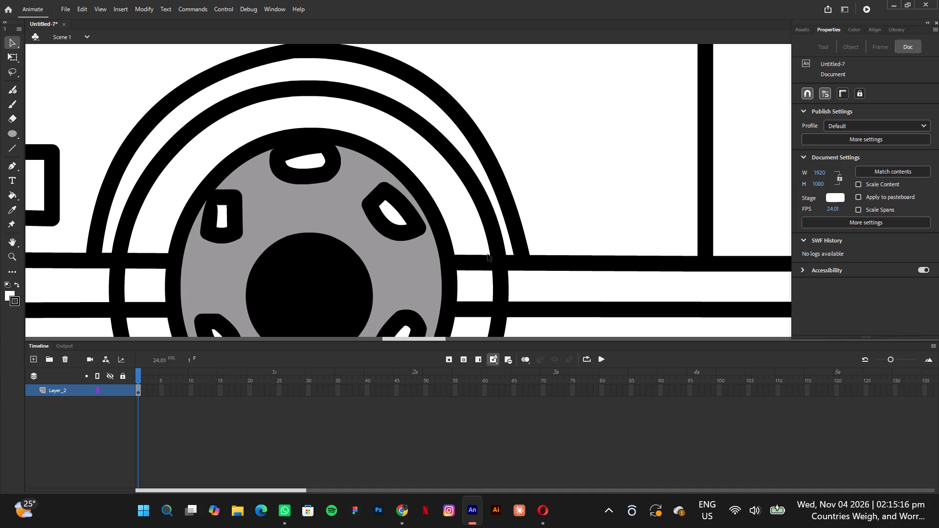
Delete the four sill line segments crossing the front wheel's tyre, between the rim and the tyre's outer outline.
left_click(480, 266)
key("Delete")
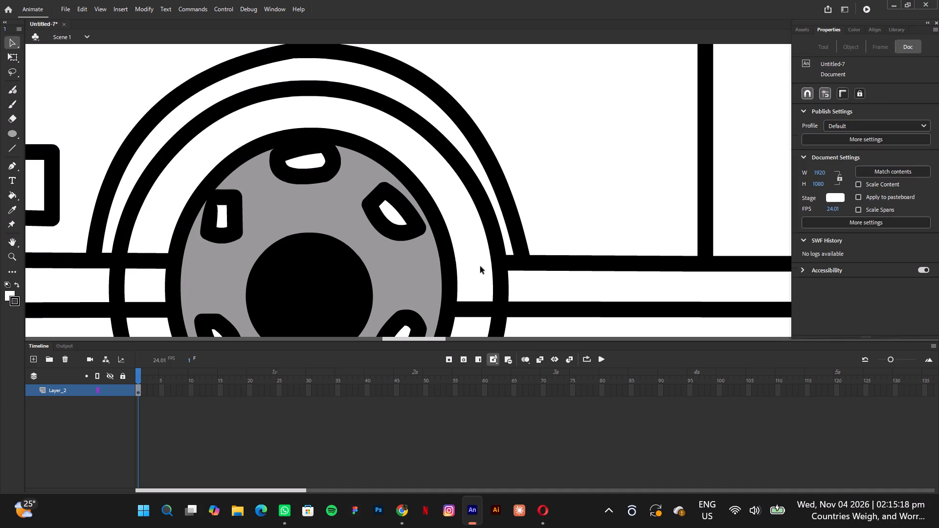
left_click(473, 304)
key("Delete")
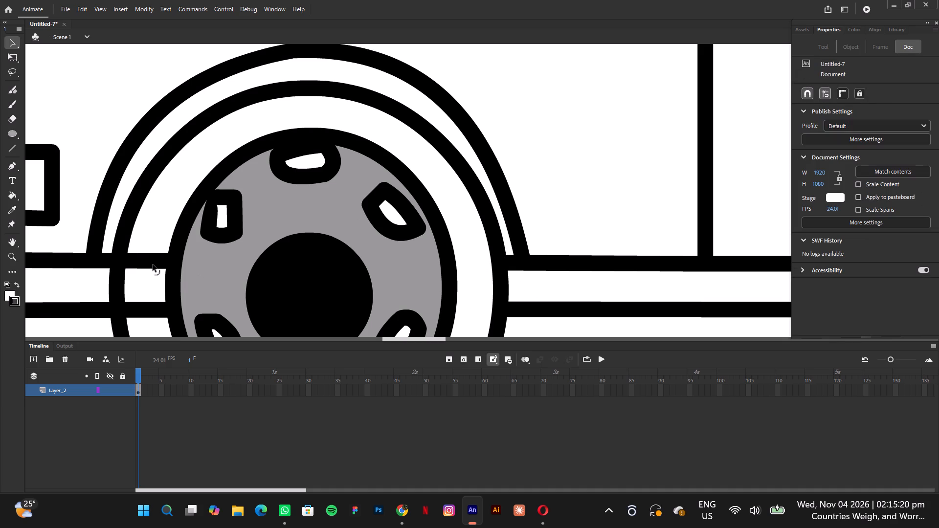
left_click(153, 264)
key("Delete")
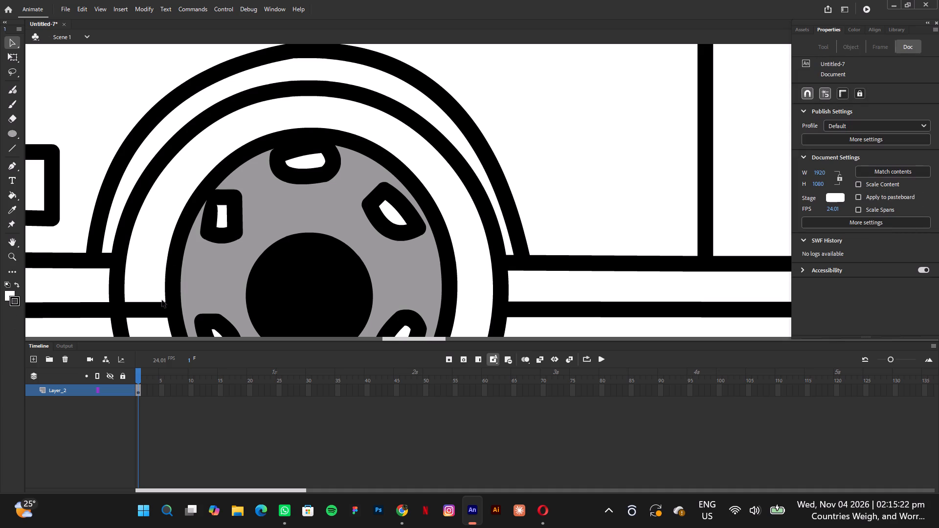
left_click(156, 308)
key("Delete")
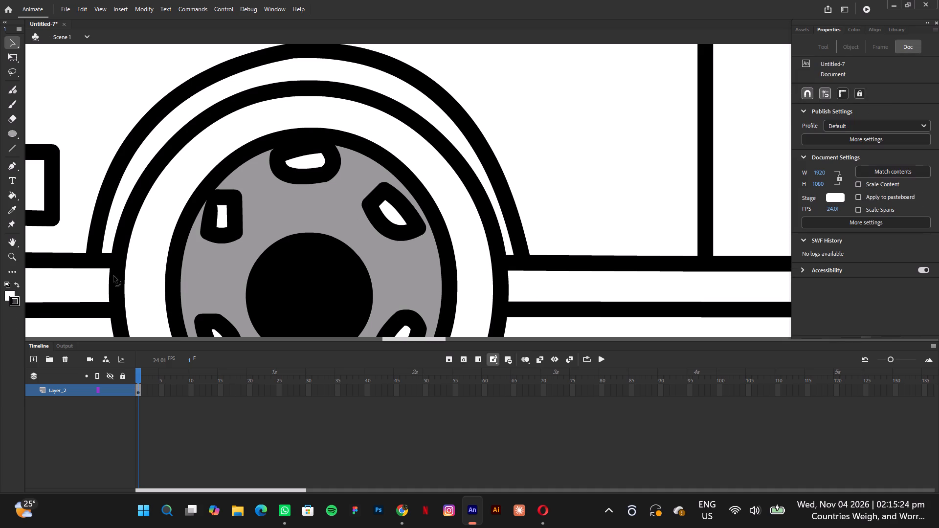
Delete the two upper sill line segments between the front wheel's tyre and the wheel arch, one on each side of the wheel.
left_click(108, 263)
key("Delete")
left_click(510, 262)
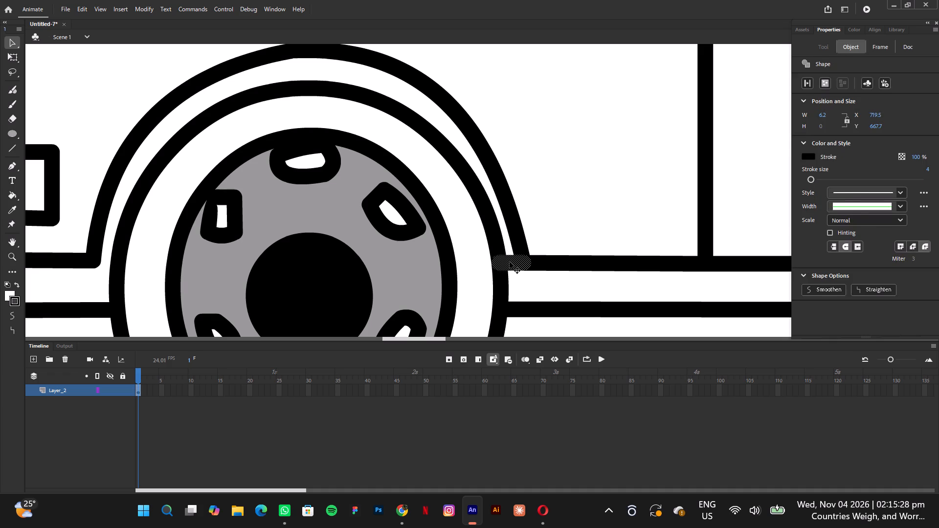
key("Delete")
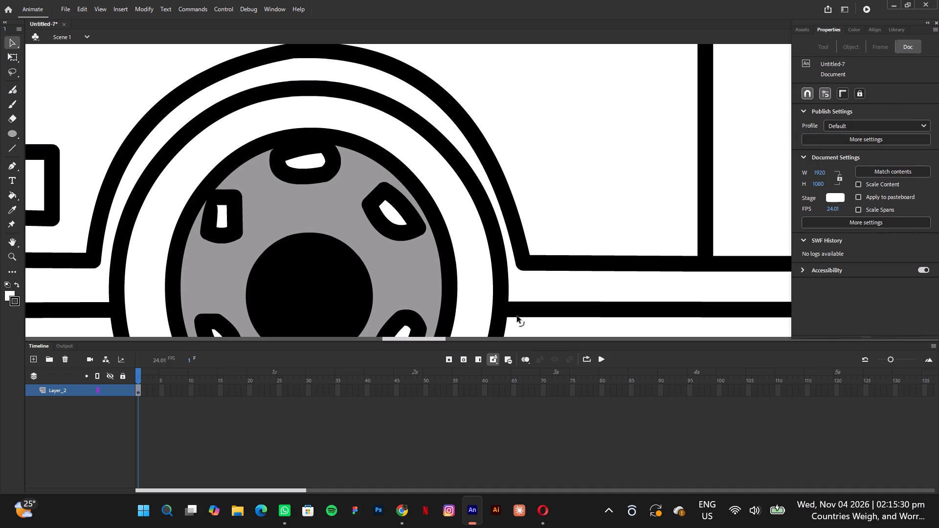
left_click(515, 311)
left_click(532, 328)
Set the fill colour to black and fill the front wheel's tyre between the rim and its outer outline.
left_click(12, 200)
left_click(8, 295)
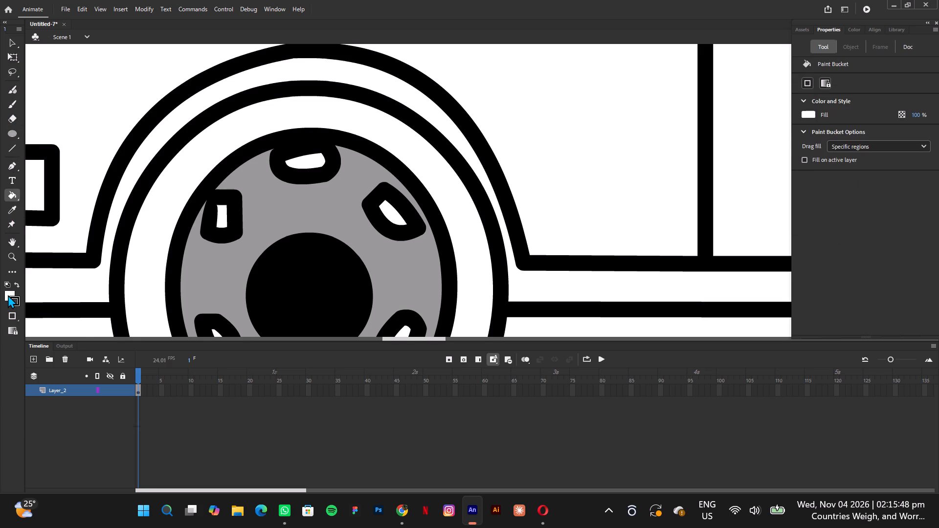
left_click(55, 335)
left_click(204, 156)
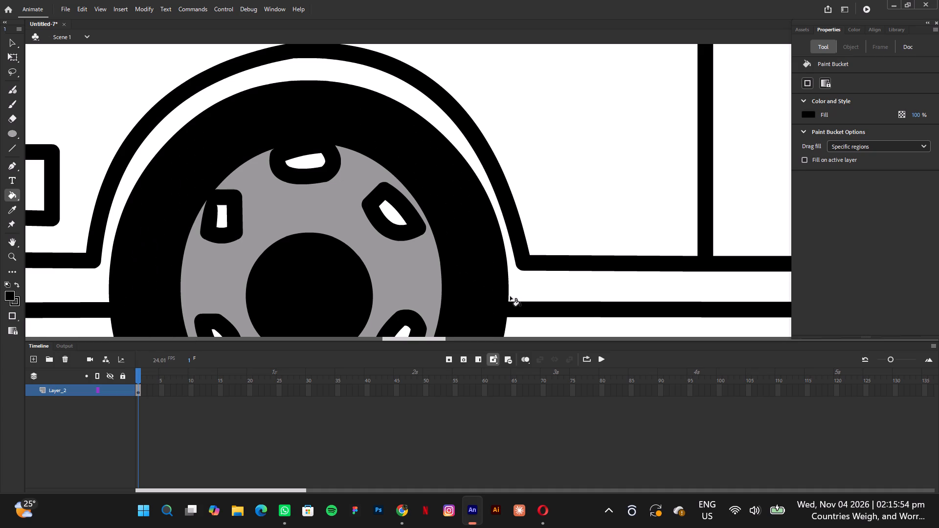
Fill the car's front bumper with black, keeping the surrounding ground shapes unfilled.
key("ctrl+minus")
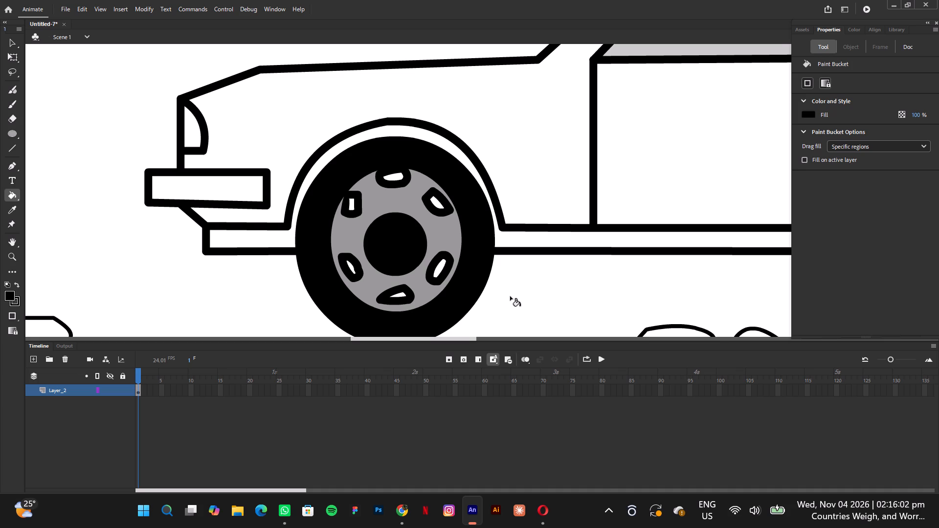
left_click(207, 190)
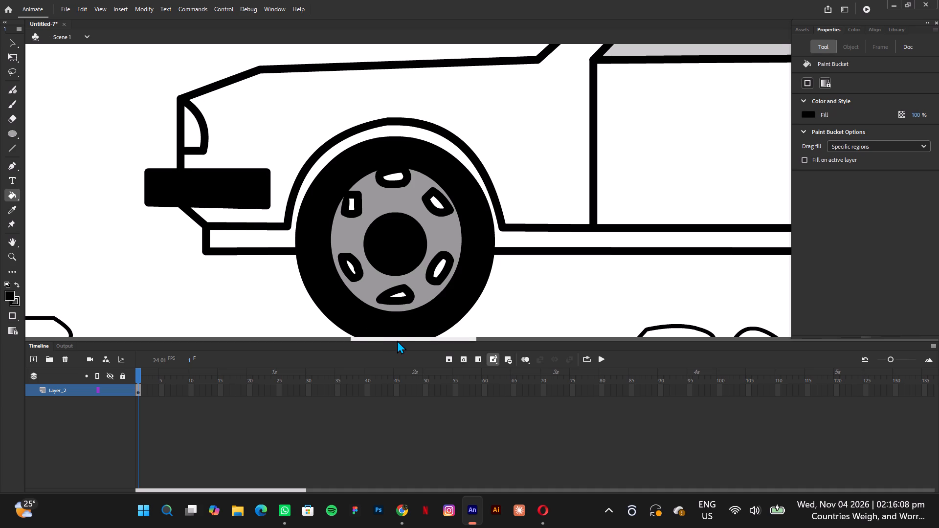
left_click_drag(401, 336, 420, 343)
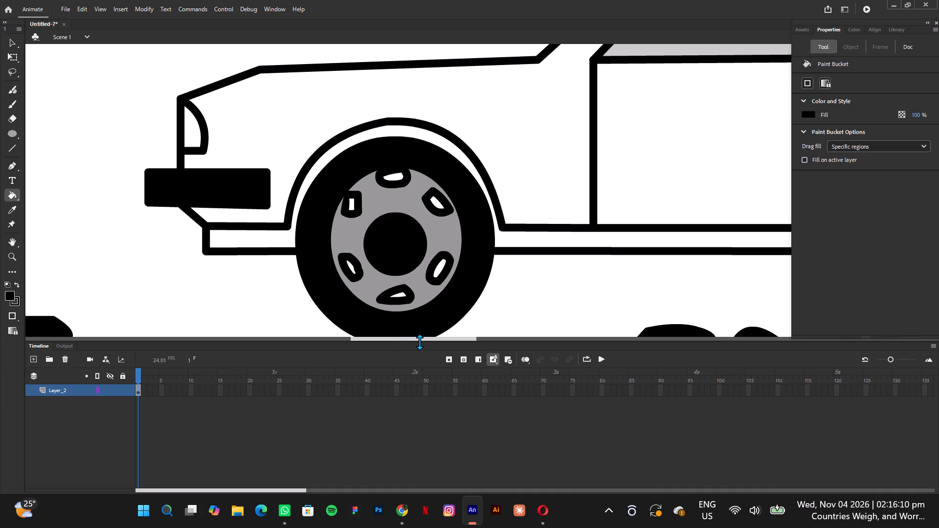
key("ctrl+z")
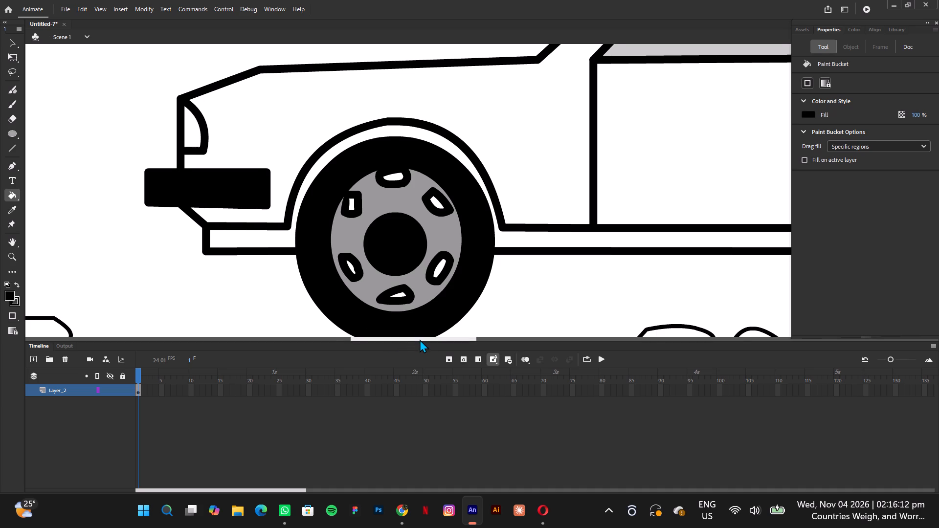
Fill all sections of the rear wheel's tyre with black, including the small ones between the sill lines on both sides.
left_click_drag(420, 339, 517, 342)
scroll(445, 339, "right", 1)
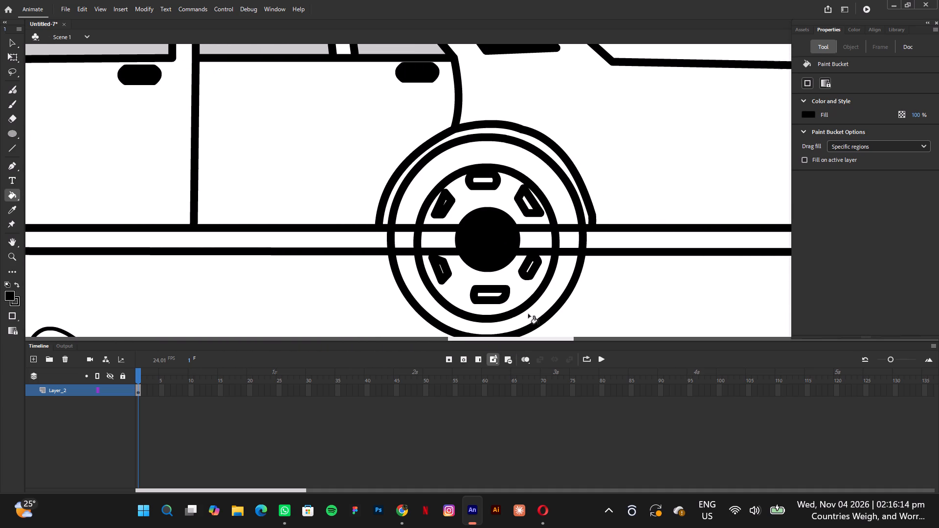
left_click(530, 175)
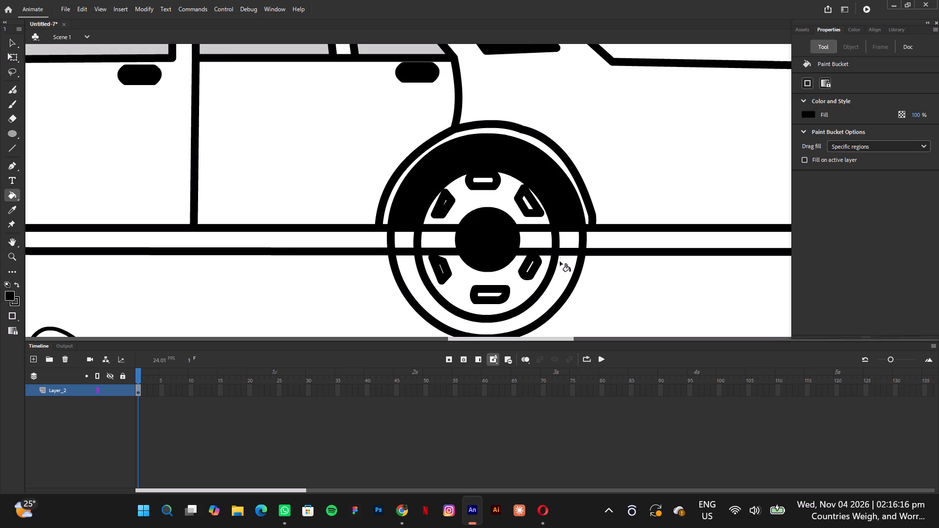
key("ctrl+z")
left_click(562, 276)
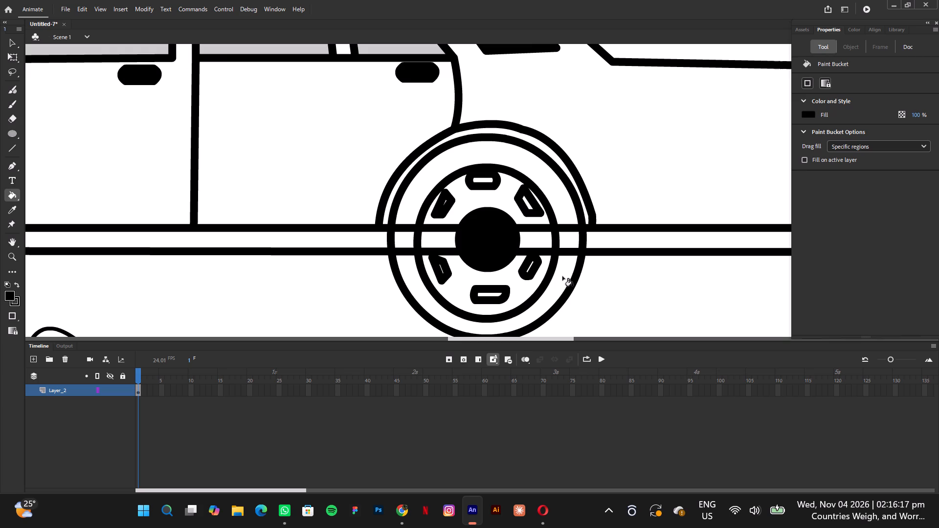
left_click(564, 248)
left_click(563, 210)
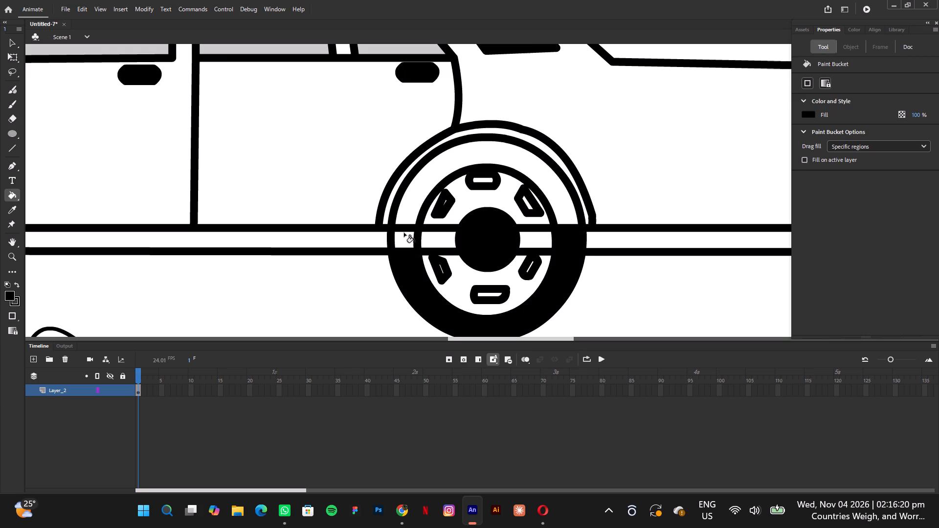
left_click(404, 233)
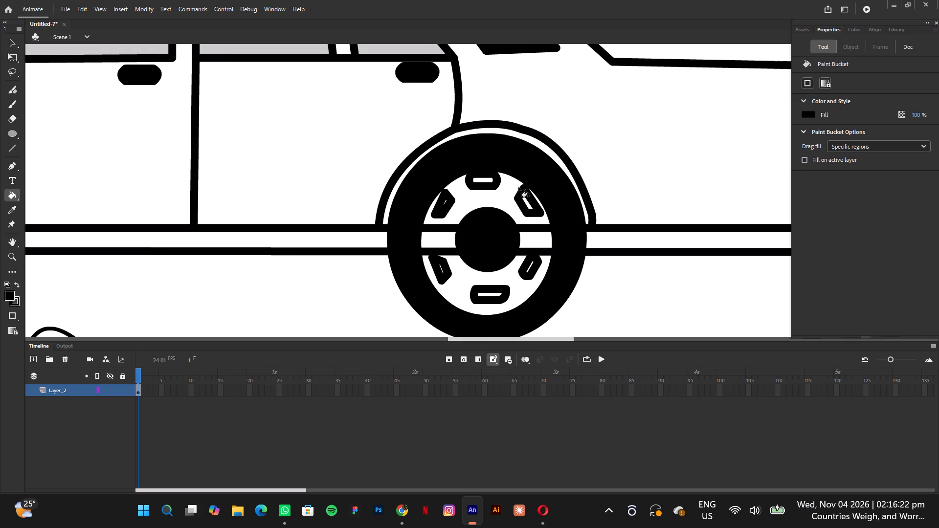
Delete the four sill line segments crossing the rear wheel's rim on both sides of the hub.
left_click(17, 36)
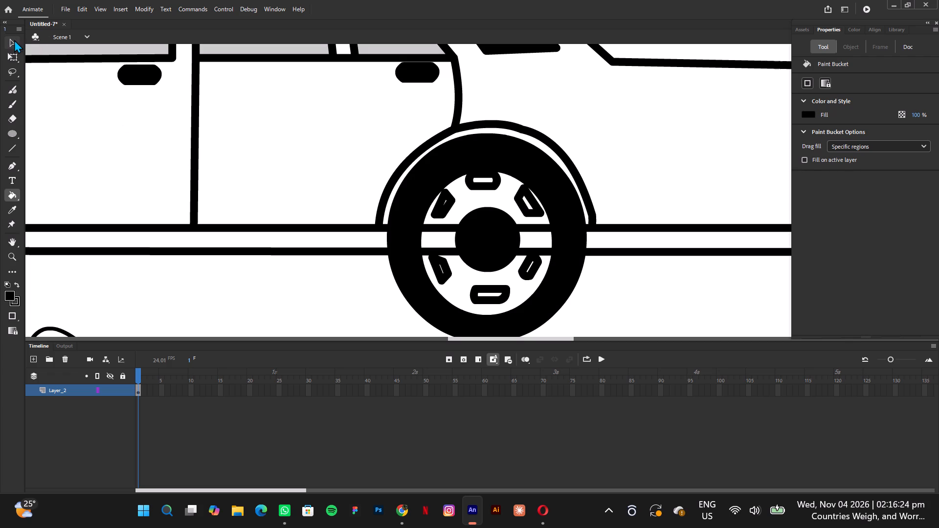
left_click(14, 40)
left_click(439, 230)
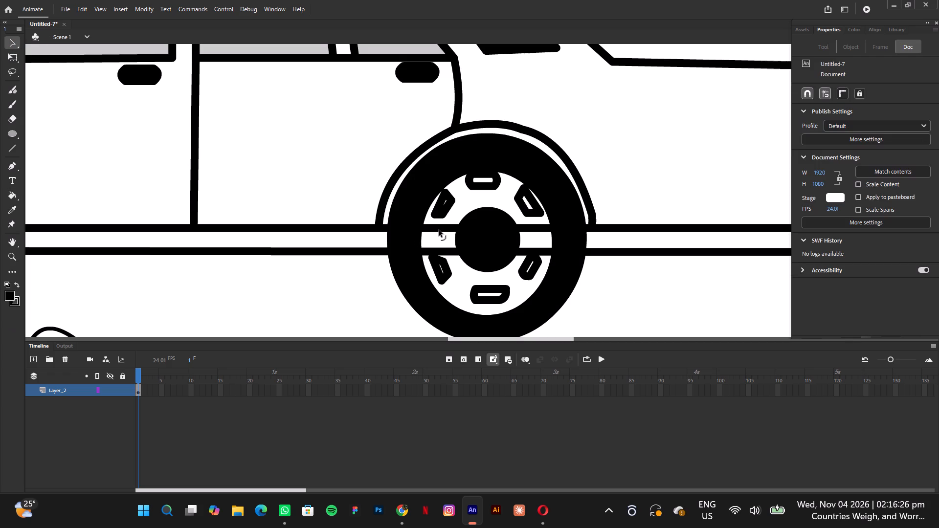
key("Delete")
left_click(439, 250)
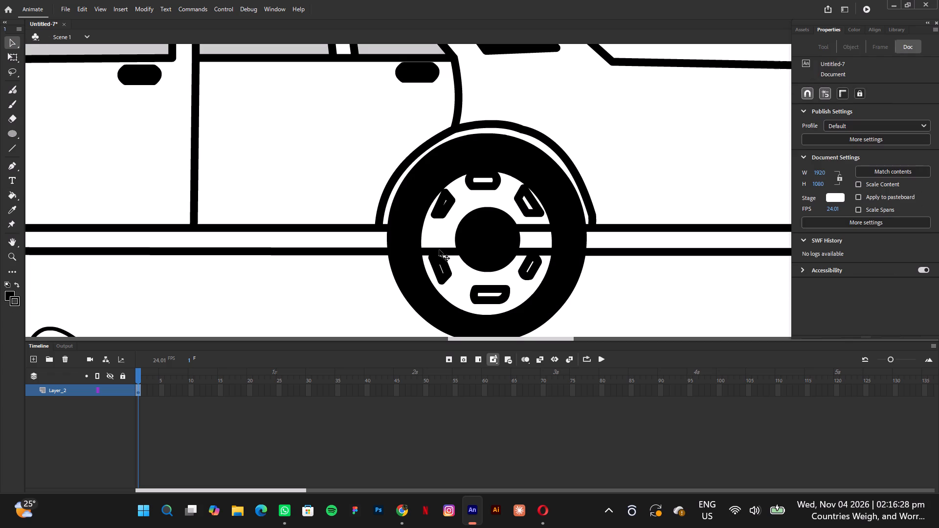
key("Delete")
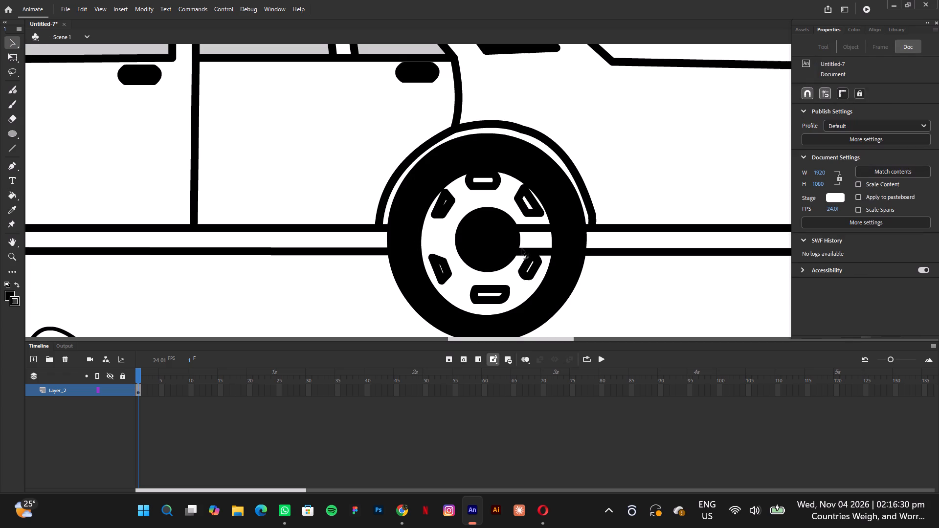
left_click(521, 249)
key("Delete")
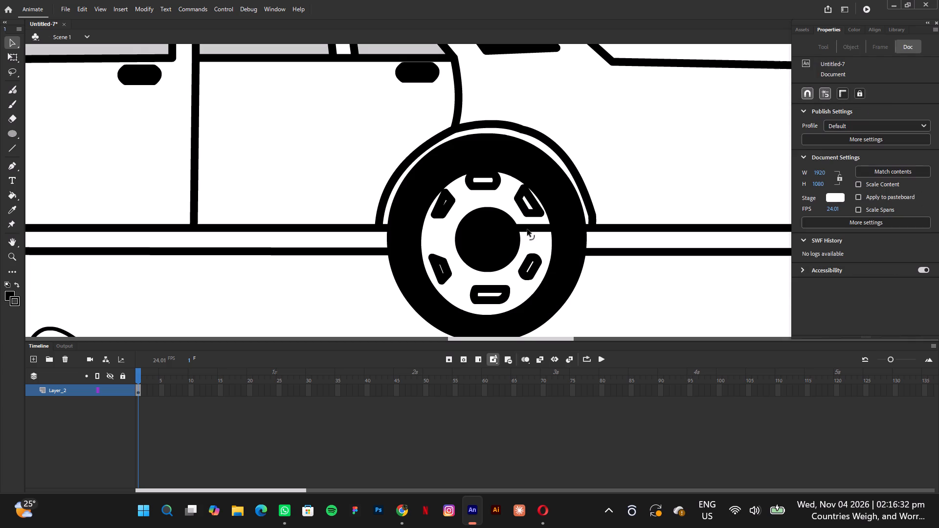
left_click(527, 229)
key("Delete")
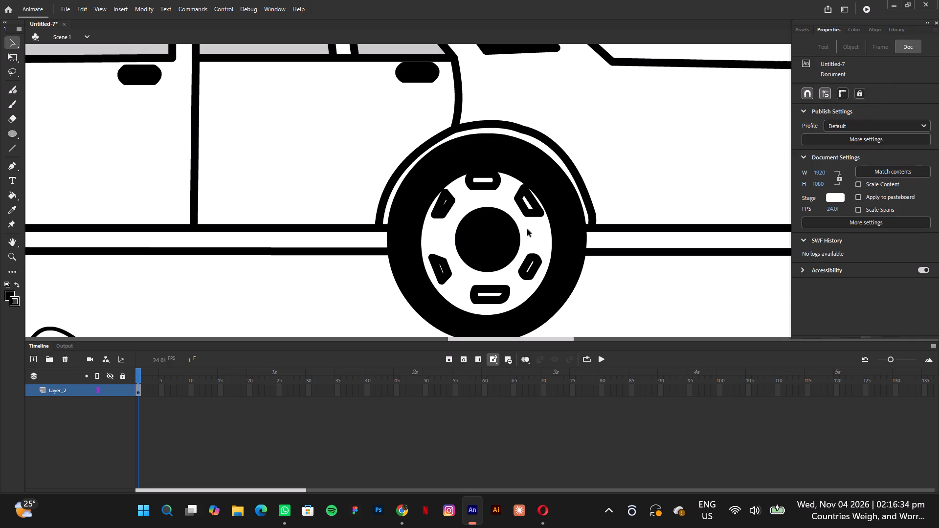